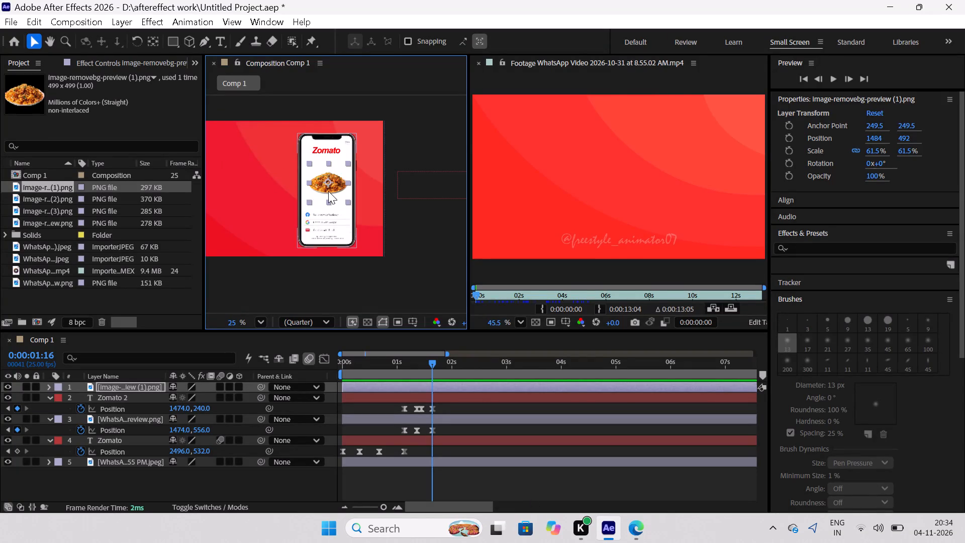
Reposition the food image on the phone screen below the Zomato title, at about 1480.8, 447.8.
{"action": "scroll", "coordinate": [328, 191], "scroll_direction": "up", "scroll_amount": 7}
{"action": "left_click_drag", "start_coordinate": [346, 175], "coordinate": [344, 160]}
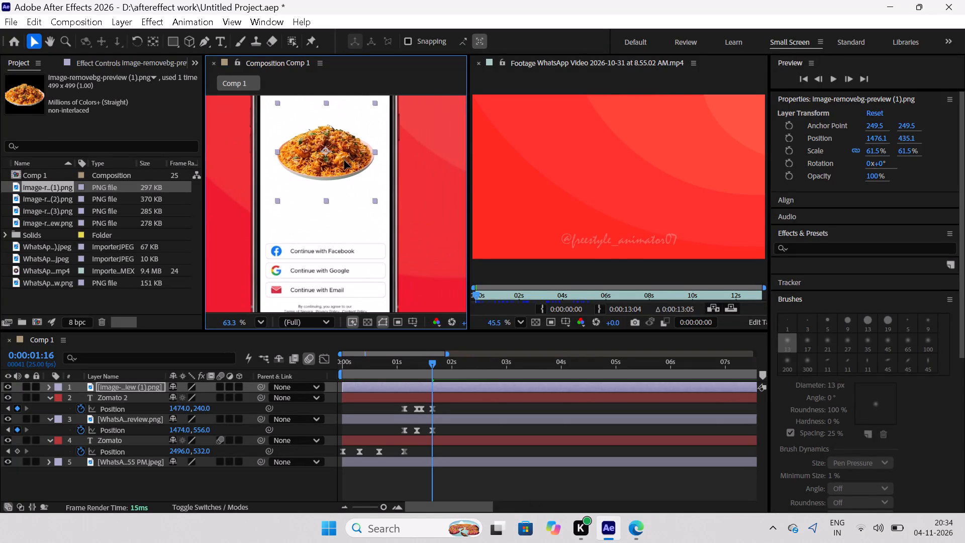
{"action": "left_click_drag", "start_coordinate": [344, 160], "coordinate": [345, 161]}
{"action": "scroll", "coordinate": [364, 179], "scroll_direction": "down", "scroll_amount": 2}
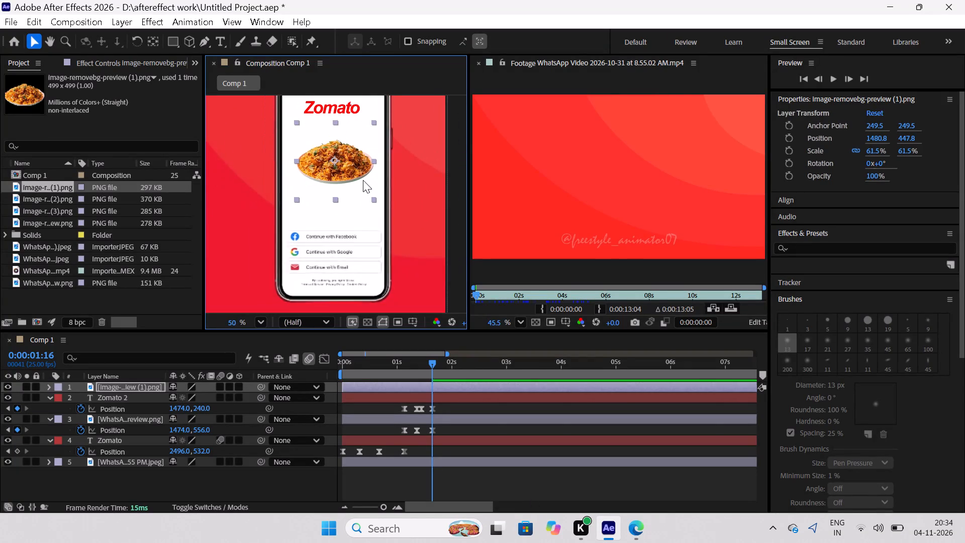
{"action": "scroll", "coordinate": [363, 180], "scroll_direction": "down", "scroll_amount": 1}
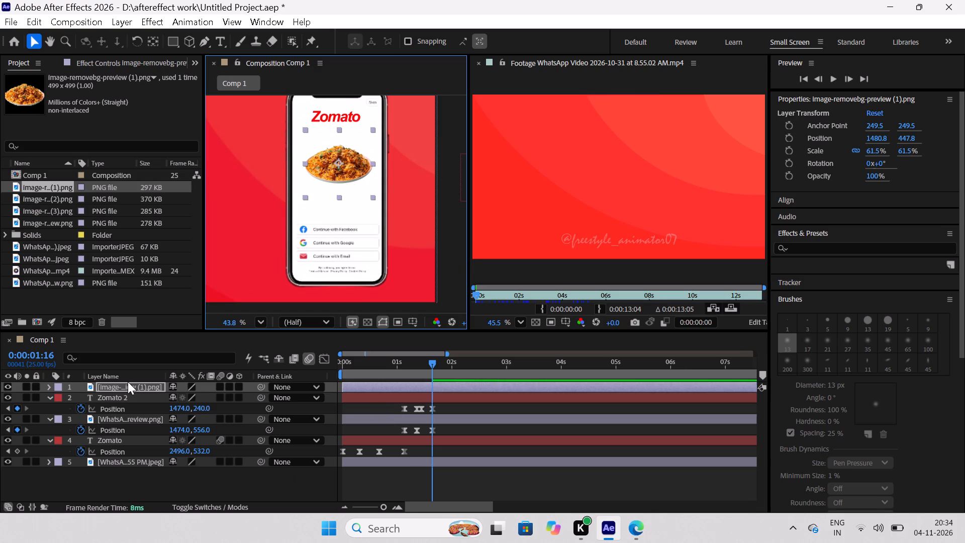
Start Position keyframing on the food image layer at 0:00:01:16, with the dish outside the phone at X 1870.8.
{"action": "left_click", "coordinate": [130, 385]}
{"action": "key", "text": "p"}
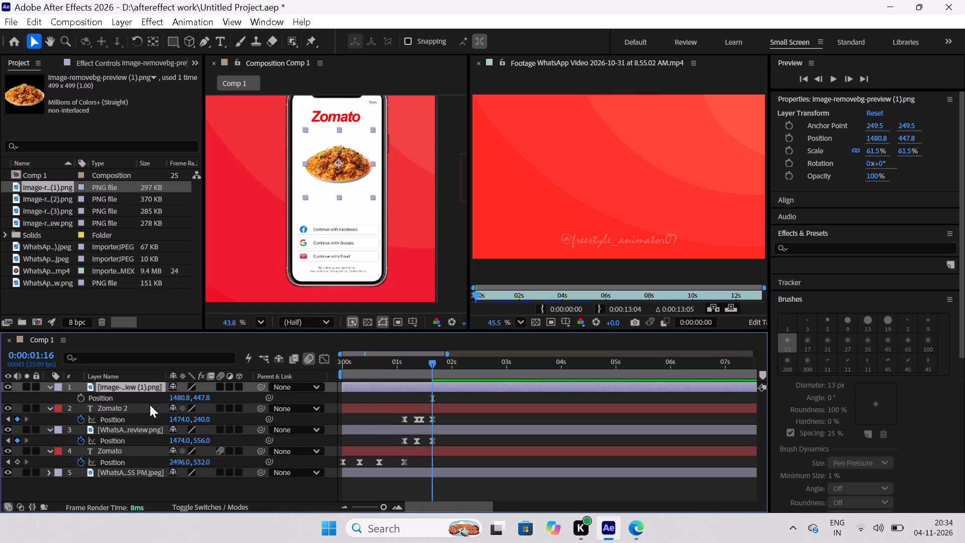
{"action": "left_click", "coordinate": [83, 401]}
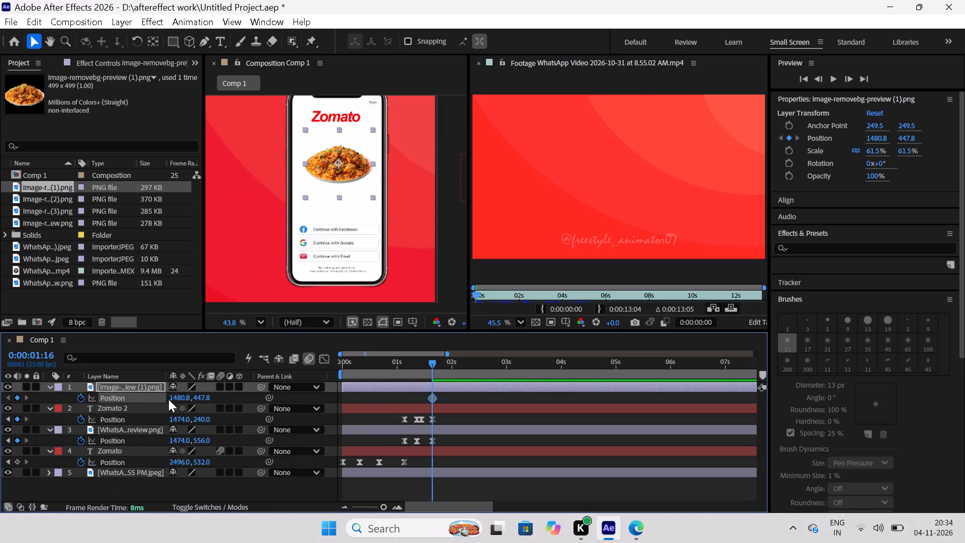
{"action": "left_click_drag", "start_coordinate": [178, 397], "coordinate": [191, 399]}
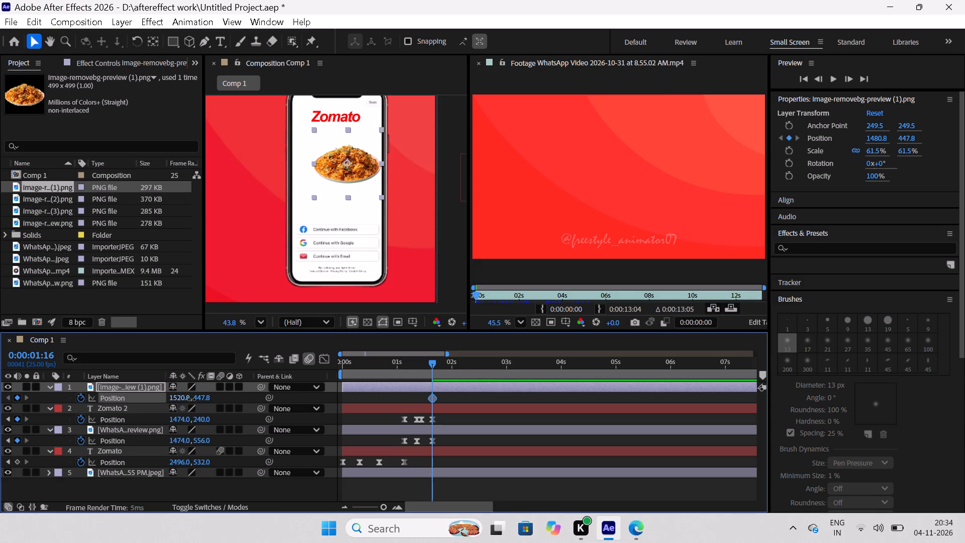
{"action": "left_click_drag", "start_coordinate": [191, 399], "coordinate": [207, 402]}
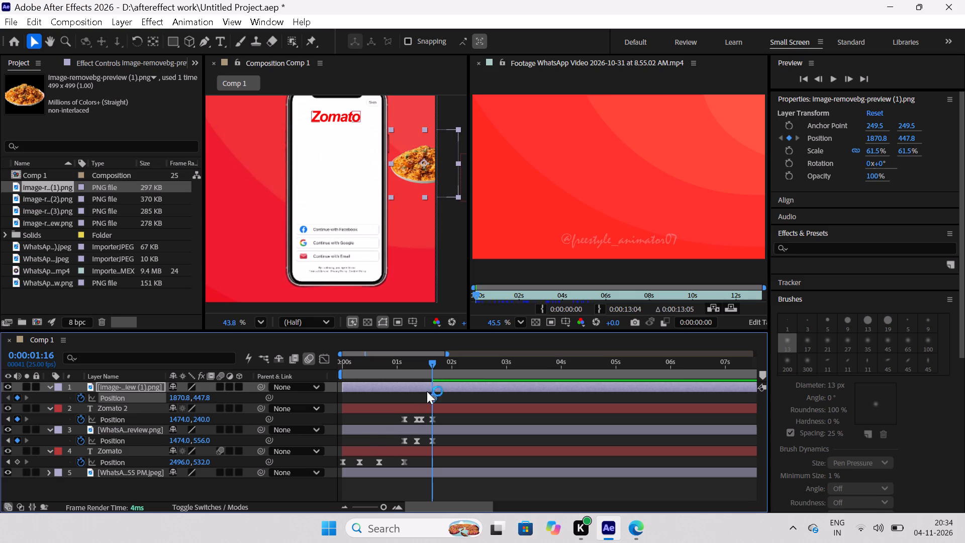
Add a Position keyframe at 0:00:01:22 that brings the food image into the phone at X 1470.8.
{"action": "left_click_drag", "start_coordinate": [433, 368], "coordinate": [439, 369]}
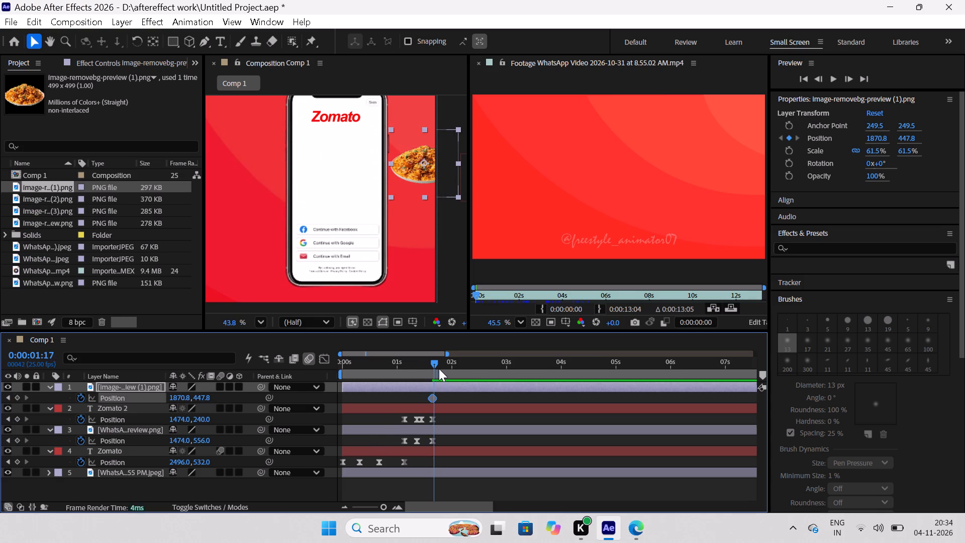
{"action": "left_click_drag", "start_coordinate": [439, 369], "coordinate": [447, 378]}
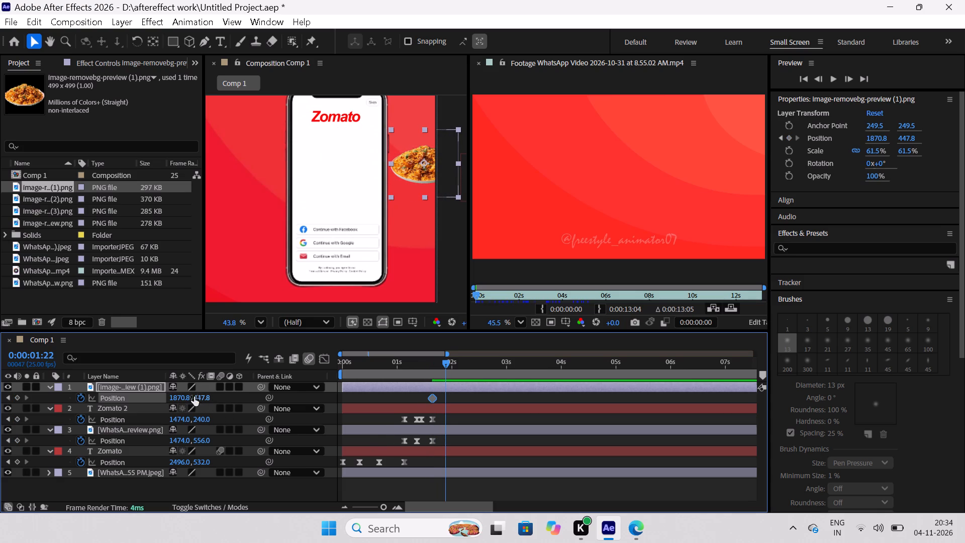
{"action": "left_click_drag", "start_coordinate": [187, 397], "coordinate": [170, 399], "text": "shift"}
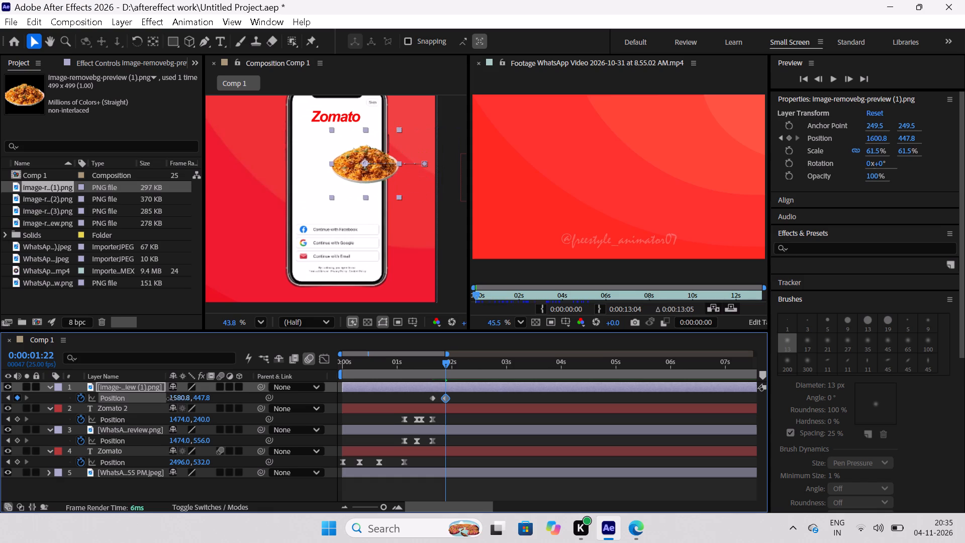
{"action": "left_click_drag", "start_coordinate": [170, 399], "coordinate": [168, 403], "text": "shift"}
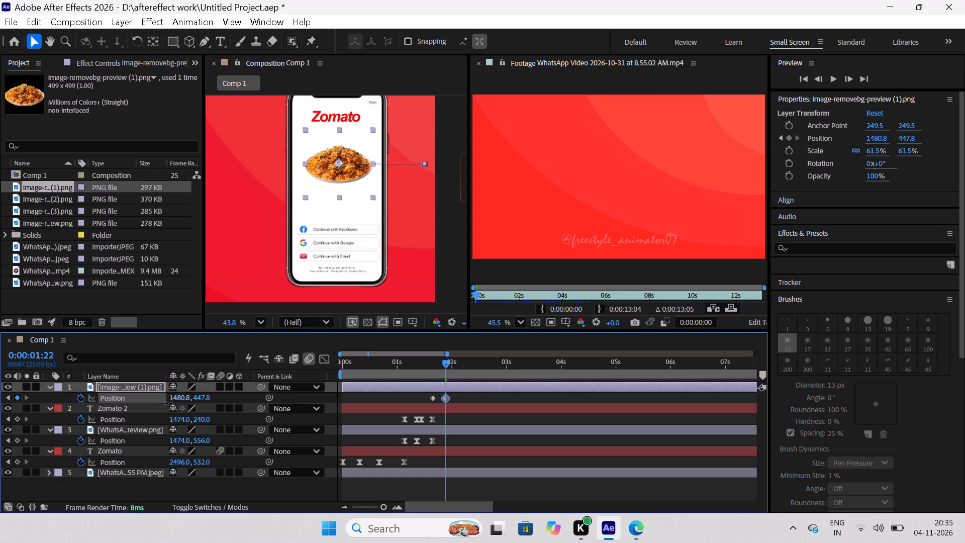
{"action": "left_click_drag", "start_coordinate": [168, 403], "coordinate": [172, 409], "text": "shift"}
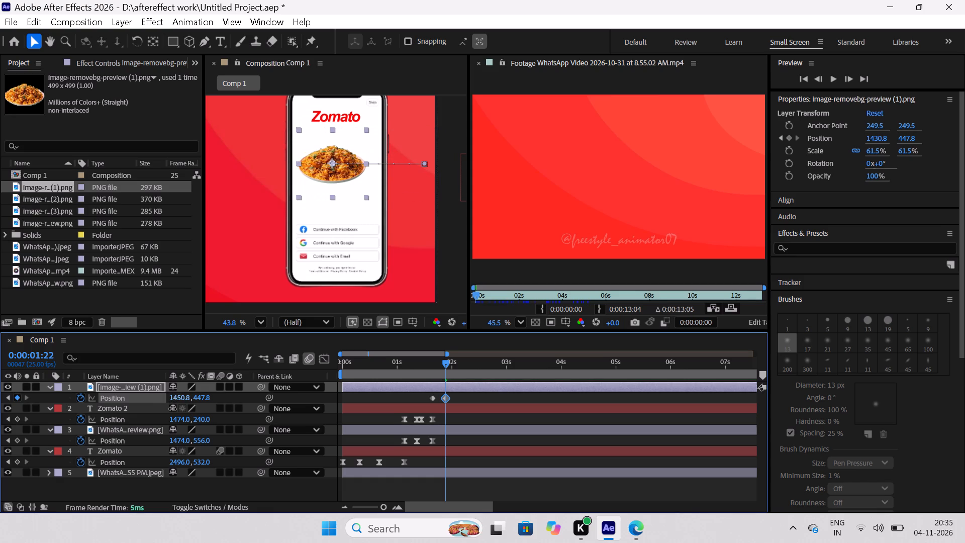
{"action": "left_click_drag", "start_coordinate": [172, 409], "coordinate": [173, 409], "text": "shift"}
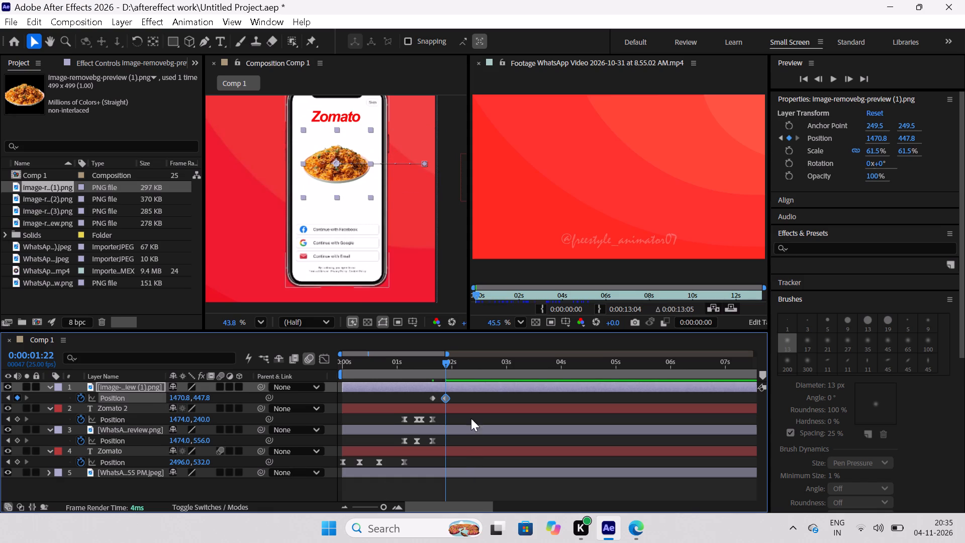
Add a Position keyframe at 0:00:02:05 that moves the food image out past the phone's other side, at X 1060.8.
{"action": "left_click_drag", "start_coordinate": [447, 363], "coordinate": [464, 380]}
{"action": "left_click_drag", "start_coordinate": [187, 396], "coordinate": [184, 395], "text": "shift"}
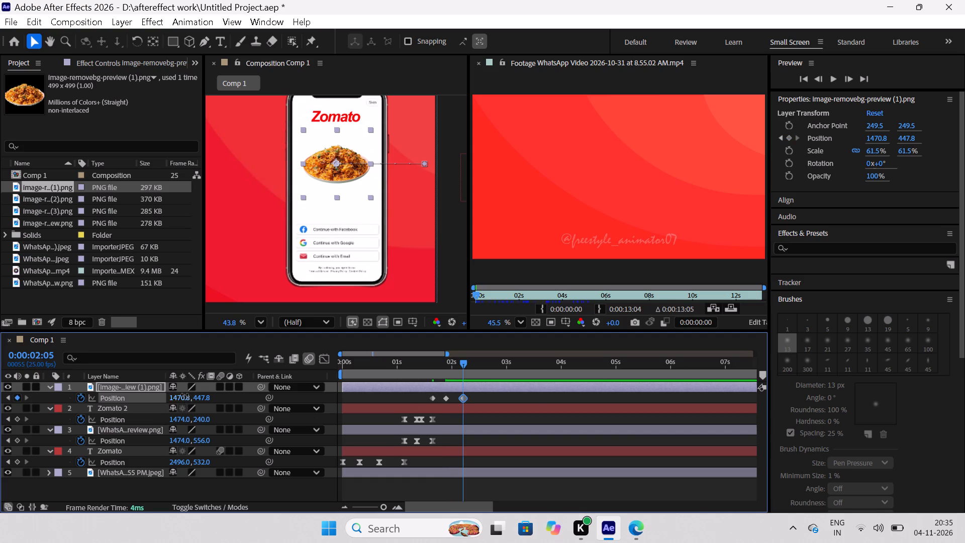
{"action": "left_click_drag", "start_coordinate": [184, 395], "coordinate": [165, 398], "text": "shift"}
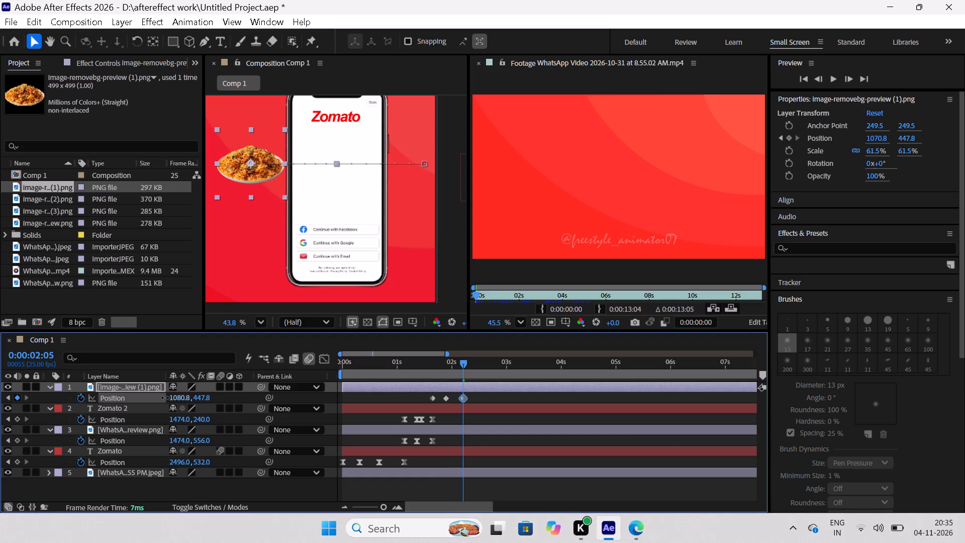
{"action": "left_click_drag", "start_coordinate": [165, 398], "coordinate": [161, 396], "text": "shift"}
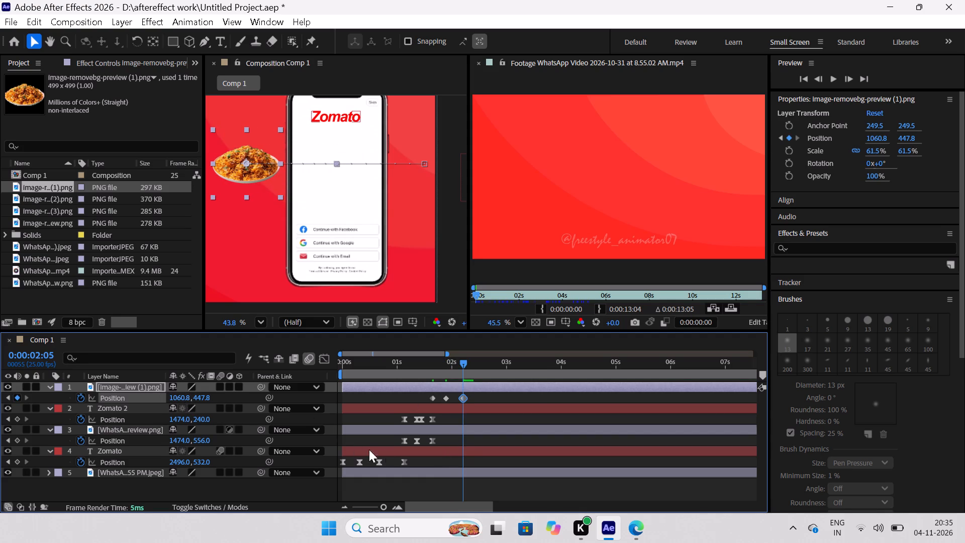
Make the dish pause in the phone: delay its exit keyframe to about 0:00:02:15 and paste a copy of the 0:00:01:22 keyframe at 0:00:02:05.
{"action": "left_click_drag", "start_coordinate": [462, 363], "coordinate": [445, 369]}
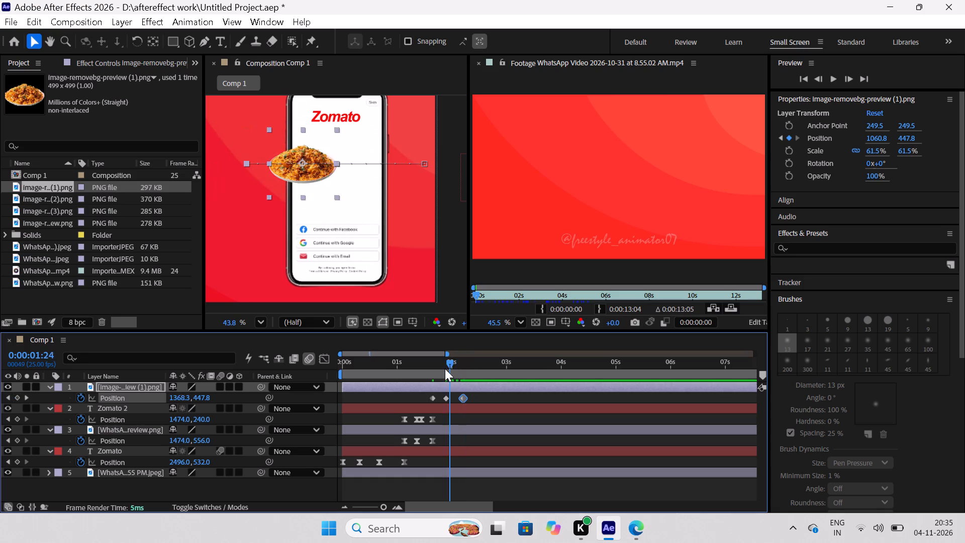
{"action": "left_click_drag", "start_coordinate": [445, 369], "coordinate": [451, 391]}
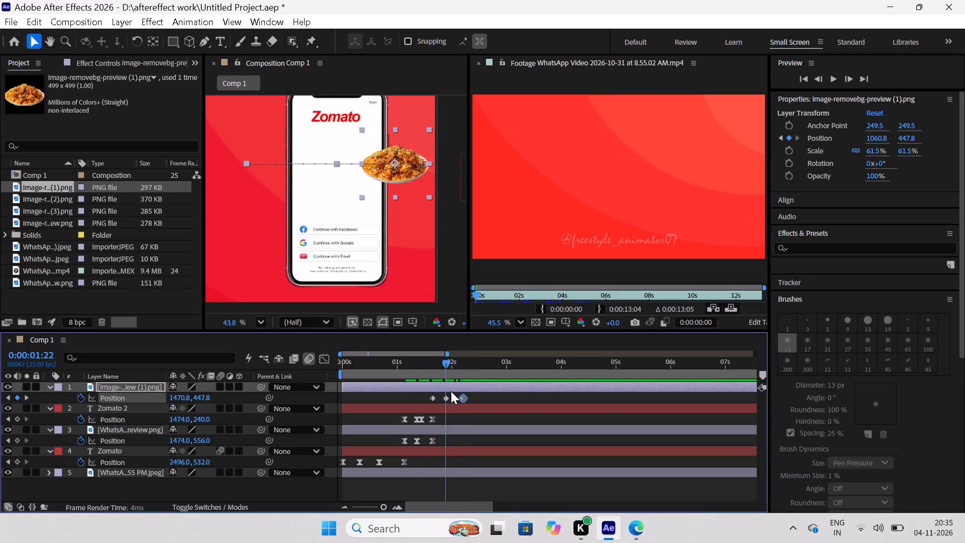
{"action": "left_click_drag", "start_coordinate": [451, 391], "coordinate": [452, 398]}
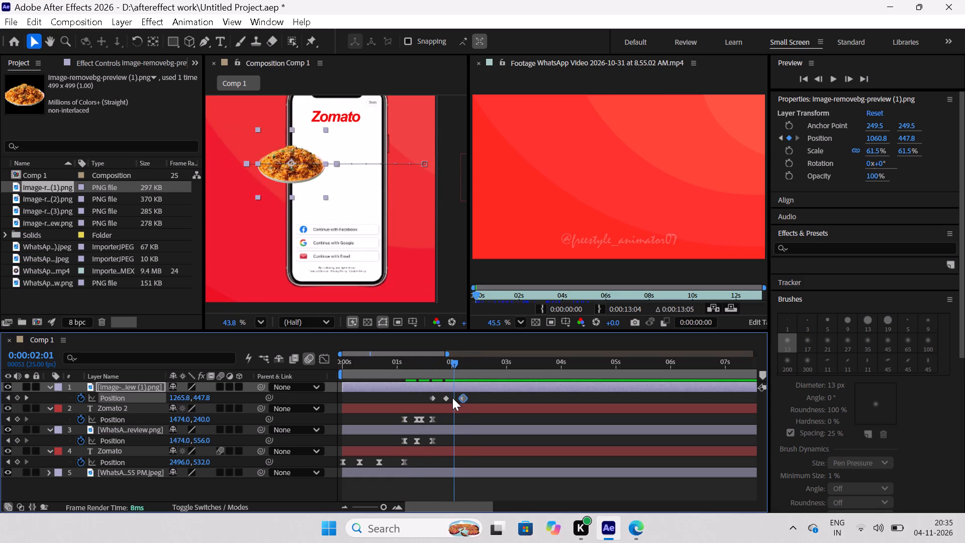
{"action": "left_click_drag", "start_coordinate": [452, 398], "coordinate": [447, 401]}
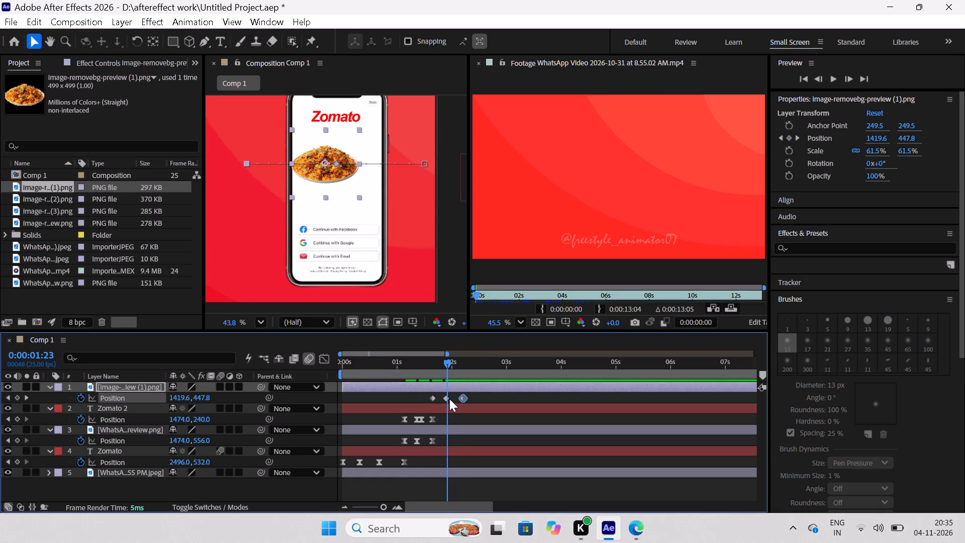
{"action": "left_click", "coordinate": [445, 398]}
{"action": "key", "text": "ctrl+c"}
{"action": "left_click", "coordinate": [480, 402]}
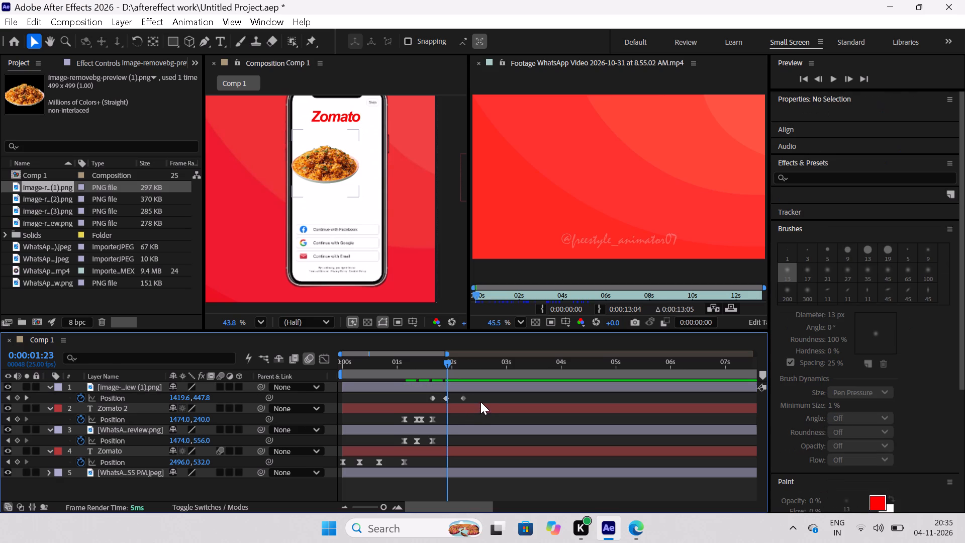
{"action": "left_click_drag", "start_coordinate": [475, 396], "coordinate": [458, 403]}
{"action": "left_click_drag", "start_coordinate": [464, 396], "coordinate": [486, 402]}
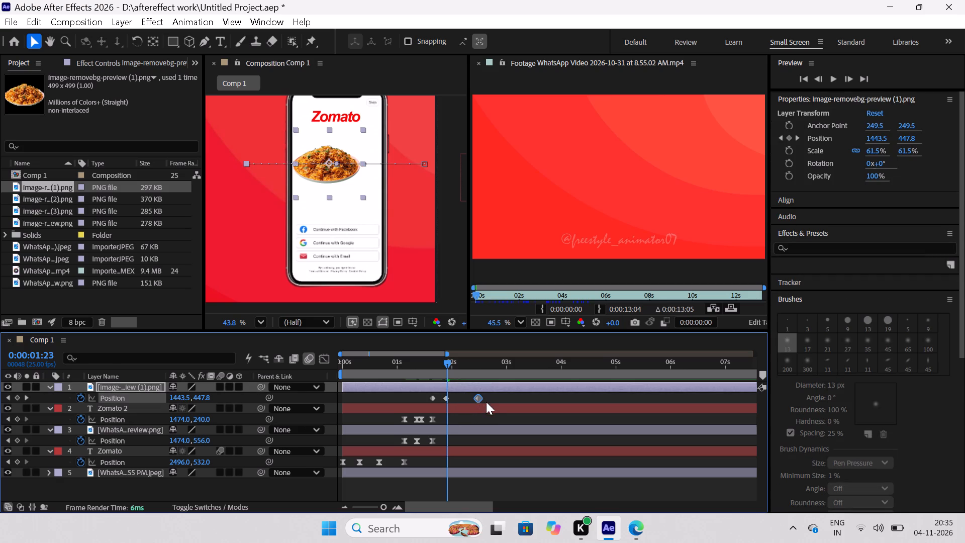
{"action": "left_click_drag", "start_coordinate": [486, 402], "coordinate": [487, 402]}
{"action": "left_click_drag", "start_coordinate": [448, 365], "coordinate": [463, 375]}
{"action": "key", "text": "ctrl+v"}
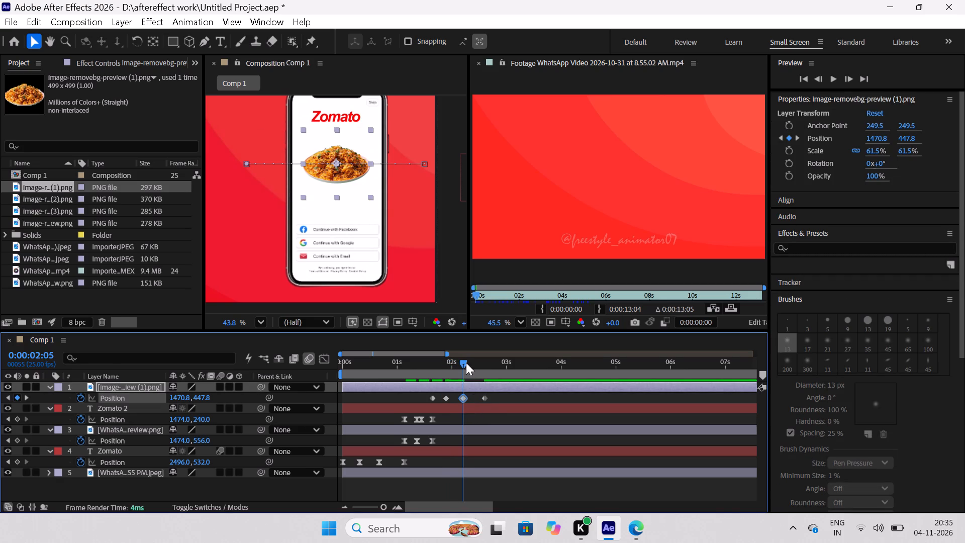
Scrub through the food image's slide-in, pause and slide-out to review the motion.
{"action": "left_click_drag", "start_coordinate": [462, 361], "coordinate": [434, 388]}
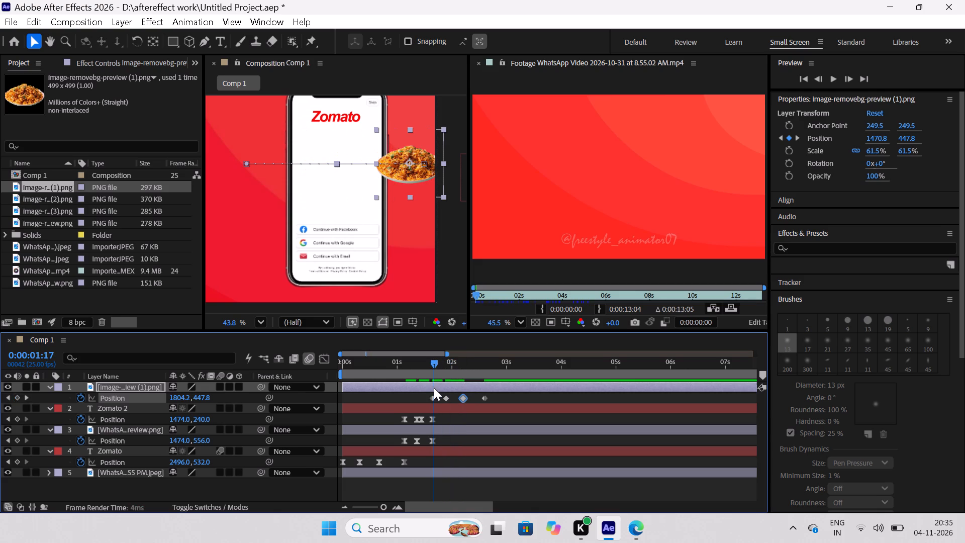
{"action": "left_click_drag", "start_coordinate": [434, 388], "coordinate": [490, 416]}
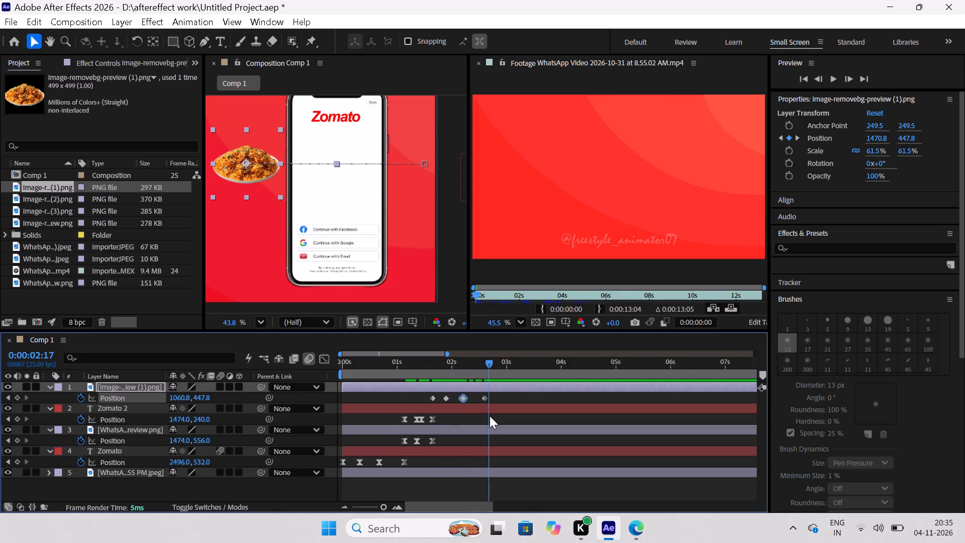
{"action": "left_click_drag", "start_coordinate": [490, 416], "coordinate": [445, 419]}
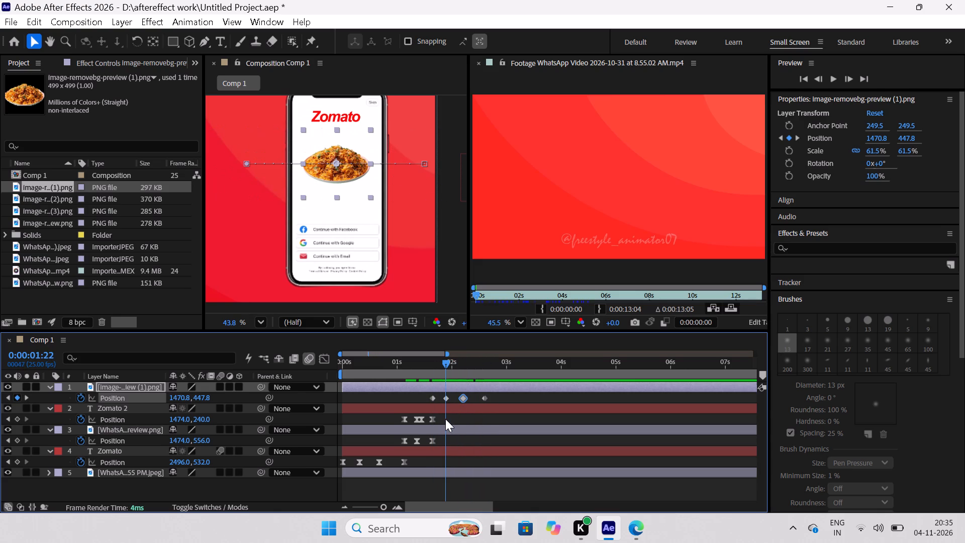
{"action": "left_click_drag", "start_coordinate": [445, 419], "coordinate": [455, 425]}
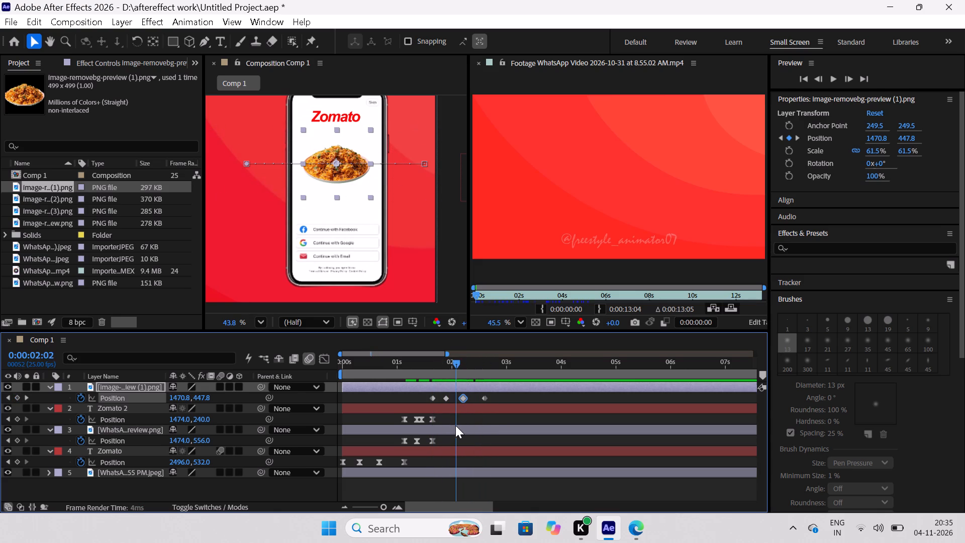
{"action": "left_click_drag", "start_coordinate": [455, 425], "coordinate": [489, 433]}
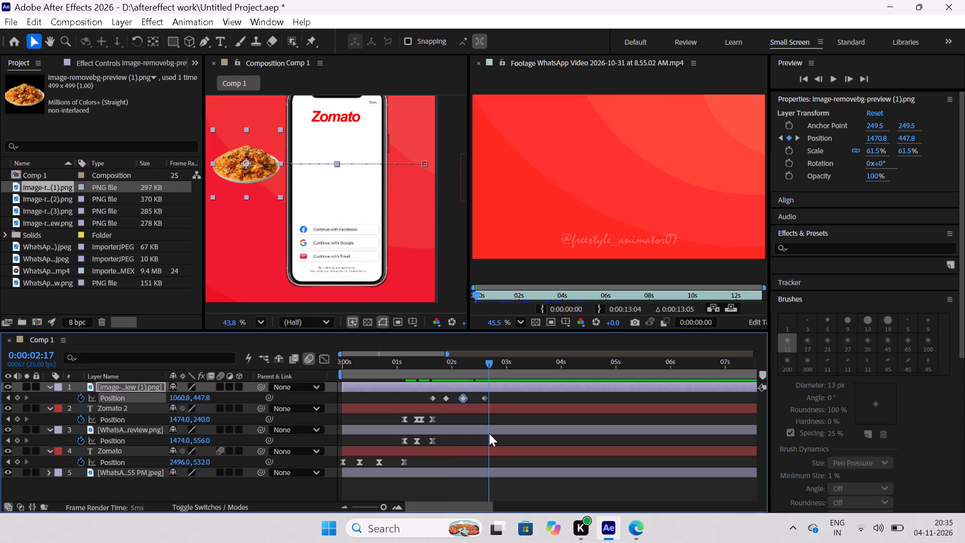
{"action": "left_click_drag", "start_coordinate": [489, 433], "coordinate": [489, 434]}
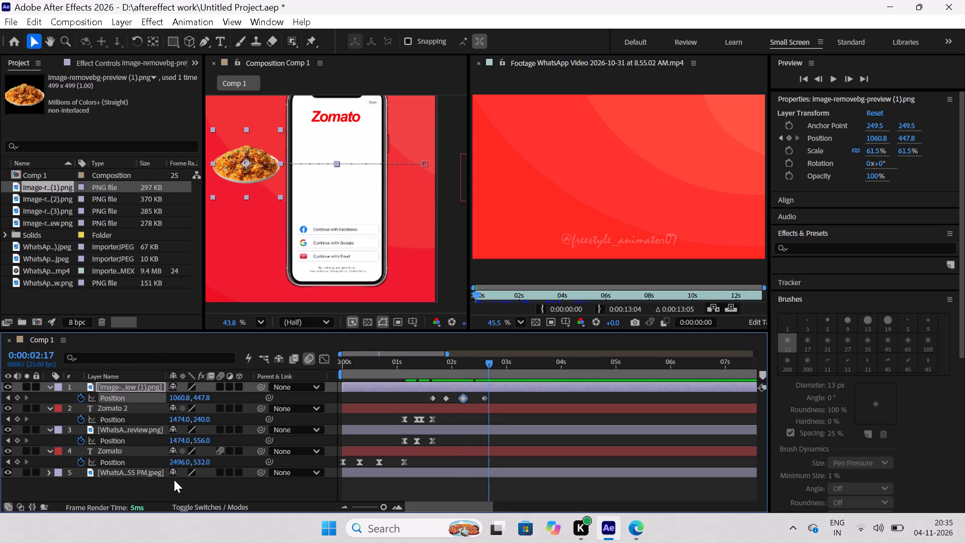
Create a new 1920 x 1080 px solid layer in pure red on top of the composition.
{"action": "left_click", "coordinate": [174, 481]}
{"action": "right_click", "coordinate": [174, 482]}
{"action": "left_click", "coordinate": [251, 316]}
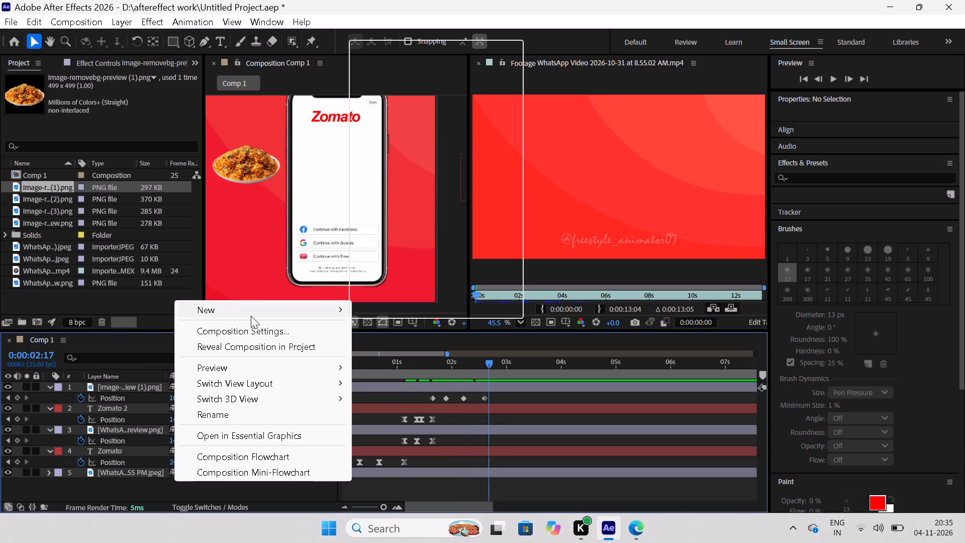
{"action": "left_click", "coordinate": [410, 89]}
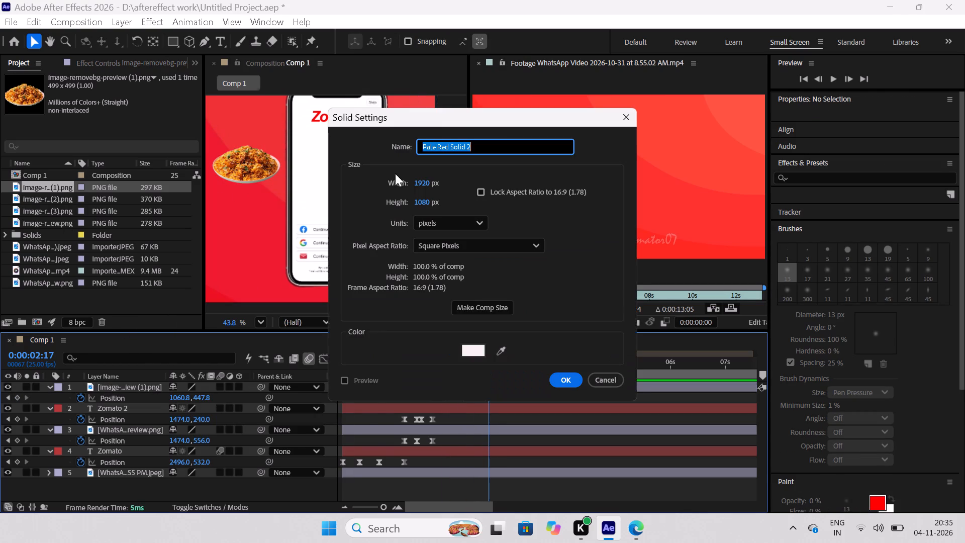
{"action": "left_click", "coordinate": [479, 346]}
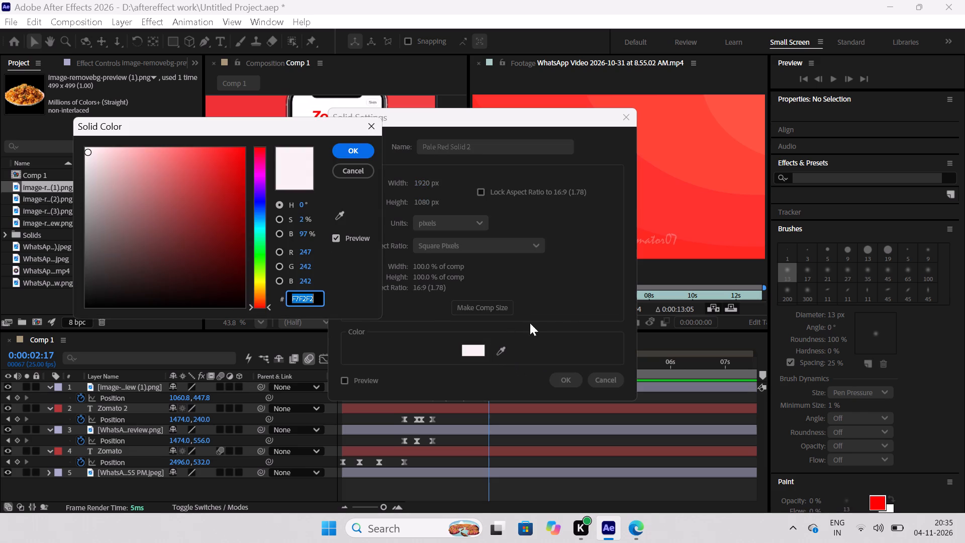
{"action": "left_click_drag", "start_coordinate": [197, 213], "coordinate": [338, 134]}
{"action": "left_click", "coordinate": [368, 152]}
{"action": "left_click", "coordinate": [568, 380]}
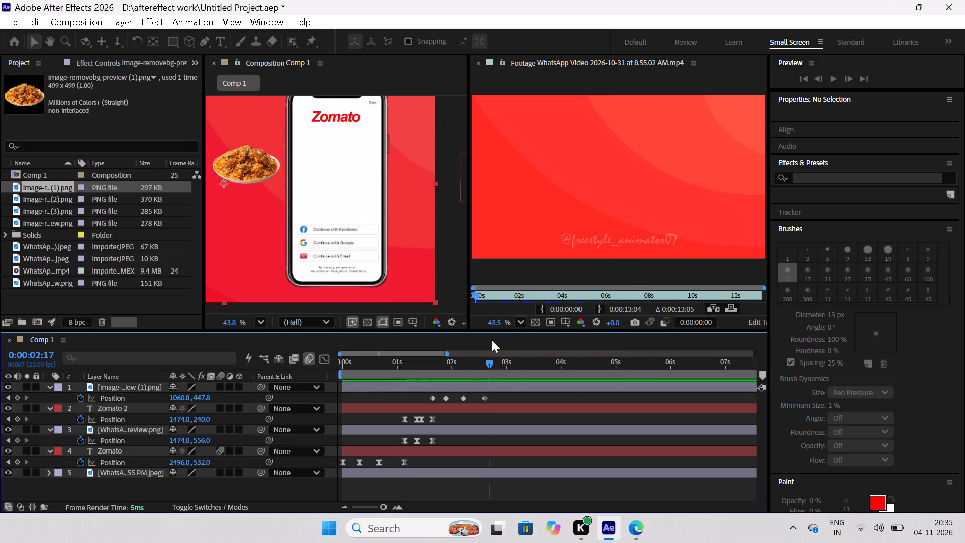
{"action": "scroll", "coordinate": [298, 202], "scroll_direction": "down", "scroll_amount": 4}
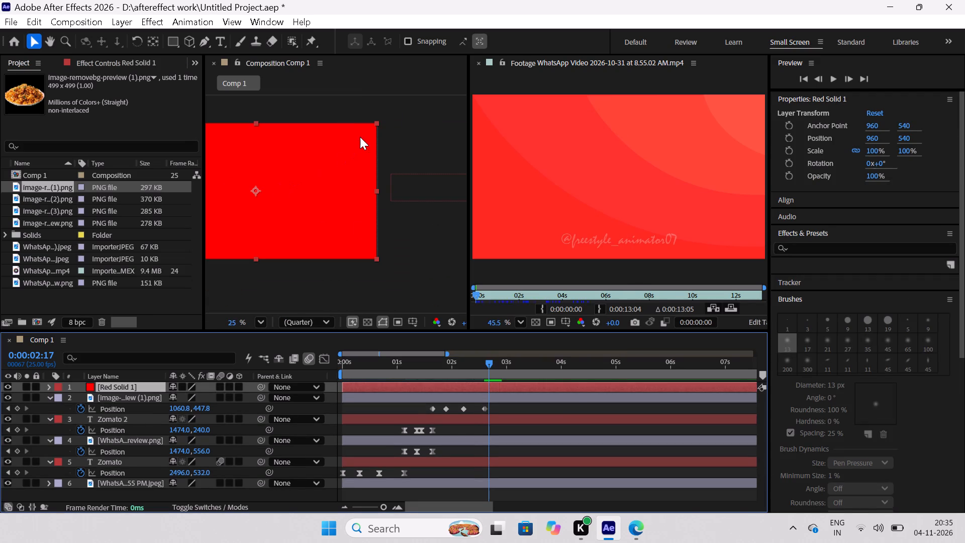
Shrink the red solid to about 22.5% by 37.8% and place it over the phone screen at about X 1484, Y 468.
{"action": "left_click_drag", "start_coordinate": [377, 121], "coordinate": [306, 146]}
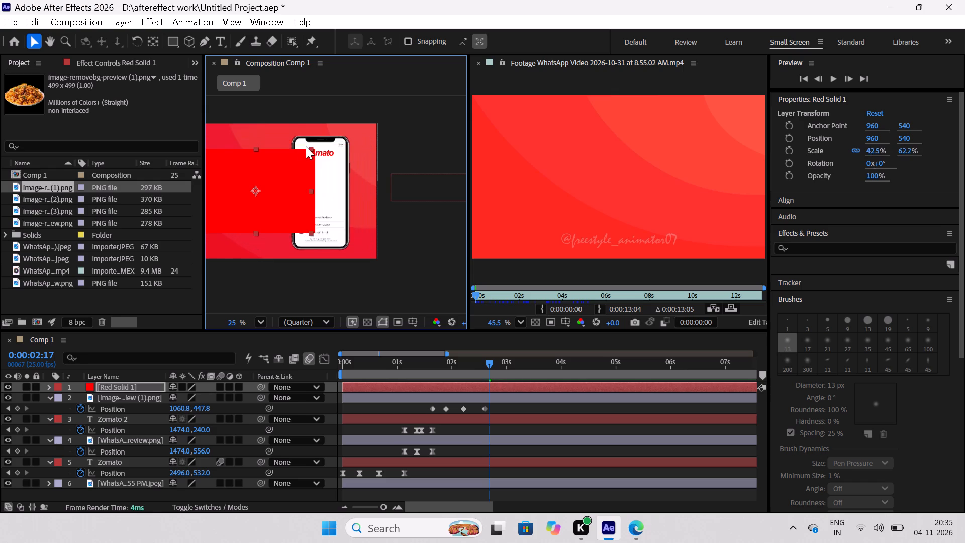
{"action": "left_click_drag", "start_coordinate": [306, 146], "coordinate": [283, 163]}
{"action": "left_click_drag", "start_coordinate": [263, 190], "coordinate": [284, 189]}
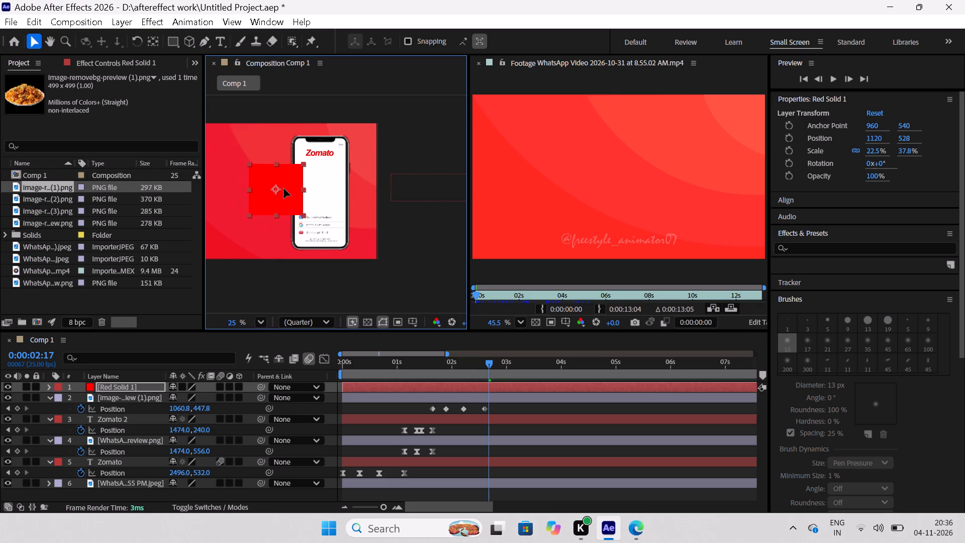
{"action": "left_click_drag", "start_coordinate": [284, 189], "coordinate": [333, 182]}
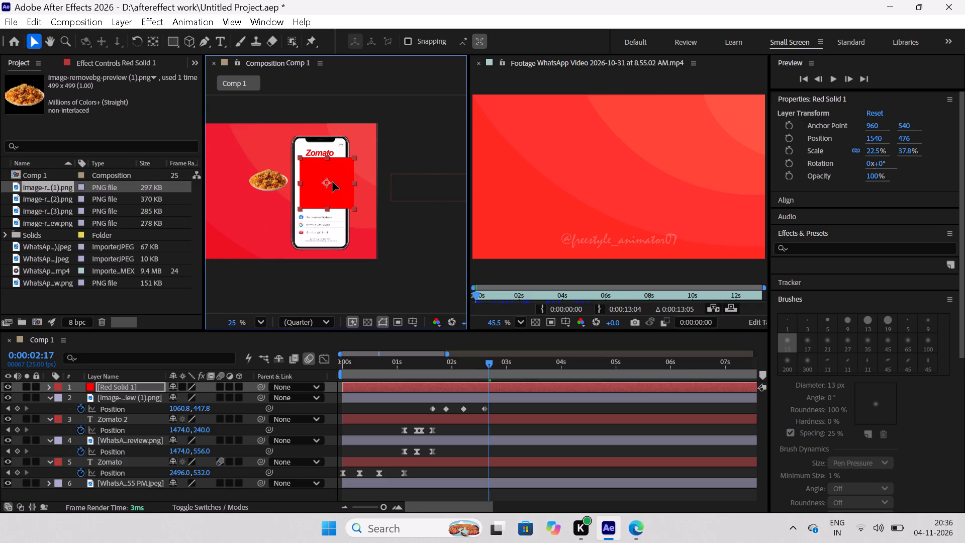
{"action": "left_click_drag", "start_coordinate": [333, 182], "coordinate": [329, 181]}
Fit the red solid inside the phone's blank area at about 20.3% by 32.5% scale, positioned at about X 1474.5, Y 477.5.
{"action": "scroll", "coordinate": [314, 208], "scroll_direction": "up", "scroll_amount": 4}
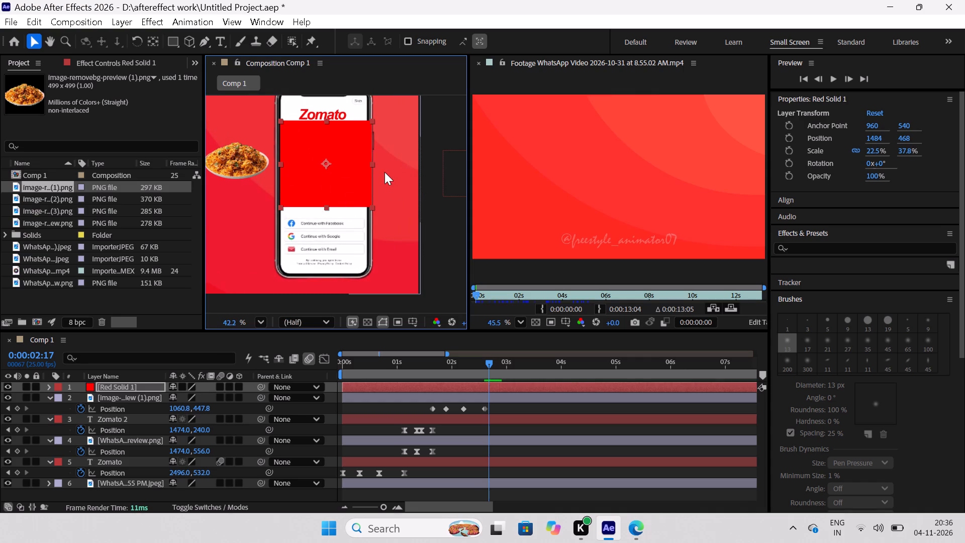
{"action": "left_click_drag", "start_coordinate": [372, 166], "coordinate": [367, 165]}
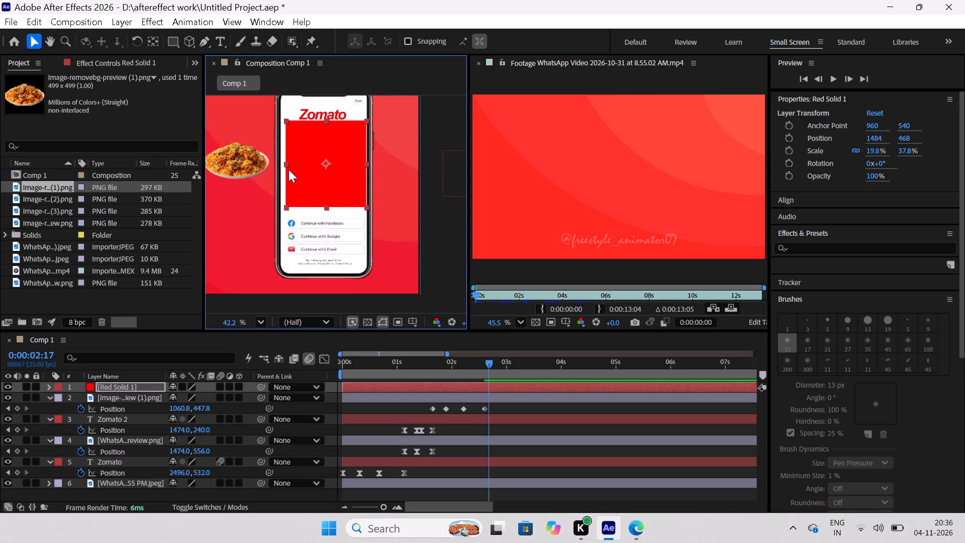
{"action": "left_click", "coordinate": [288, 164]}
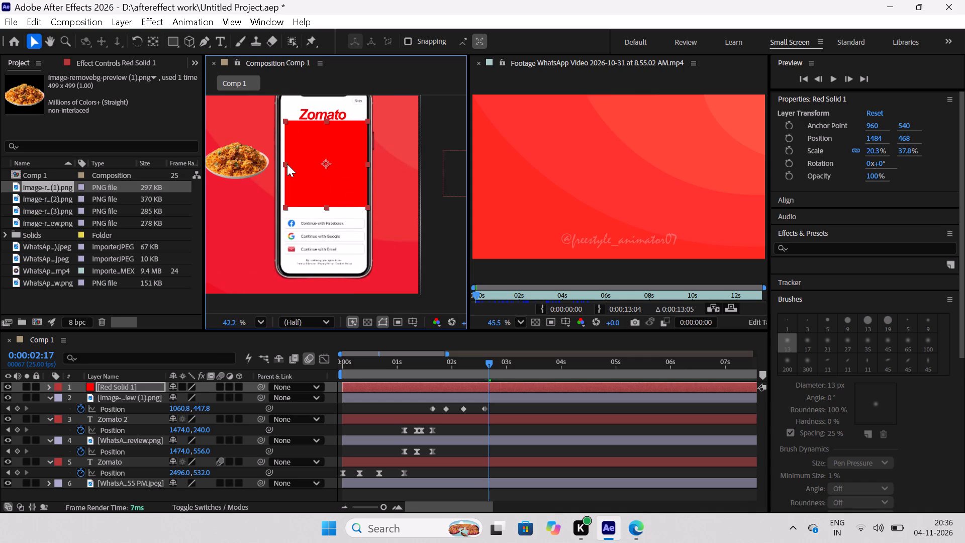
{"action": "left_click", "coordinate": [336, 170]}
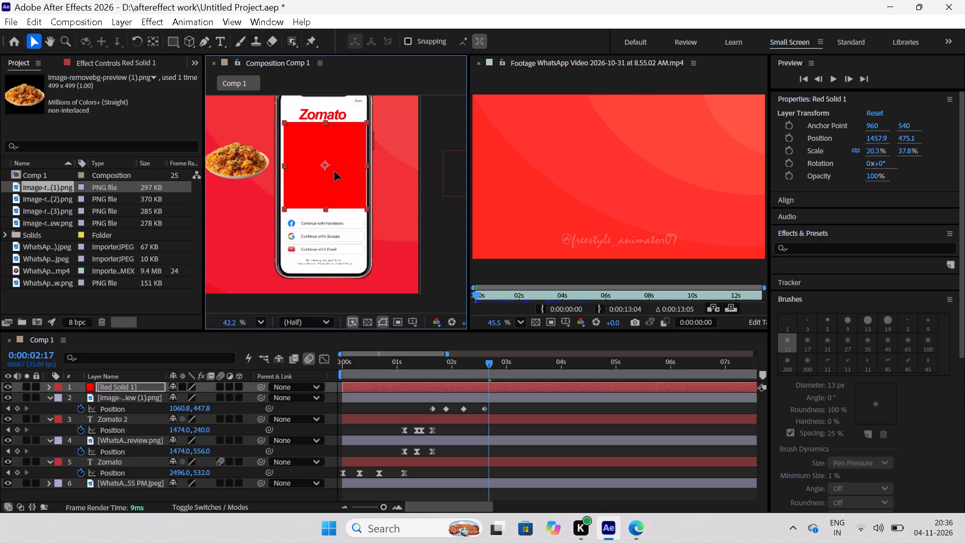
{"action": "left_click", "coordinate": [334, 172]}
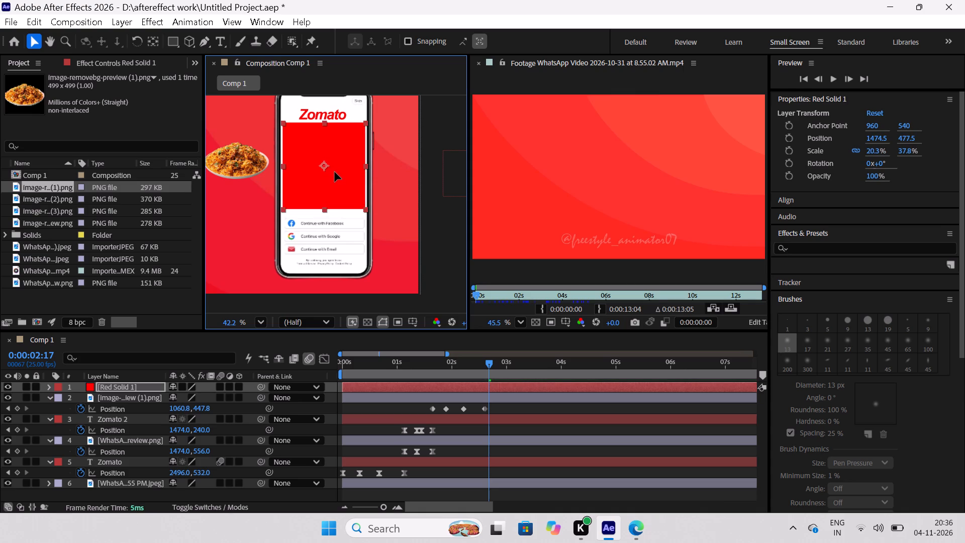
{"action": "left_click_drag", "start_coordinate": [325, 125], "coordinate": [324, 127]}
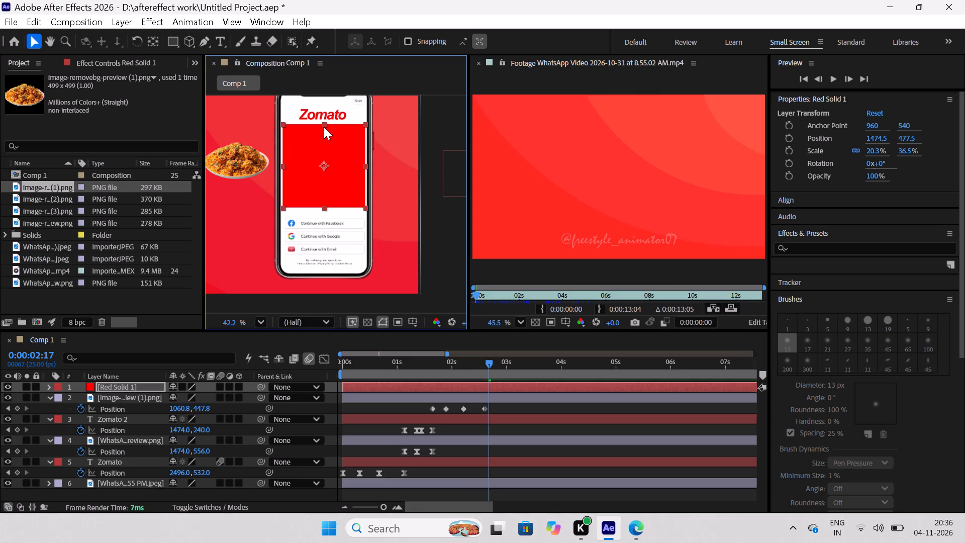
{"action": "left_click_drag", "start_coordinate": [324, 127], "coordinate": [324, 131]}
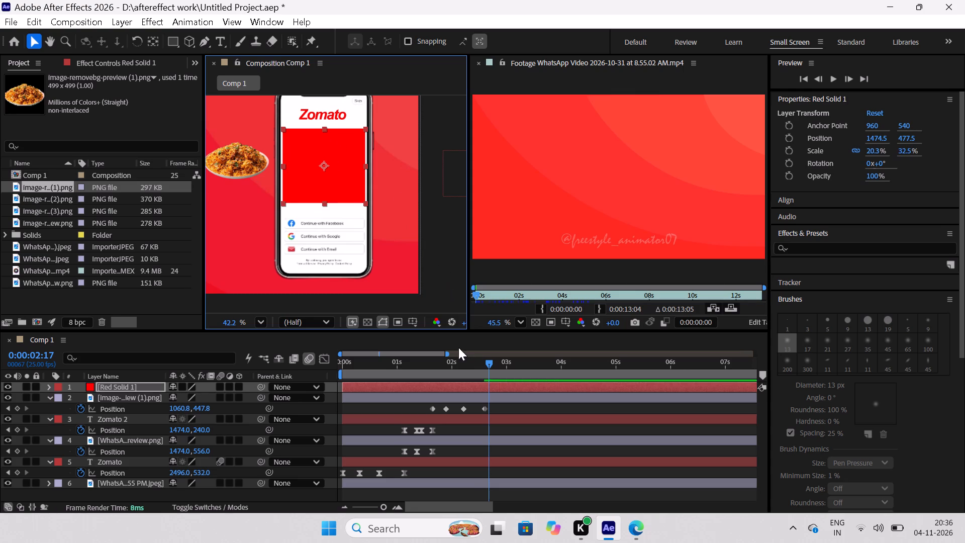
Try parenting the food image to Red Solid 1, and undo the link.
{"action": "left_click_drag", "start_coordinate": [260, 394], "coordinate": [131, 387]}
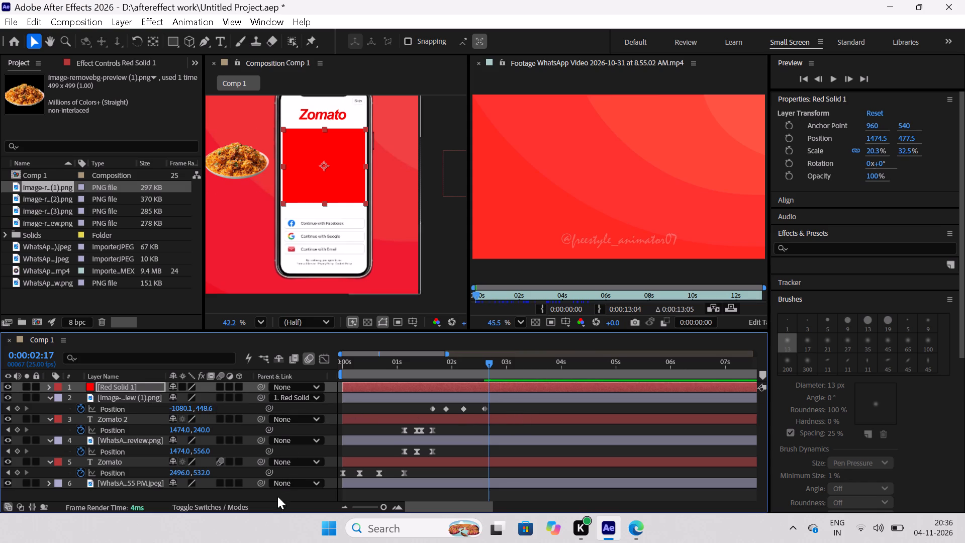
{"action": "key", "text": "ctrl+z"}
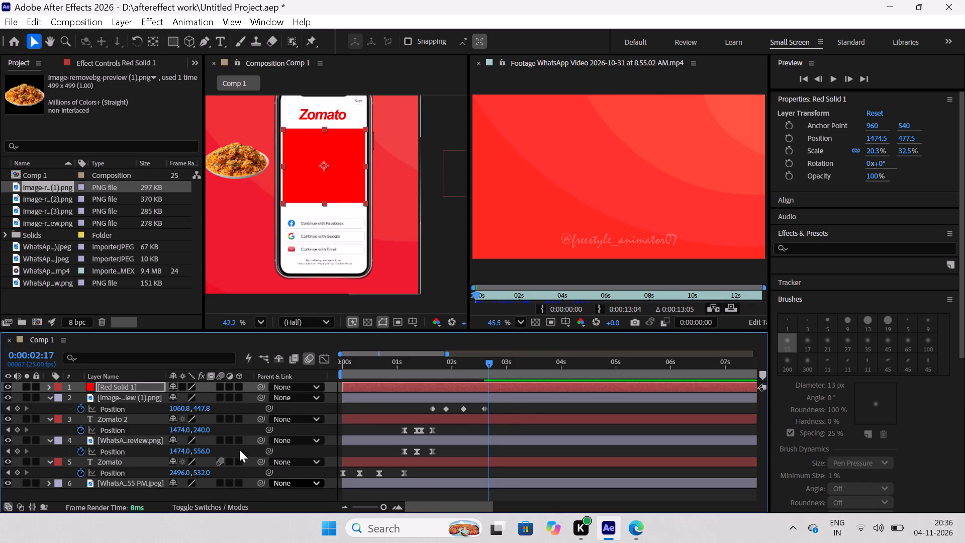
Set Red Solid 1 as the food image layer's track matte.
{"action": "left_click", "coordinate": [209, 505]}
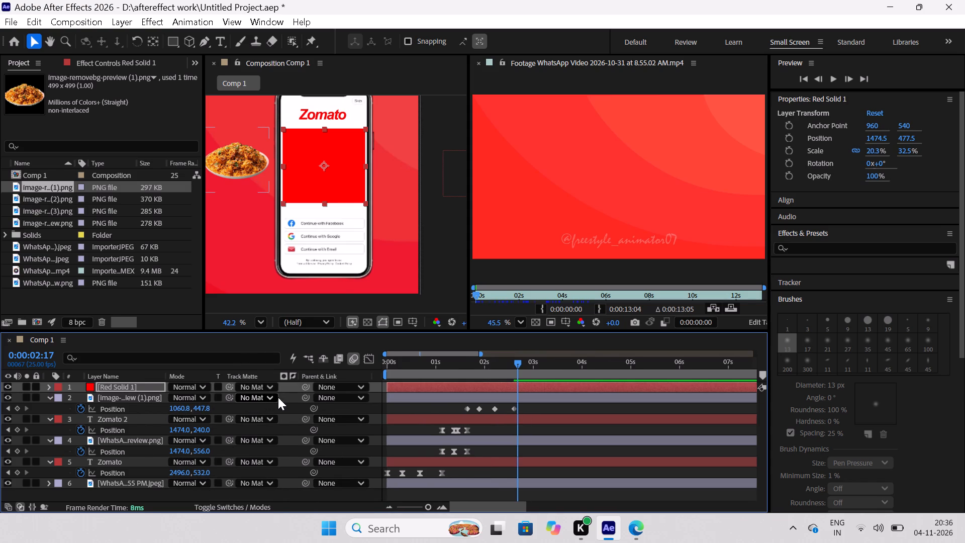
{"action": "left_click_drag", "start_coordinate": [226, 397], "coordinate": [136, 381]}
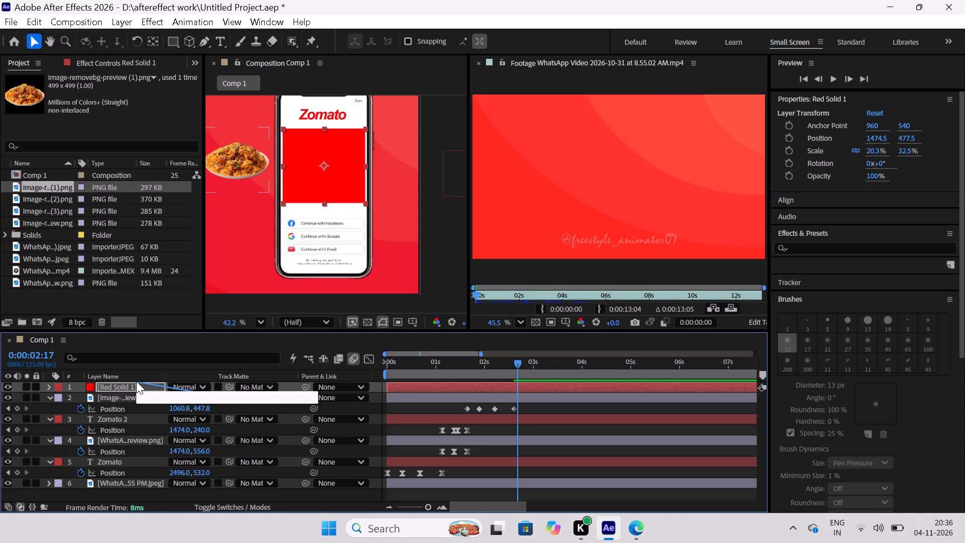
{"action": "left_click_drag", "start_coordinate": [136, 381], "coordinate": [133, 389]}
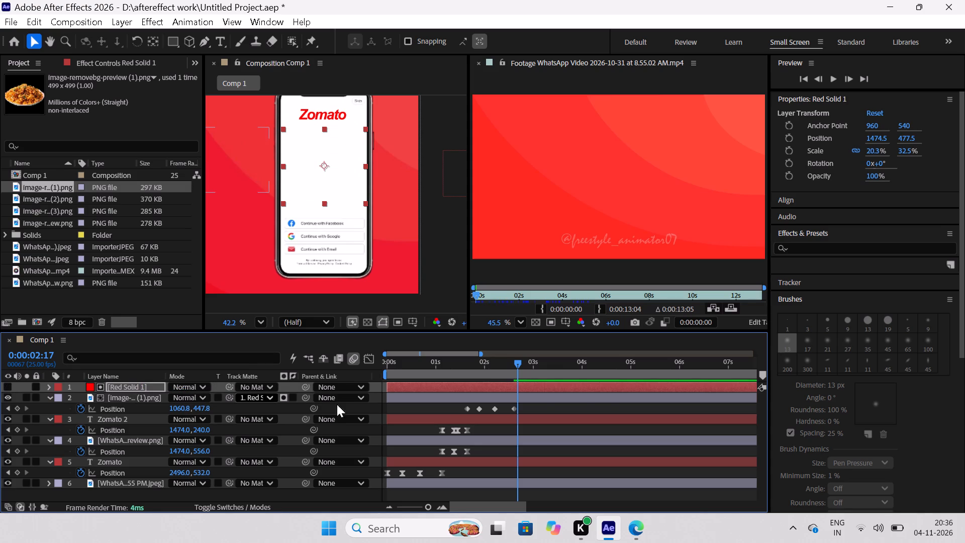
Scrub through the food image's slide-in, pause and slide-out to check how the matte clips it within the phone.
{"action": "left_click_drag", "start_coordinate": [517, 361], "coordinate": [451, 377]}
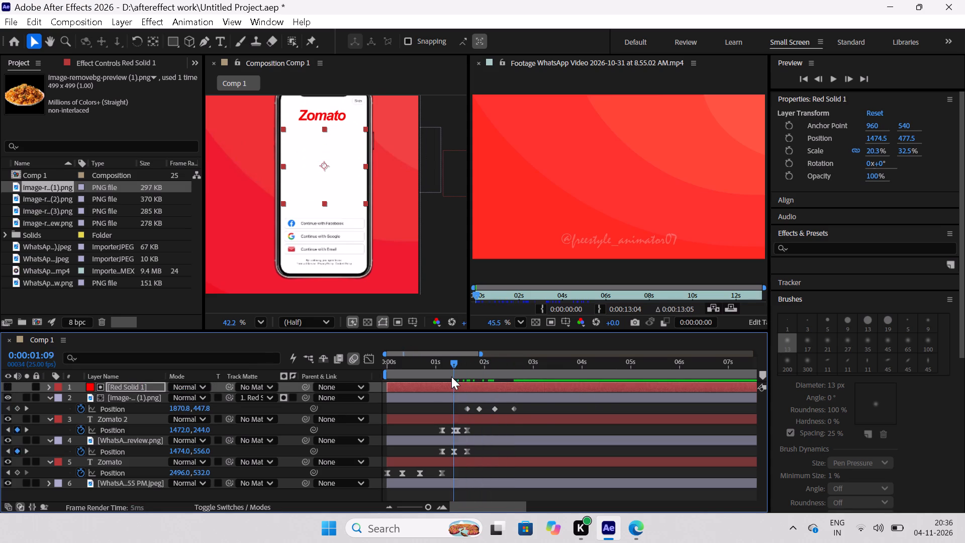
{"action": "left_click_drag", "start_coordinate": [451, 377], "coordinate": [483, 393]}
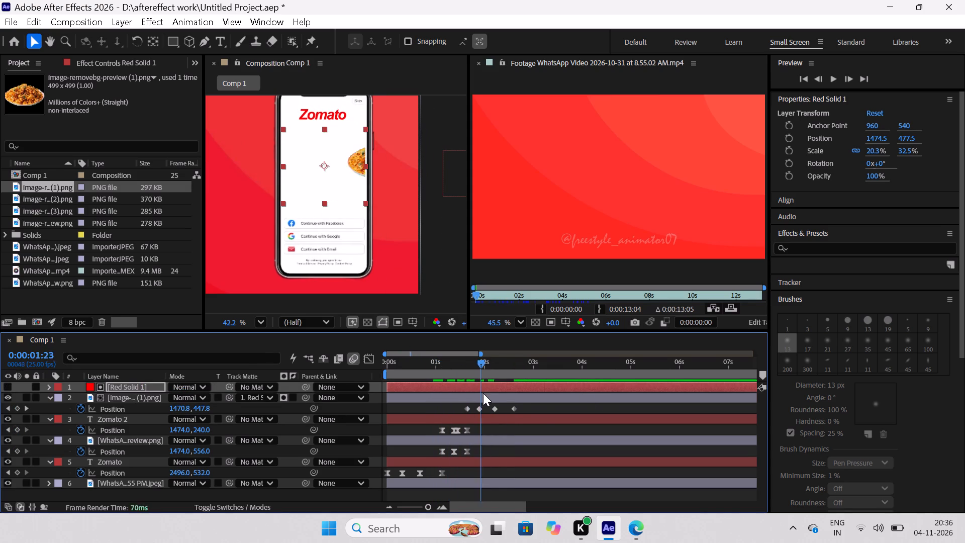
{"action": "left_click_drag", "start_coordinate": [483, 393], "coordinate": [505, 403]}
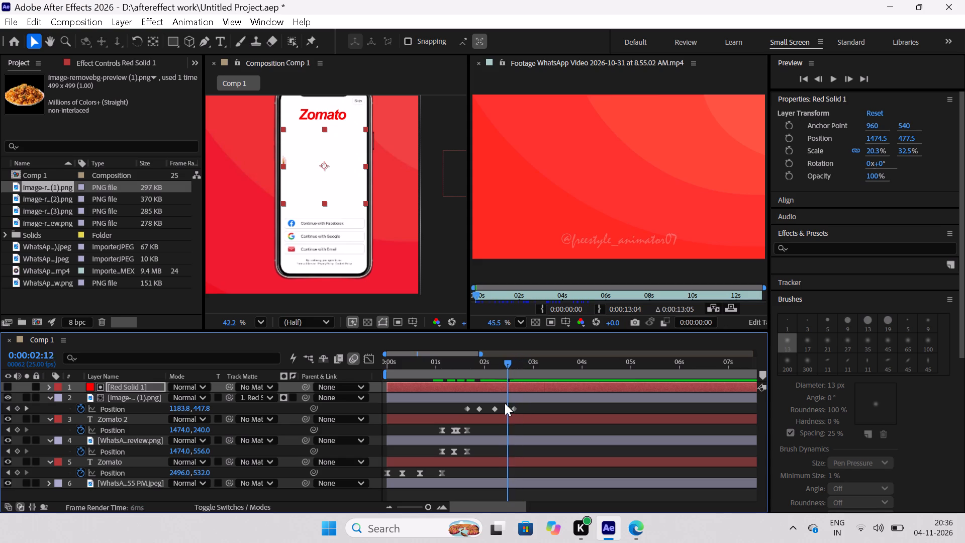
{"action": "left_click_drag", "start_coordinate": [505, 403], "coordinate": [530, 403]}
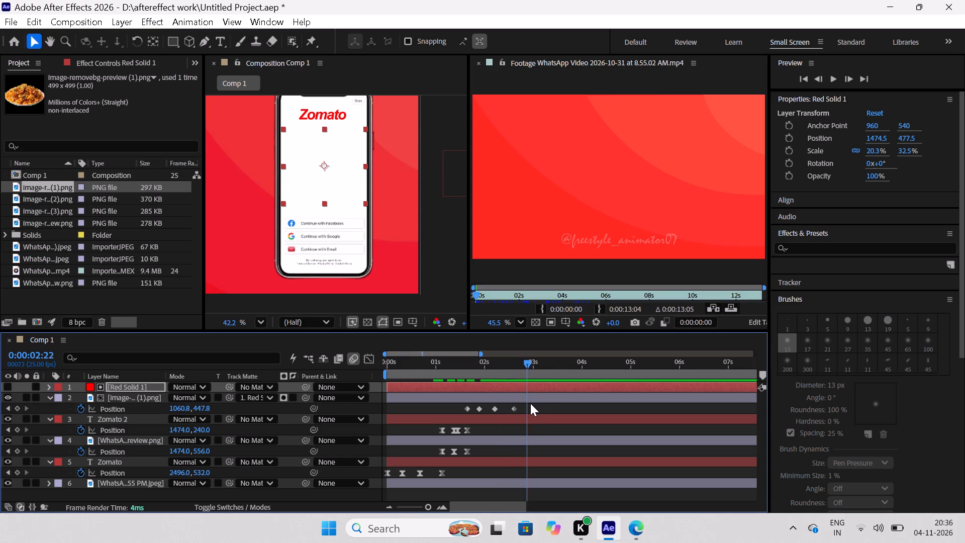
{"action": "left_click_drag", "start_coordinate": [530, 403], "coordinate": [465, 404]}
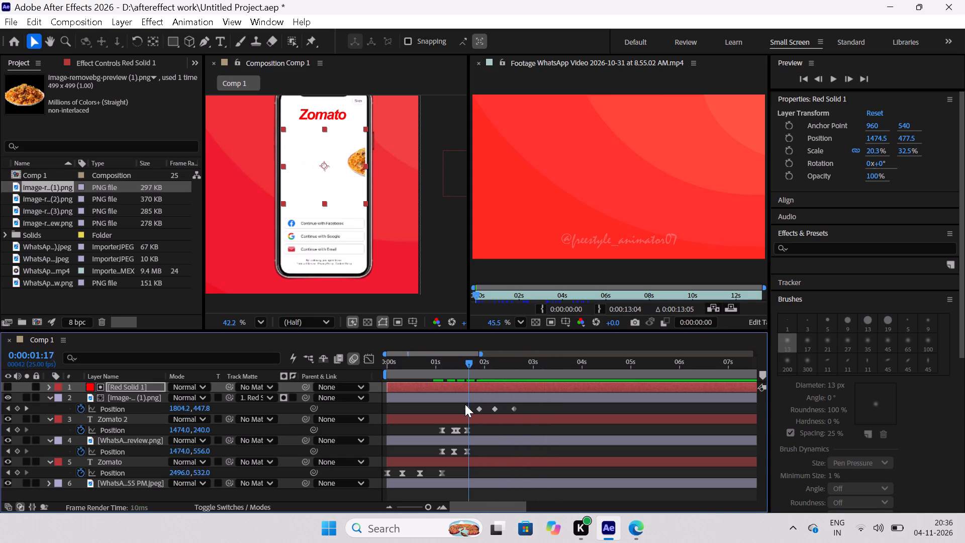
{"action": "left_click_drag", "start_coordinate": [465, 404], "coordinate": [506, 418]}
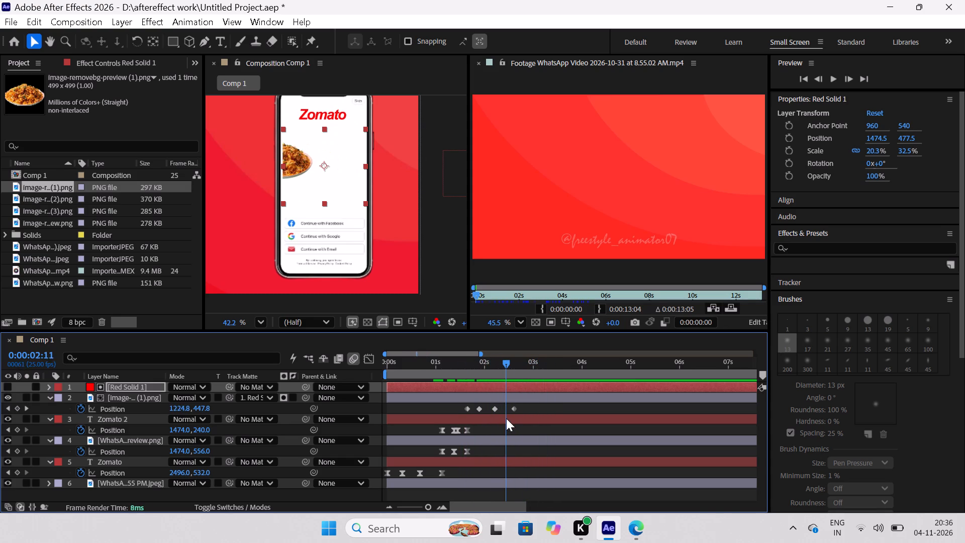
{"action": "left_click_drag", "start_coordinate": [506, 418], "coordinate": [495, 414]}
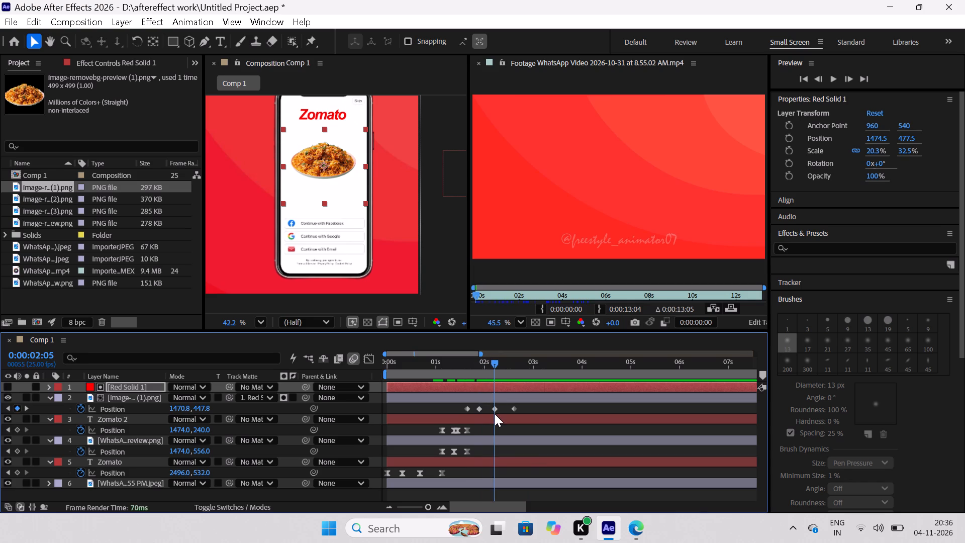
{"action": "left_click_drag", "start_coordinate": [495, 414], "coordinate": [495, 422]}
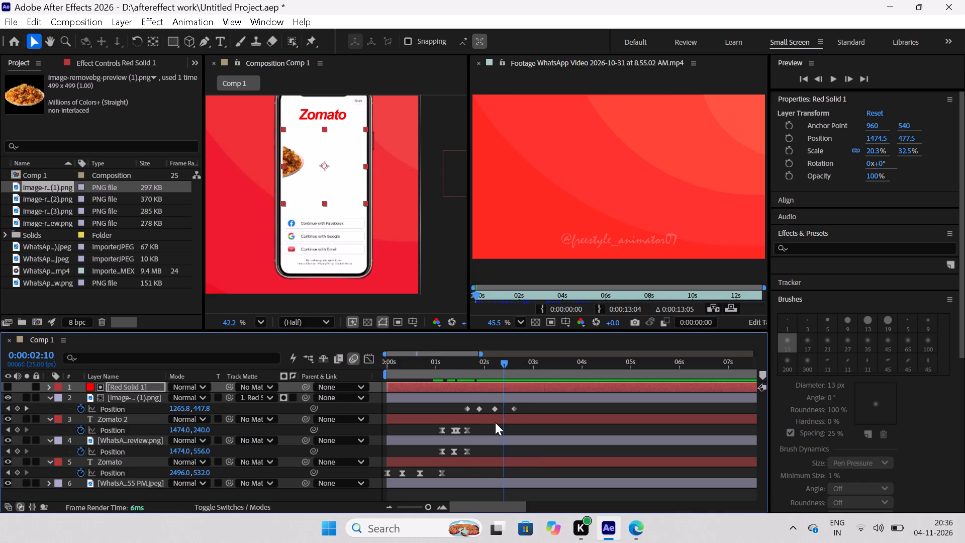
{"action": "left_click_drag", "start_coordinate": [495, 422], "coordinate": [490, 416]}
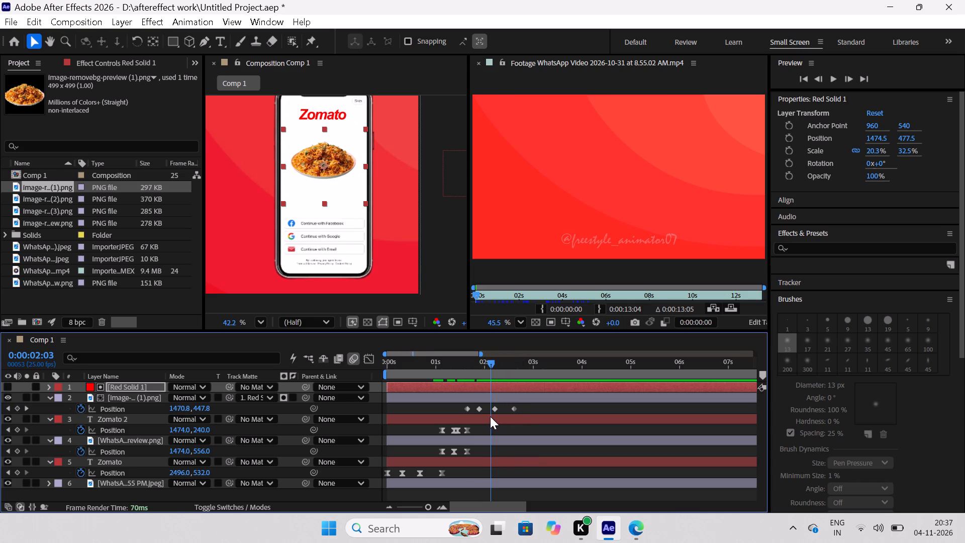
{"action": "left_click_drag", "start_coordinate": [490, 416], "coordinate": [490, 415]}
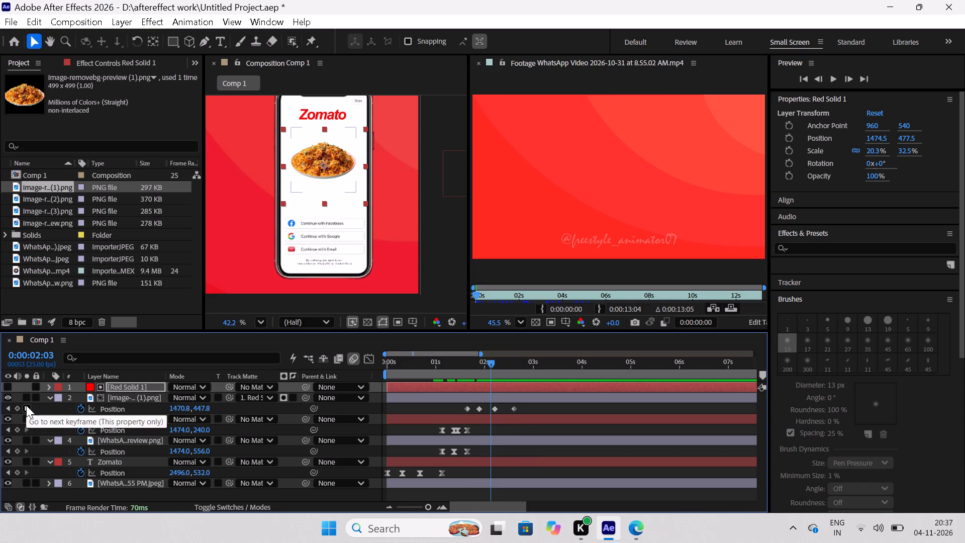
Go to the food image's 0:00:02:05 Position keyframe and collapse the properties of the Zomato, phone and Zomato 2 layers.
{"action": "left_click", "coordinate": [32, 405]}
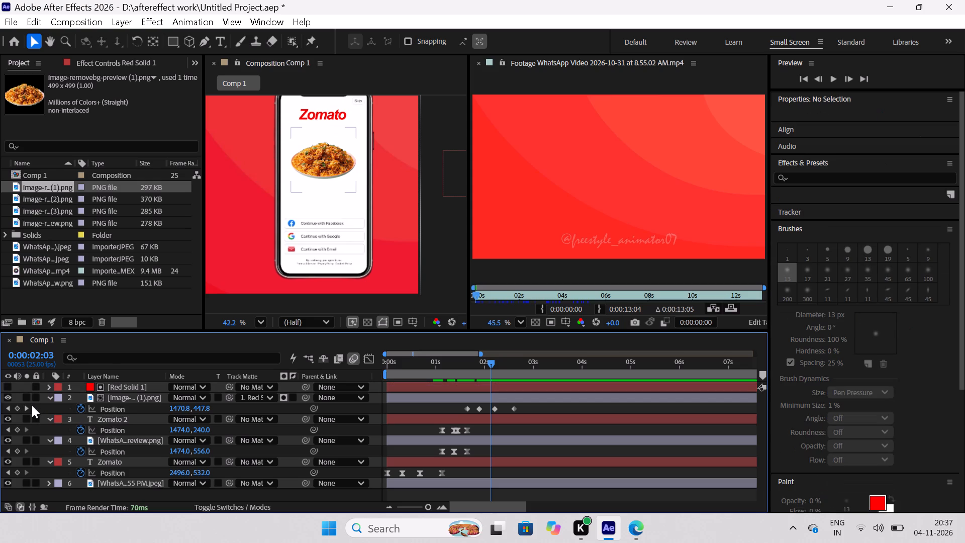
{"action": "left_click", "coordinate": [29, 409]}
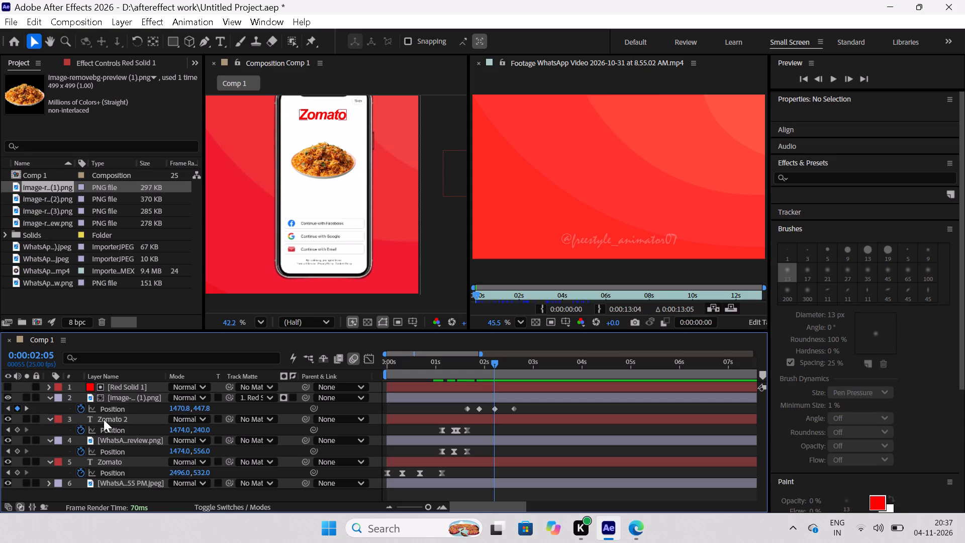
{"action": "left_click", "coordinate": [46, 460]}
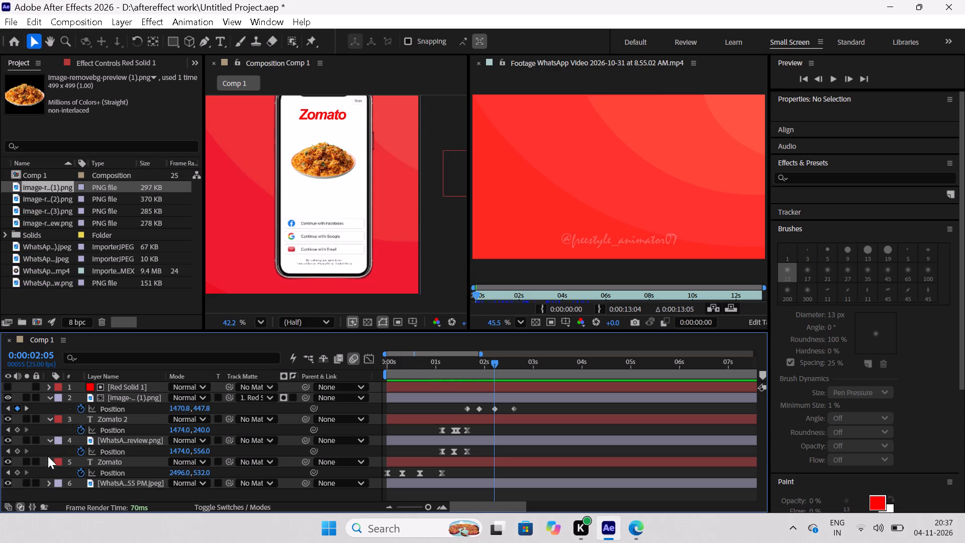
{"action": "left_click", "coordinate": [54, 439]}
{"action": "left_click", "coordinate": [51, 439]}
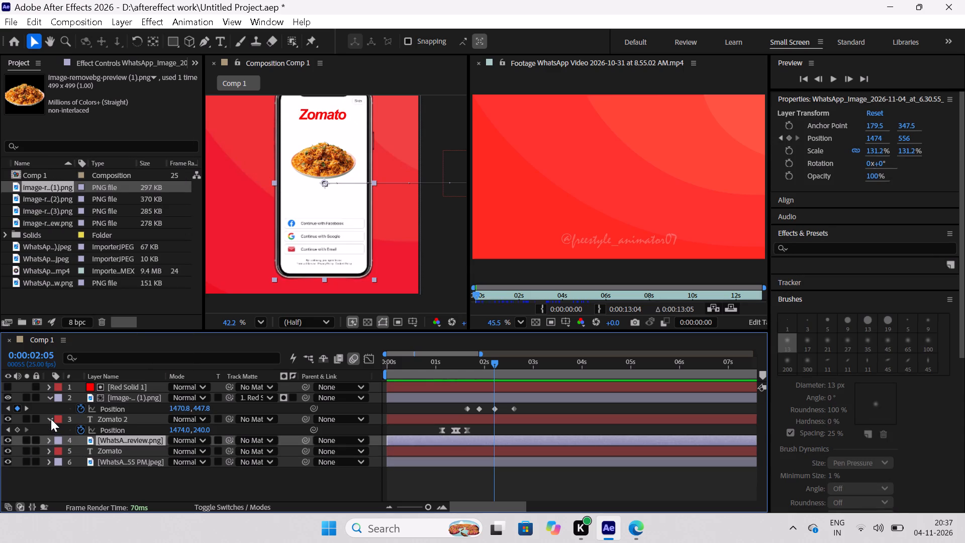
{"action": "left_click", "coordinate": [51, 419]}
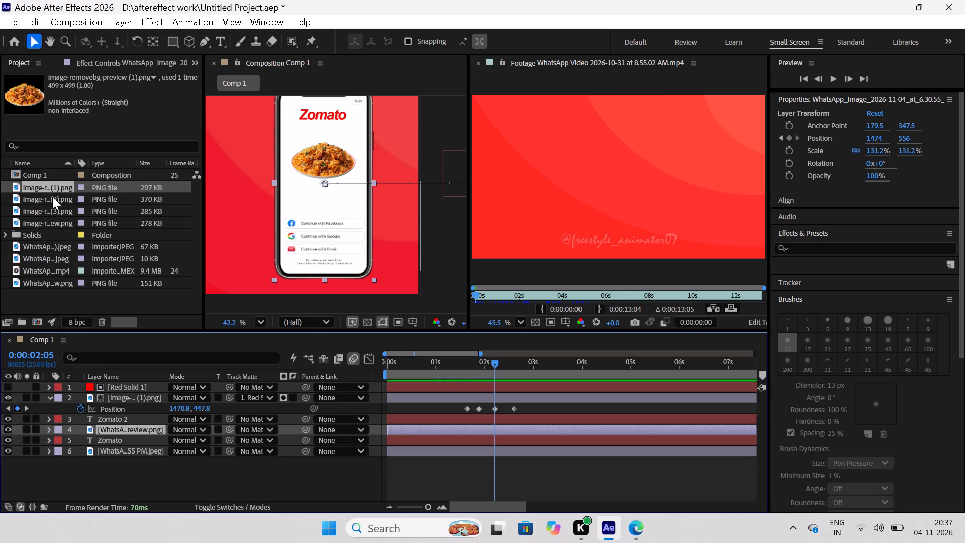
Add the rice bowl image, removebg-preview (2).png, as the top layer and place it over the phone at about X 1571.6, Y 506.8.
{"action": "left_click", "coordinate": [52, 197]}
{"action": "left_click_drag", "start_coordinate": [53, 200], "coordinate": [140, 382]}
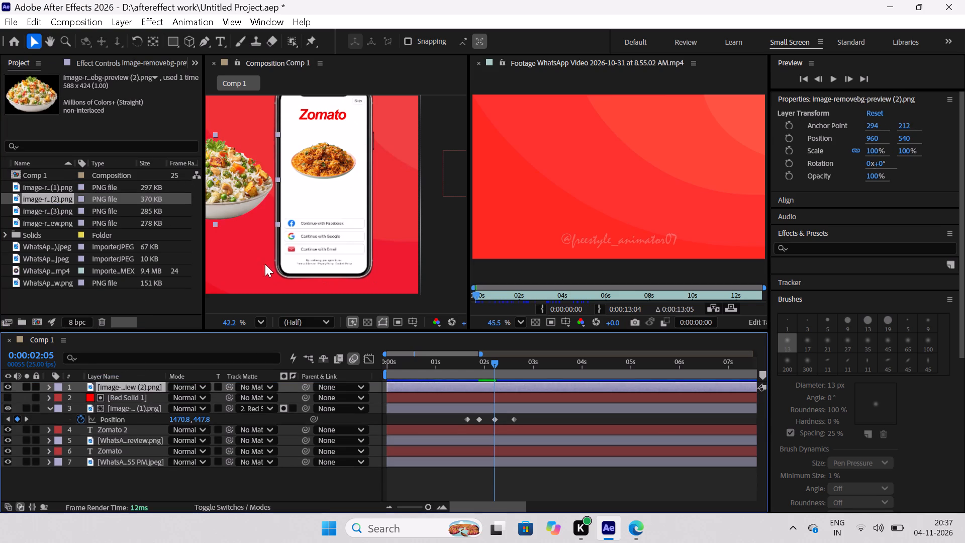
{"action": "left_click_drag", "start_coordinate": [223, 196], "coordinate": [352, 189]}
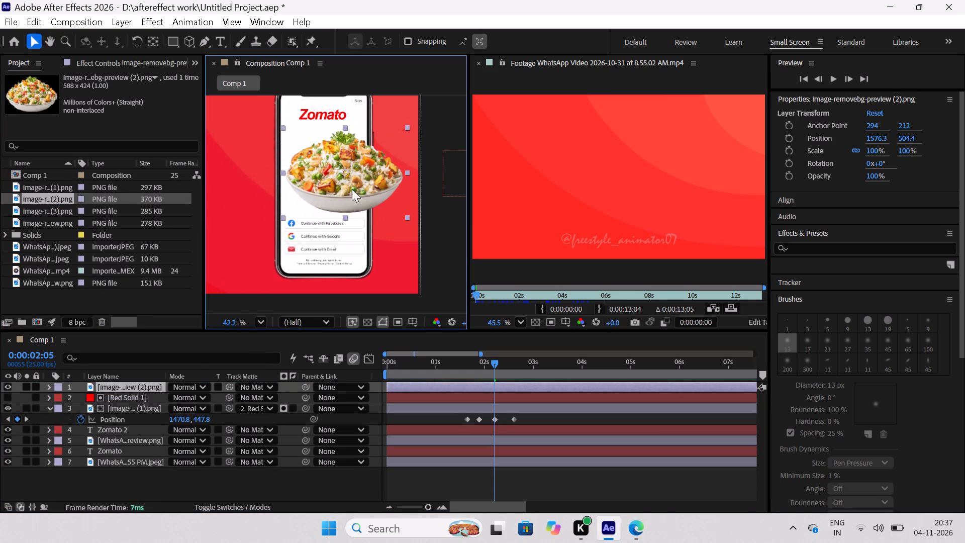
Set the rice bowl layer's scale to 61.5%, matching the first food image, and shift the bowl closer to the phone's centre.
{"action": "left_click", "coordinate": [129, 406]}
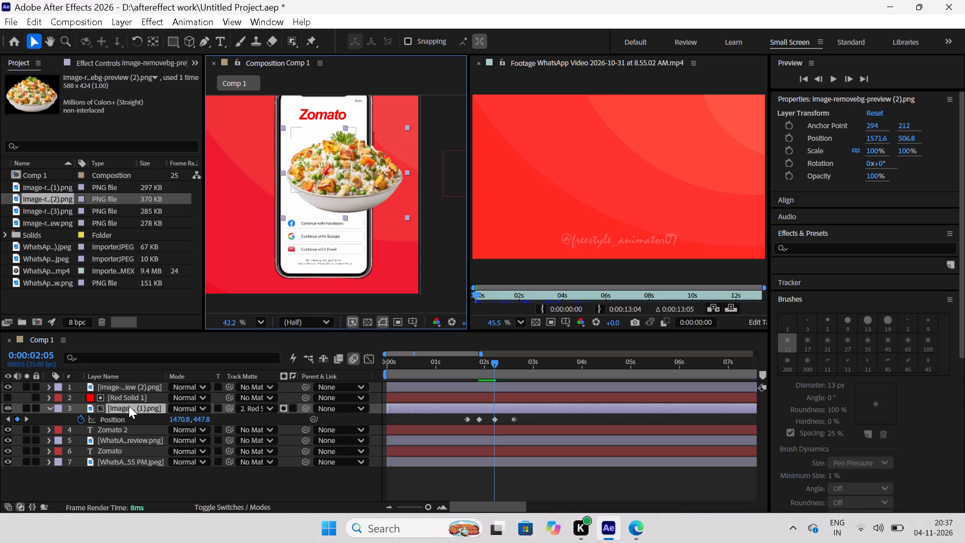
{"action": "key", "text": "s"}
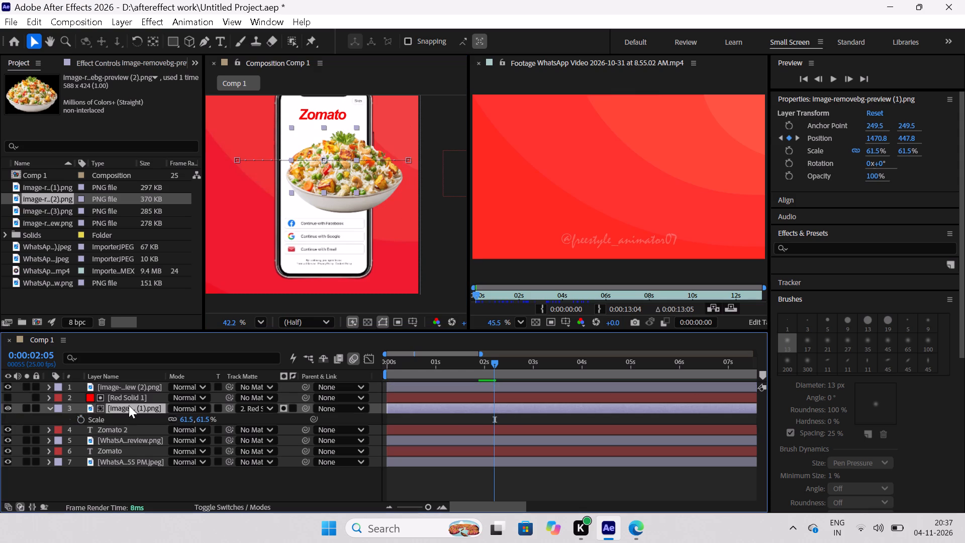
{"action": "left_click", "coordinate": [134, 387]}
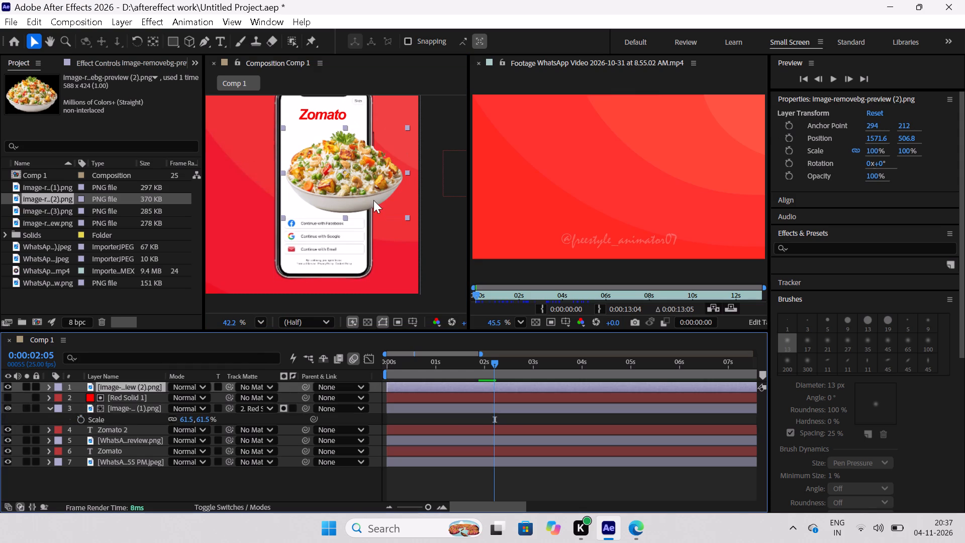
{"action": "left_click_drag", "start_coordinate": [373, 194], "coordinate": [355, 196]}
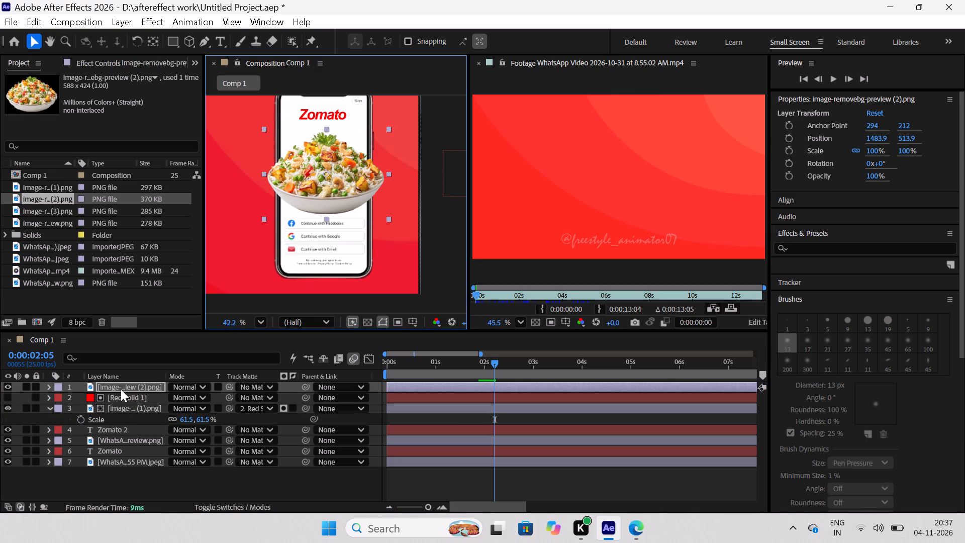
{"action": "key", "text": "s"}
{"action": "left_click", "coordinate": [196, 398]}
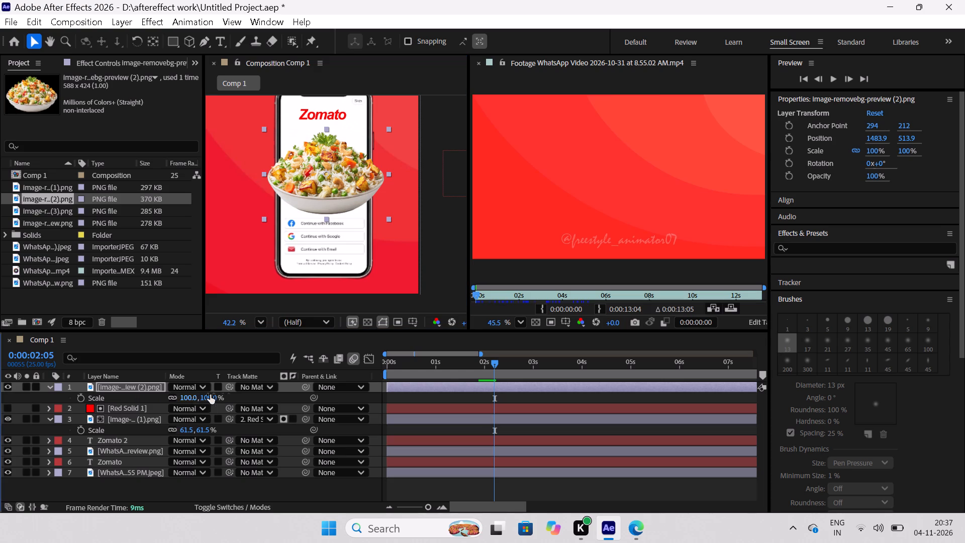
{"action": "key", "text": "BackSpace"}
{"action": "type", "text": "61"}
{"action": "key", "text": "period"}
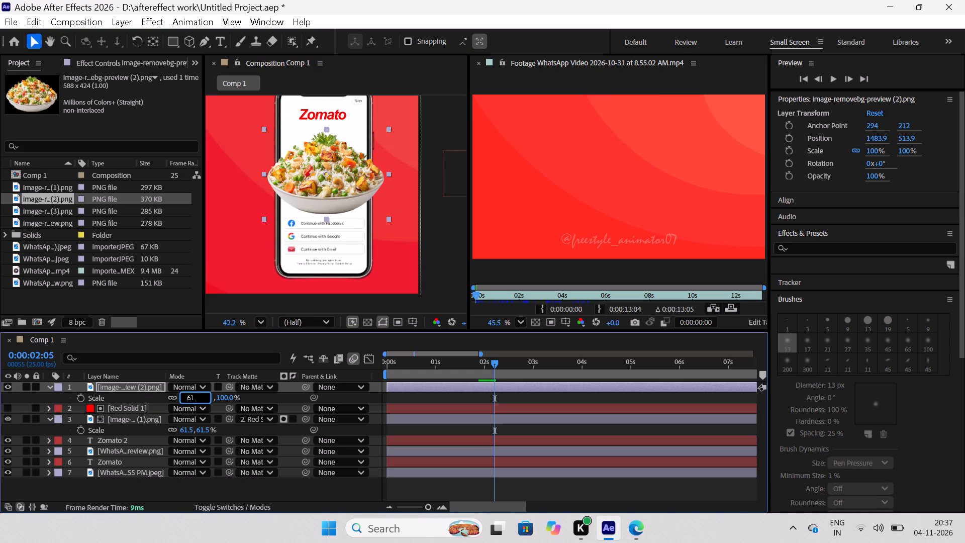
{"action": "key", "text": "5"}
{"action": "key", "text": "Return"}
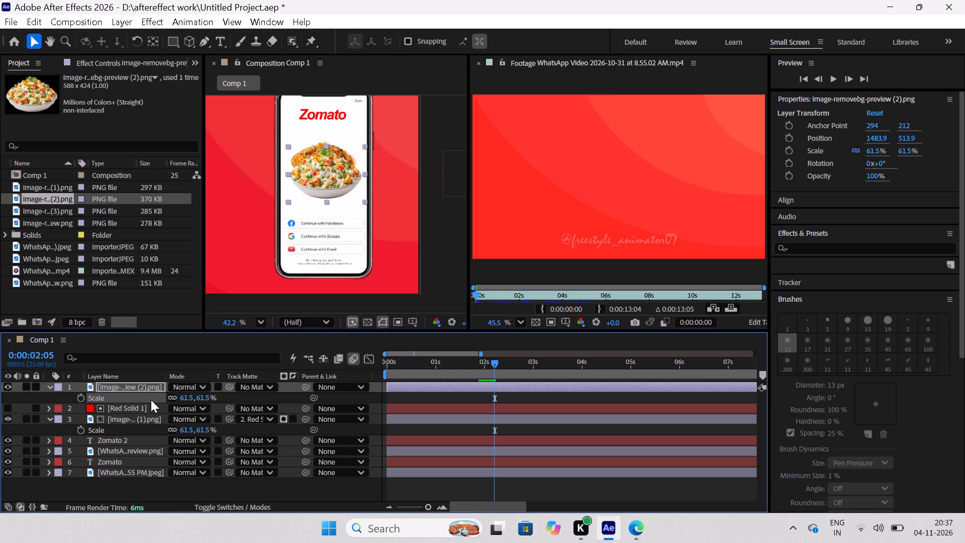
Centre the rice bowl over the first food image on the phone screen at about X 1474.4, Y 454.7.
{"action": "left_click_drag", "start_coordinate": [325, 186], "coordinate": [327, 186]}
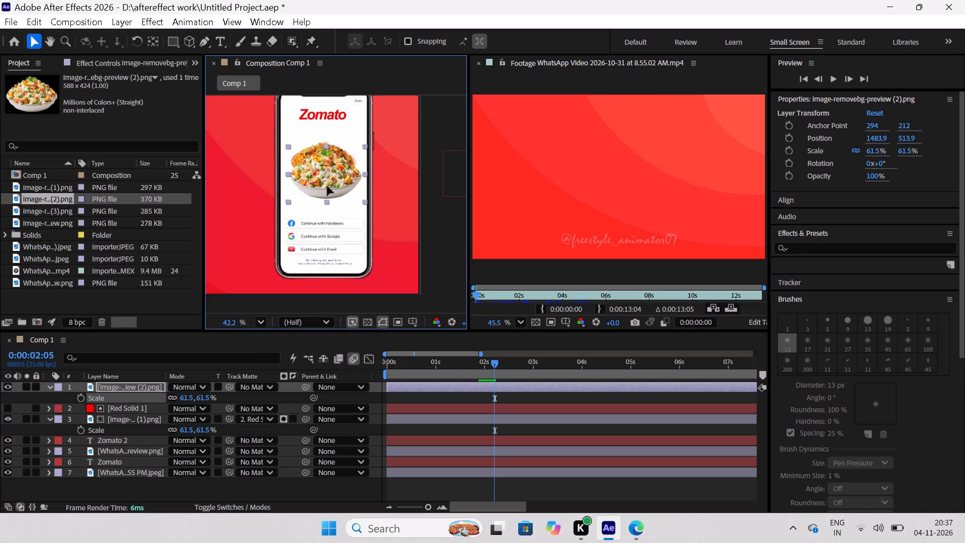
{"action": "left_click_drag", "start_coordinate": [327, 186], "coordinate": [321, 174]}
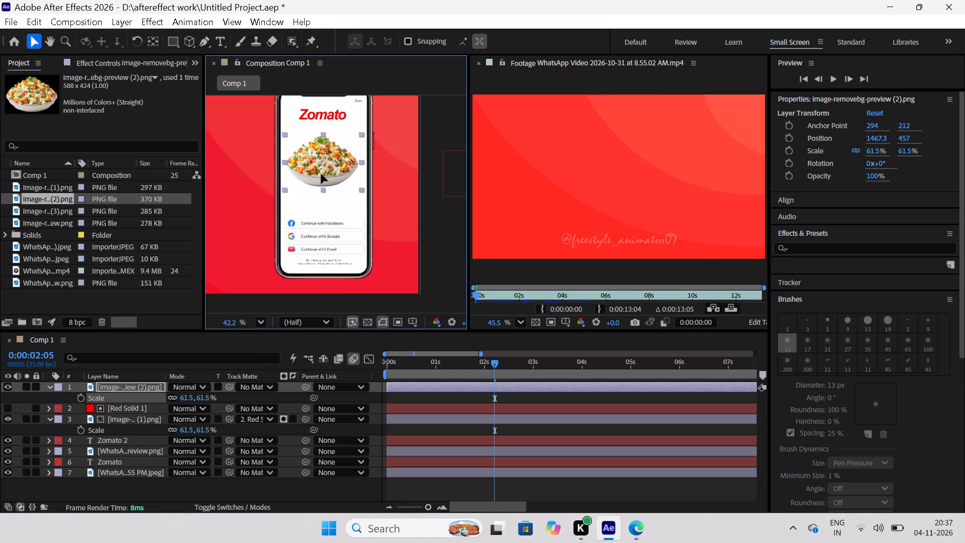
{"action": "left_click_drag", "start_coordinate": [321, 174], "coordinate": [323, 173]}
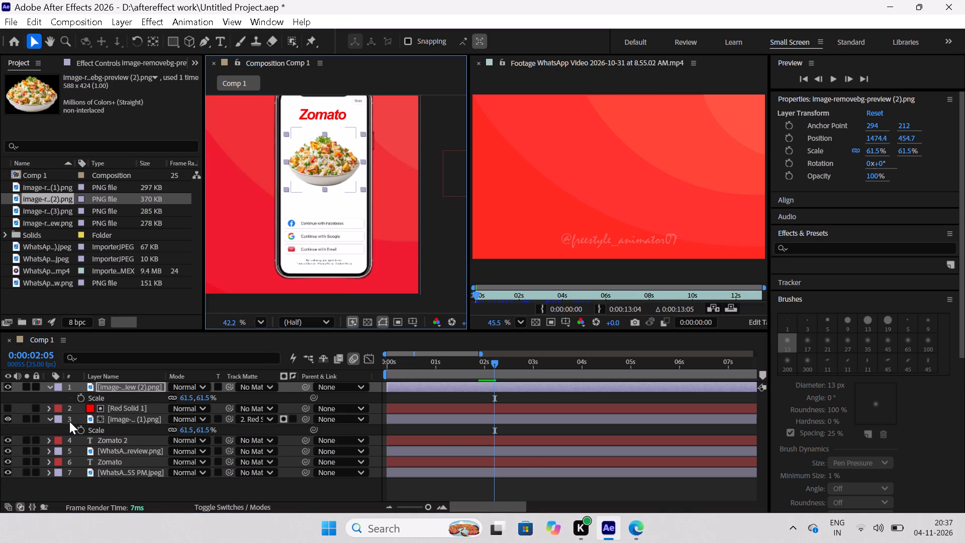
Copy all four Position keyframes from the first food image and paste them onto the rice bowl layer's Position starting at 0:00:02:05.
{"action": "left_click", "coordinate": [127, 418]}
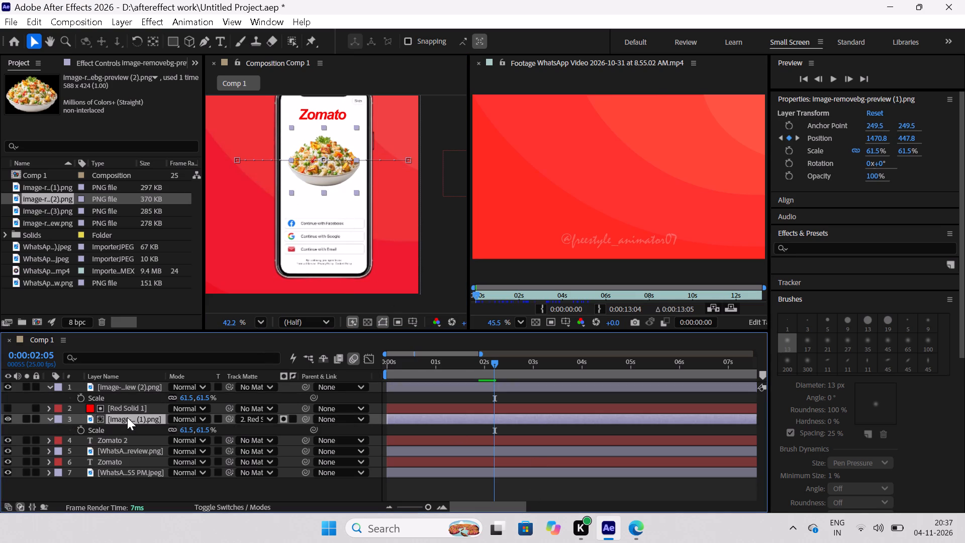
{"action": "key", "text": "p"}
{"action": "left_click_drag", "start_coordinate": [526, 427], "coordinate": [477, 439]}
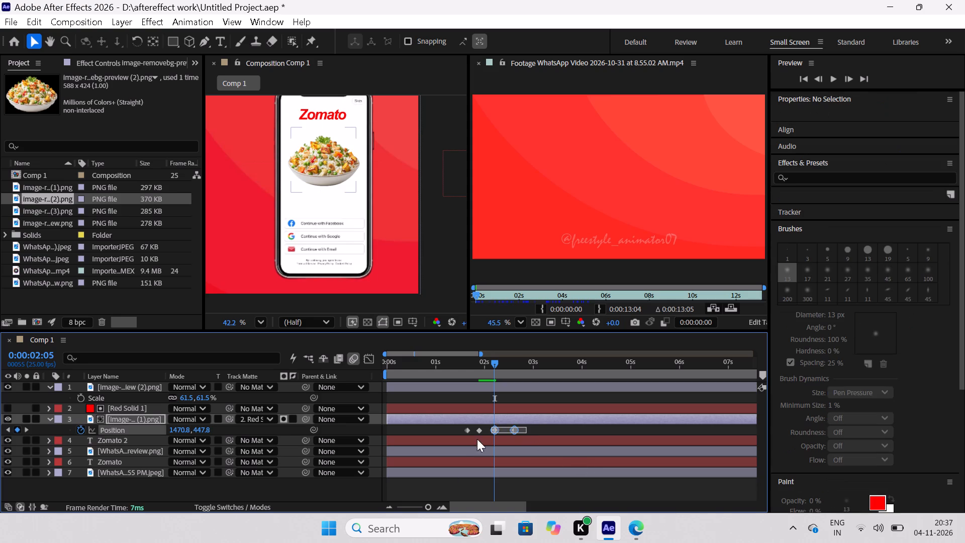
{"action": "left_click_drag", "start_coordinate": [477, 439], "coordinate": [451, 441]}
{"action": "key", "text": "ctrl+c"}
{"action": "key", "text": "ctrl+c"}
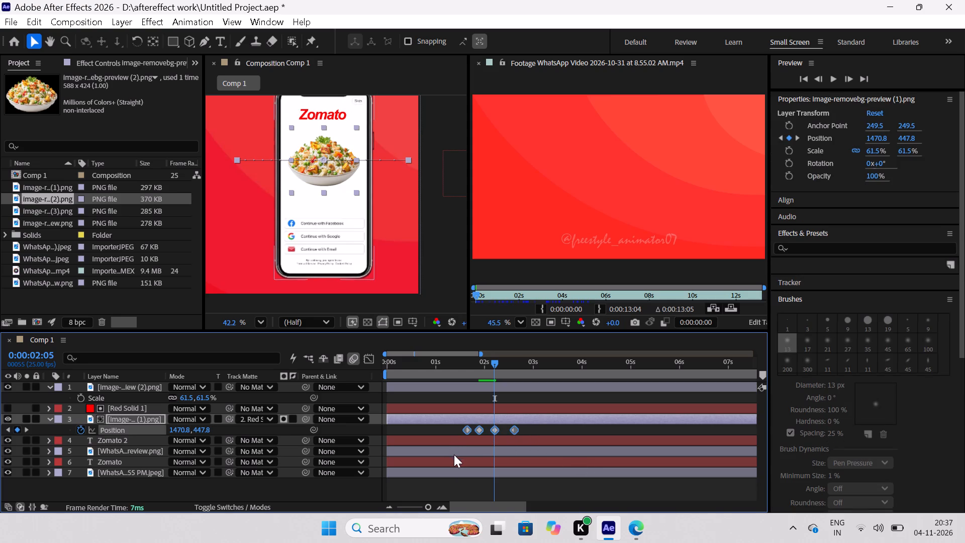
{"action": "key", "text": "ctrl+c"}
{"action": "left_click", "coordinate": [136, 391]}
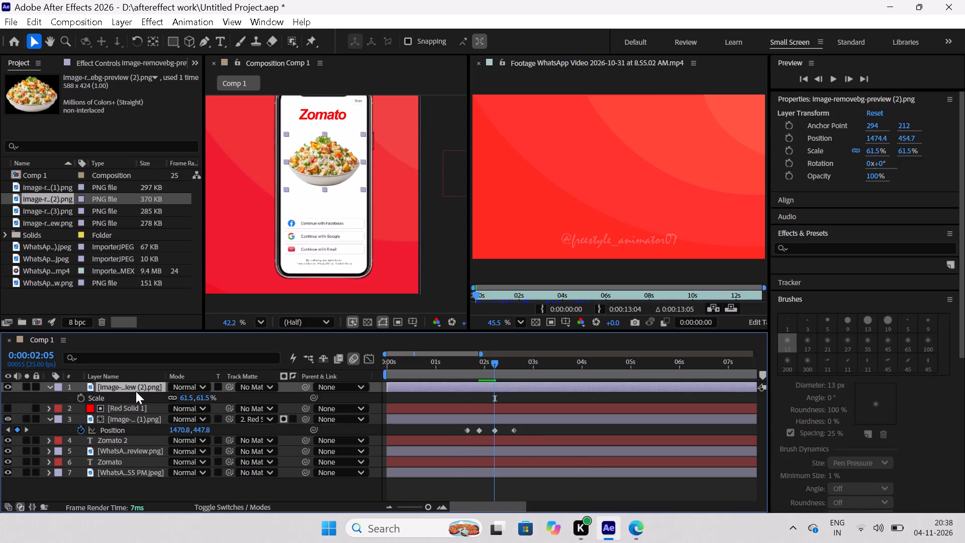
{"action": "key", "text": "p"}
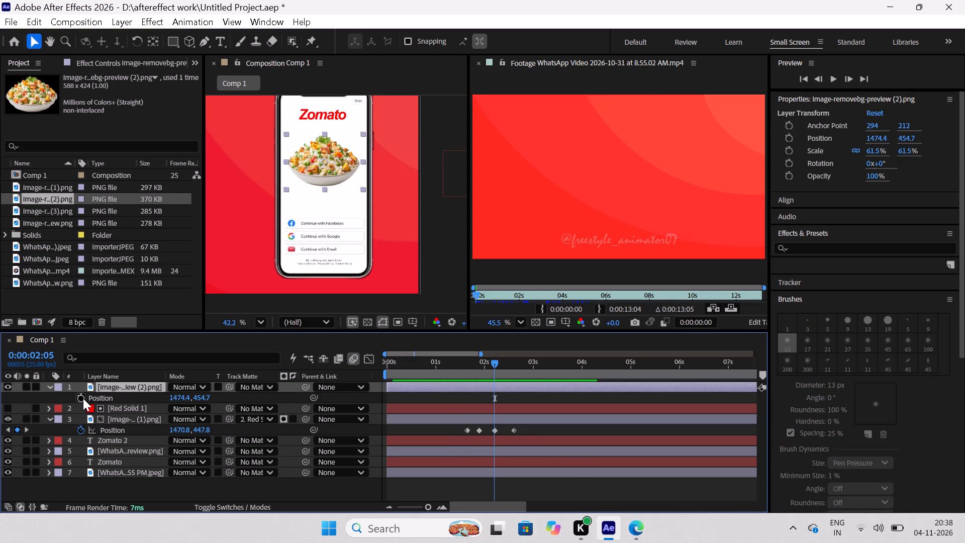
{"action": "left_click", "coordinate": [83, 398]}
{"action": "key", "text": "ctrl+v"}
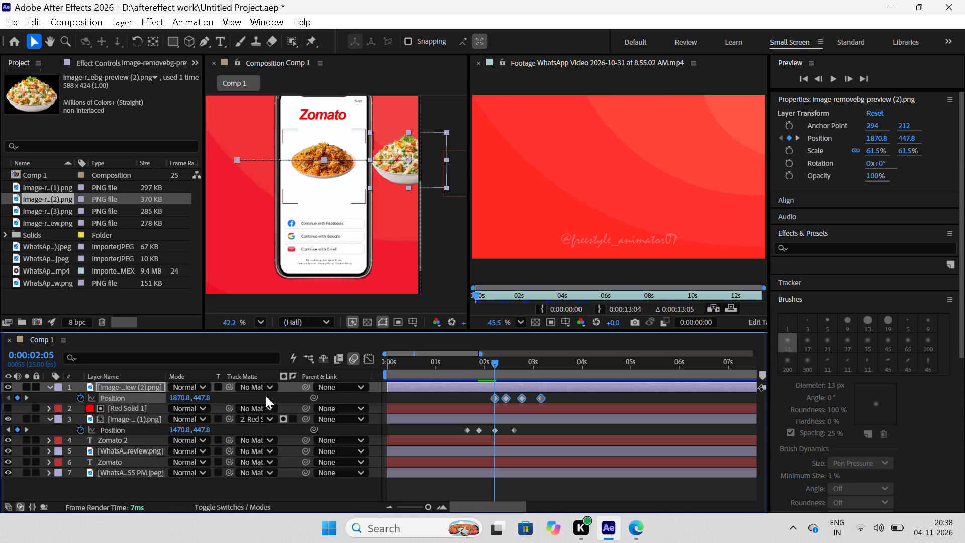
Scrub from about 0:00:02:00 to 0:00:03:08 to check the handover between the first food image and the rice bowl.
{"action": "left_click_drag", "start_coordinate": [494, 362], "coordinate": [478, 367]}
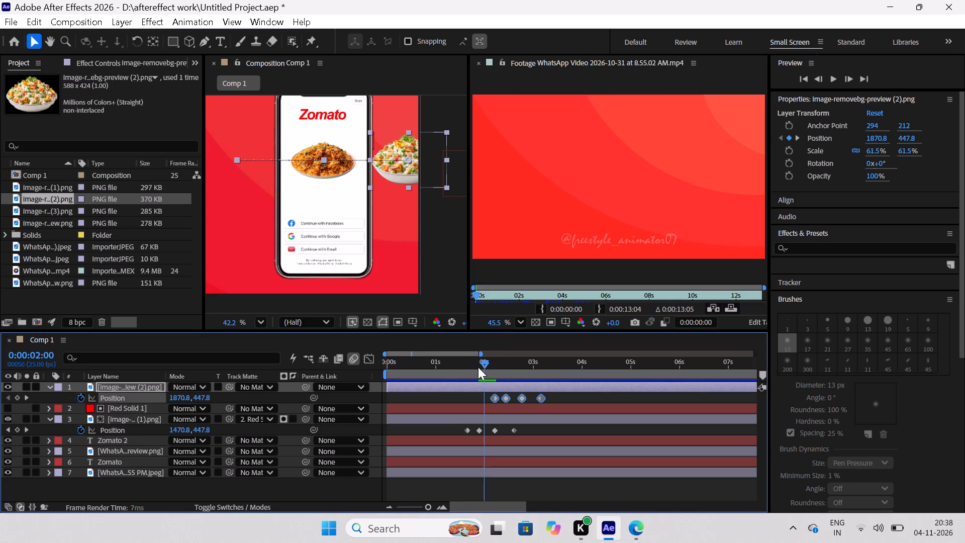
{"action": "left_click_drag", "start_coordinate": [478, 367], "coordinate": [510, 382]}
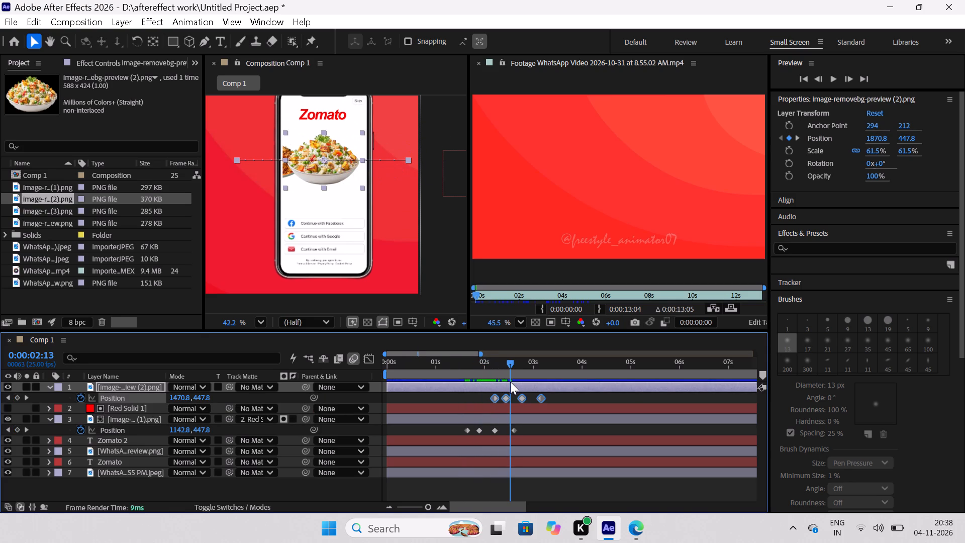
{"action": "left_click_drag", "start_coordinate": [510, 382], "coordinate": [492, 383]}
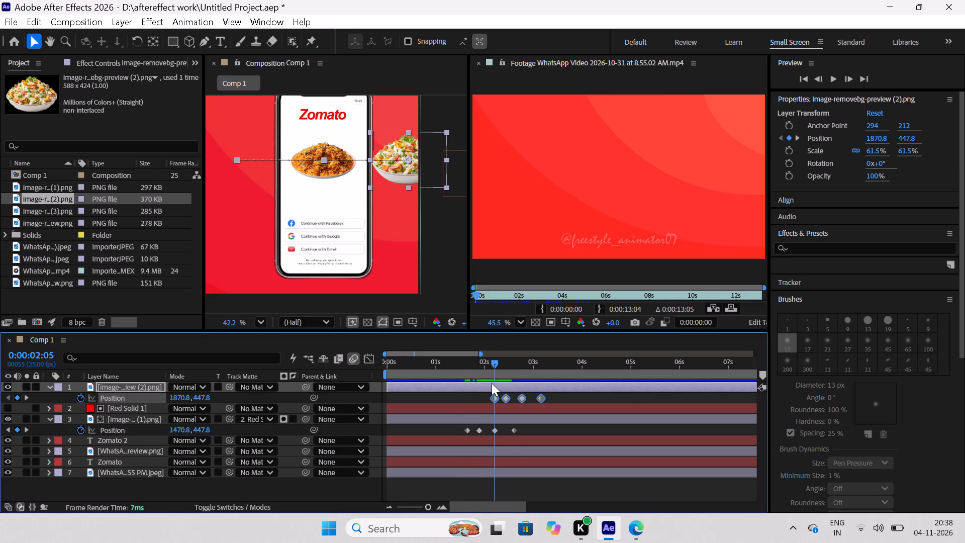
{"action": "left_click_drag", "start_coordinate": [492, 383], "coordinate": [492, 400]}
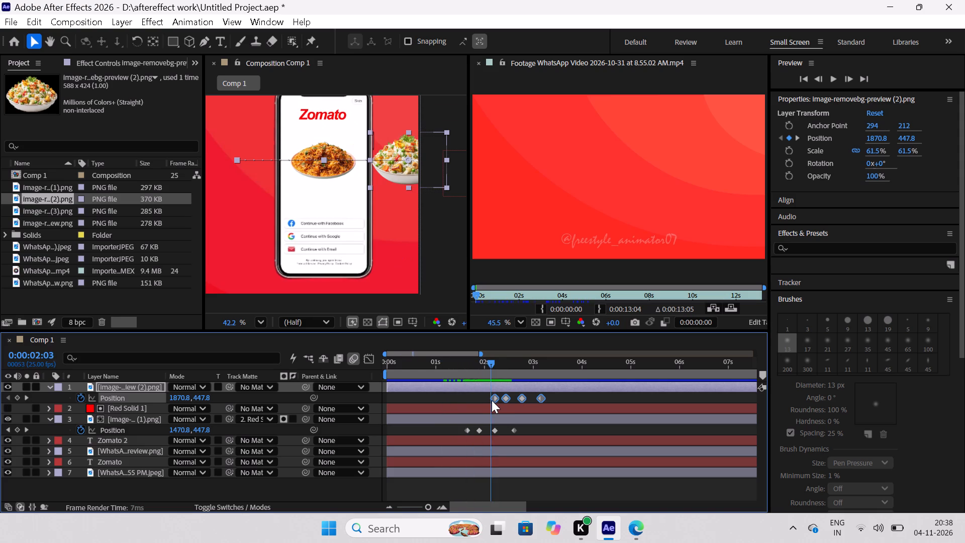
{"action": "left_click_drag", "start_coordinate": [492, 400], "coordinate": [507, 407]}
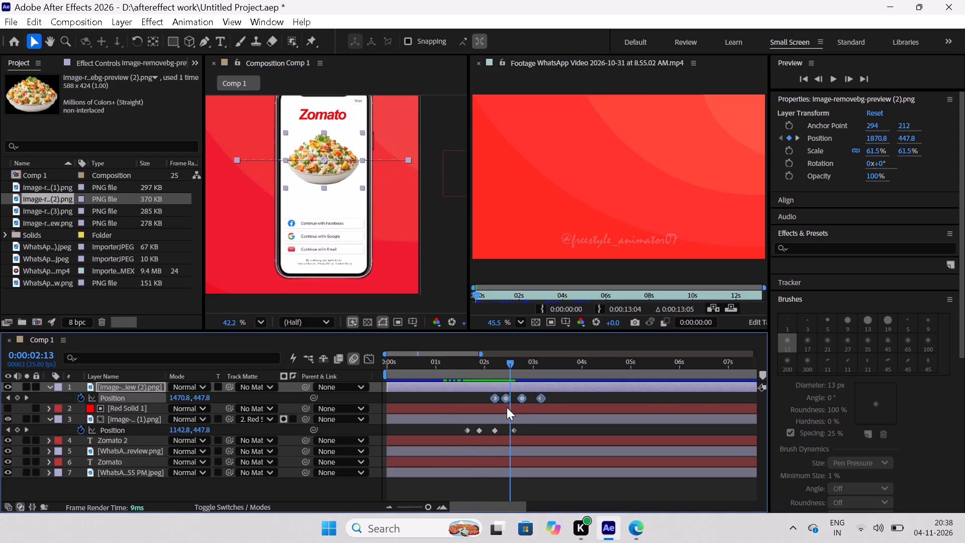
{"action": "left_click_drag", "start_coordinate": [507, 407], "coordinate": [496, 409]}
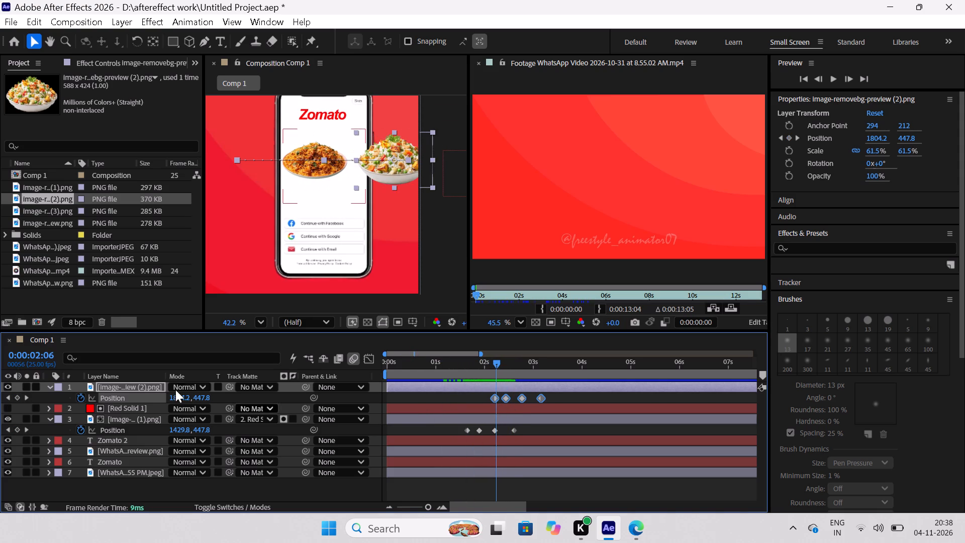
{"action": "left_click", "coordinate": [128, 384]}
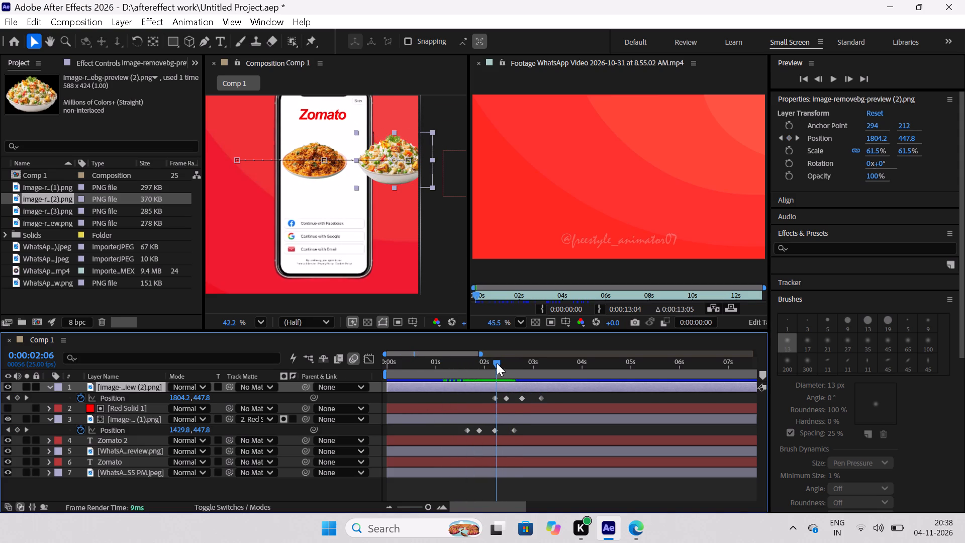
{"action": "left_click_drag", "start_coordinate": [497, 362], "coordinate": [548, 383]}
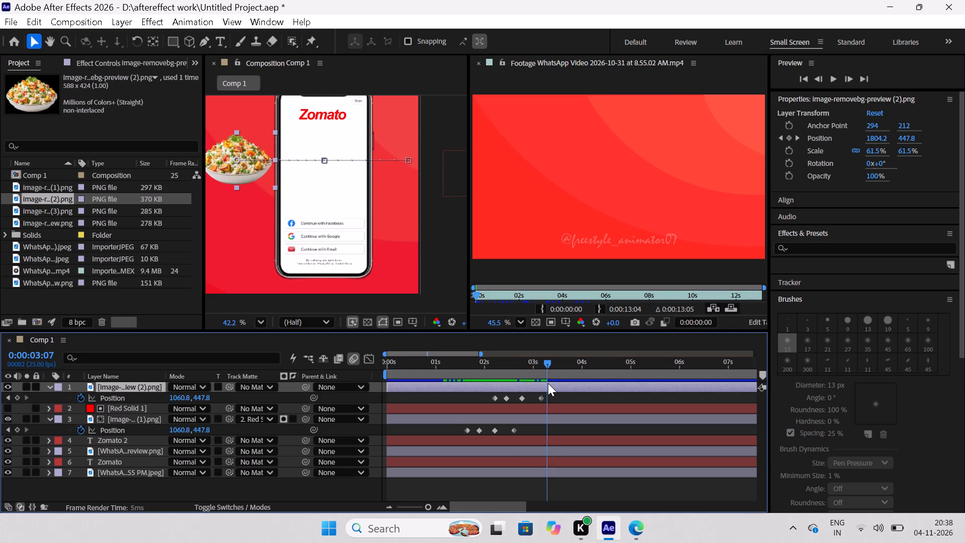
{"action": "left_click_drag", "start_coordinate": [548, 383], "coordinate": [548, 393]}
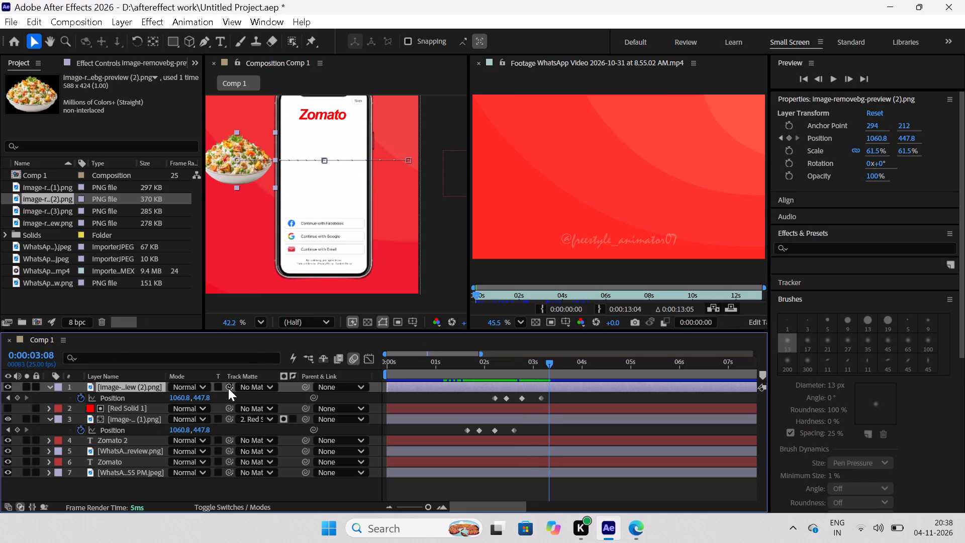
Set Red Solid 1 as the rice bowl layer's track matte and scrub through its slide to check the clipping.
{"action": "left_click_drag", "start_coordinate": [228, 387], "coordinate": [142, 409]}
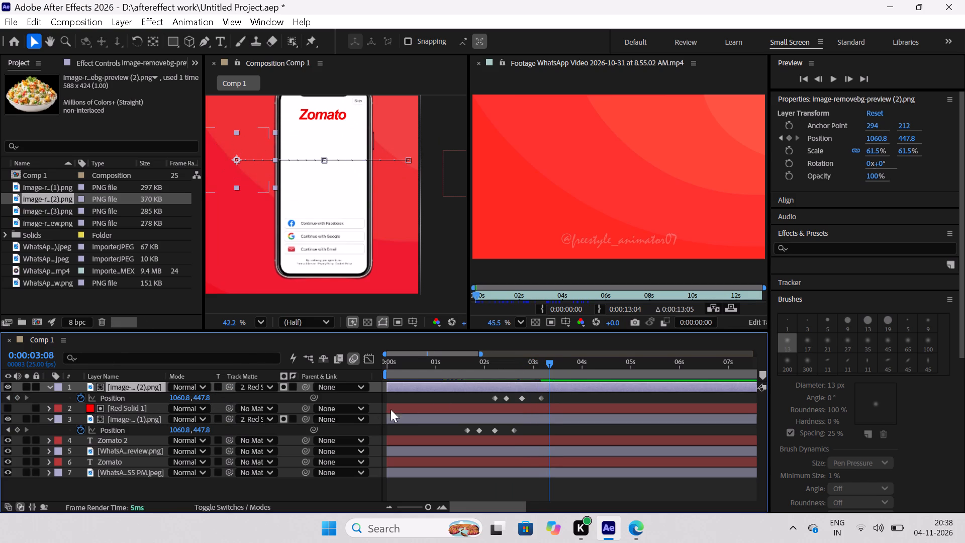
{"action": "left_click_drag", "start_coordinate": [546, 363], "coordinate": [445, 385]}
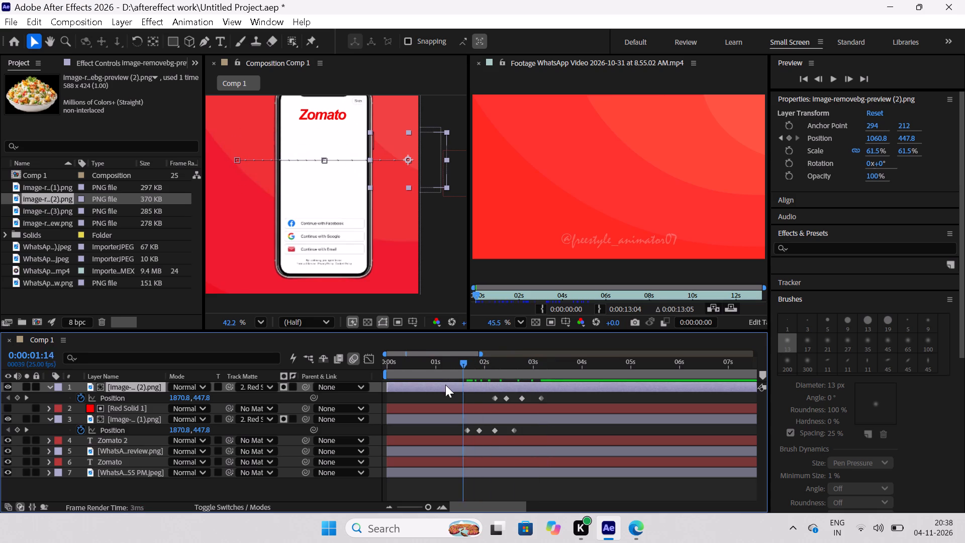
{"action": "left_click_drag", "start_coordinate": [445, 385], "coordinate": [510, 409]}
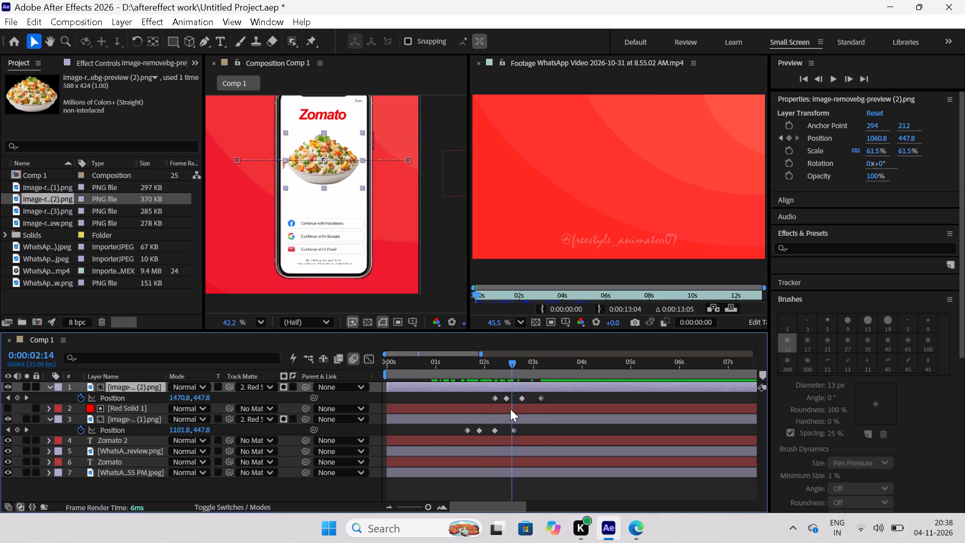
{"action": "left_click_drag", "start_coordinate": [510, 409], "coordinate": [546, 417]}
{"action": "left_click", "coordinate": [564, 394]}
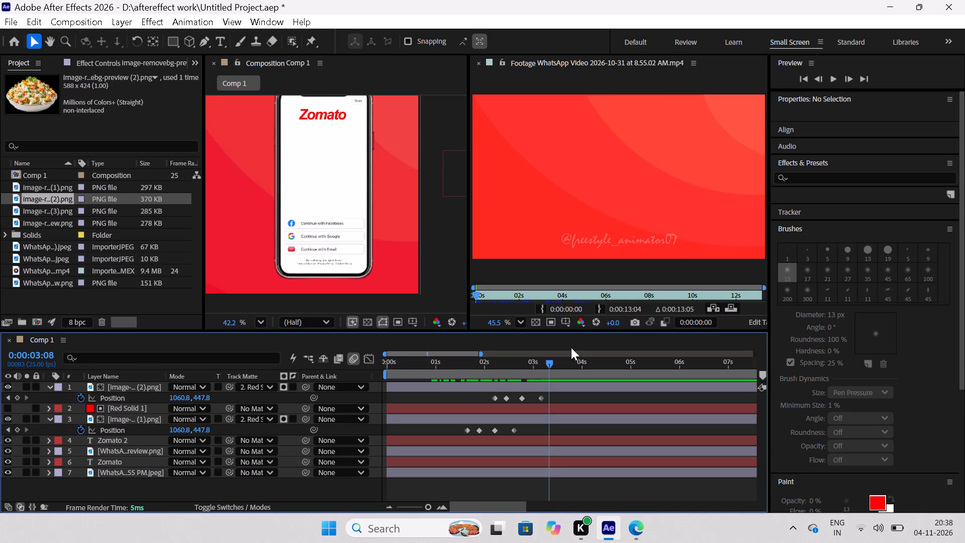
Play the reference WhatsApp video footage to review how the food images change on the phone screen.
{"action": "left_click", "coordinate": [597, 201]}
{"action": "key", "text": "space"}
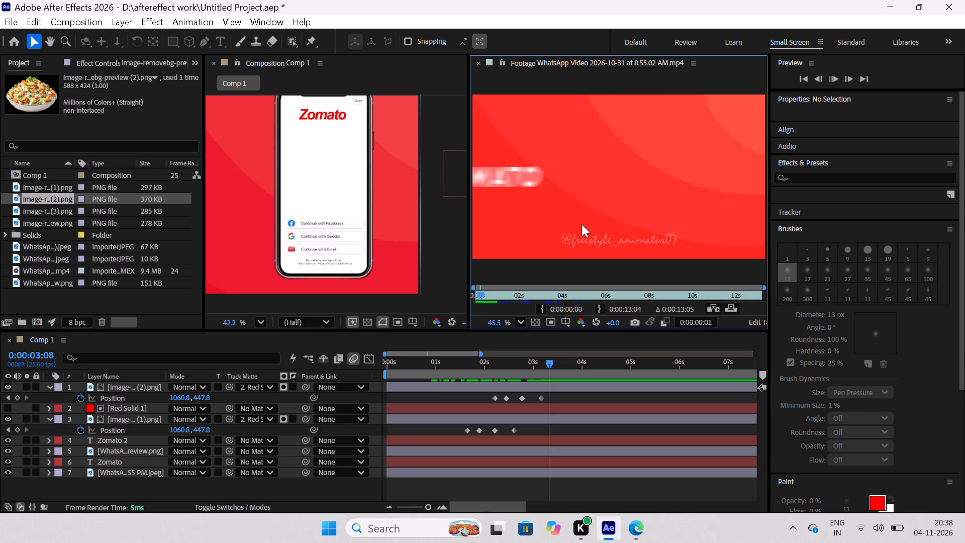
{"action": "key", "text": "space"}
{"action": "key", "text": "space"}
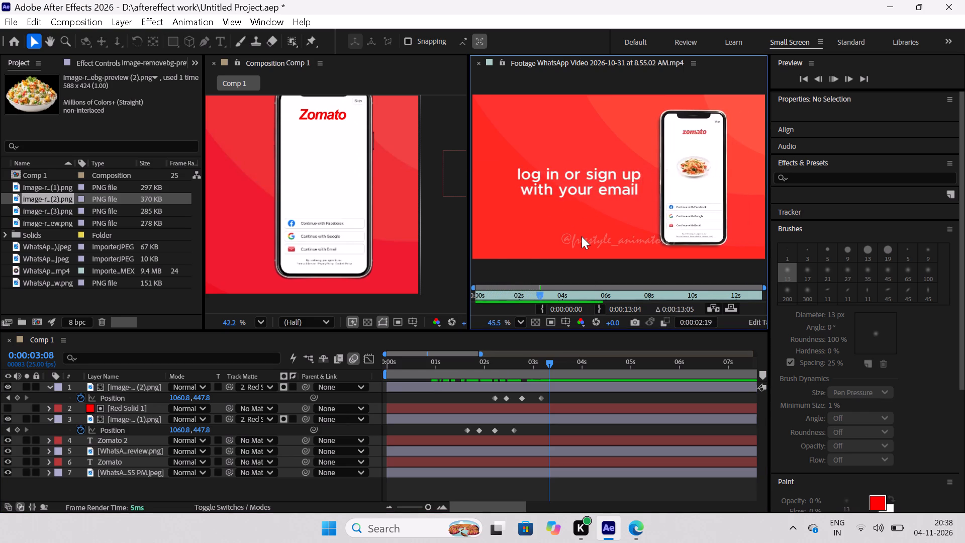
{"action": "key", "text": "space"}
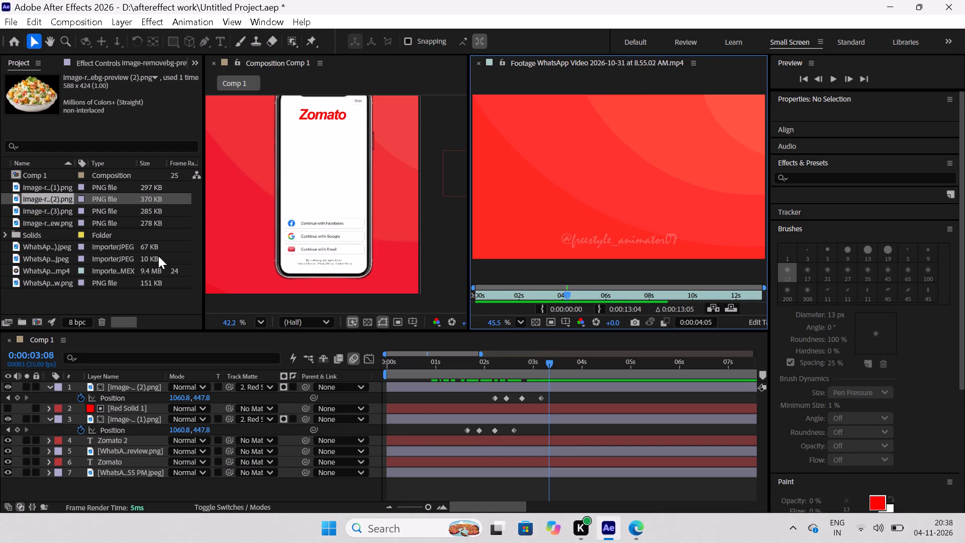
Add removebg-preview (1).png again as the top layer and place it over the phone at about X 1443.6, Y 487.9.
{"action": "left_click", "coordinate": [62, 191]}
{"action": "left_click_drag", "start_coordinate": [46, 187], "coordinate": [48, 211]}
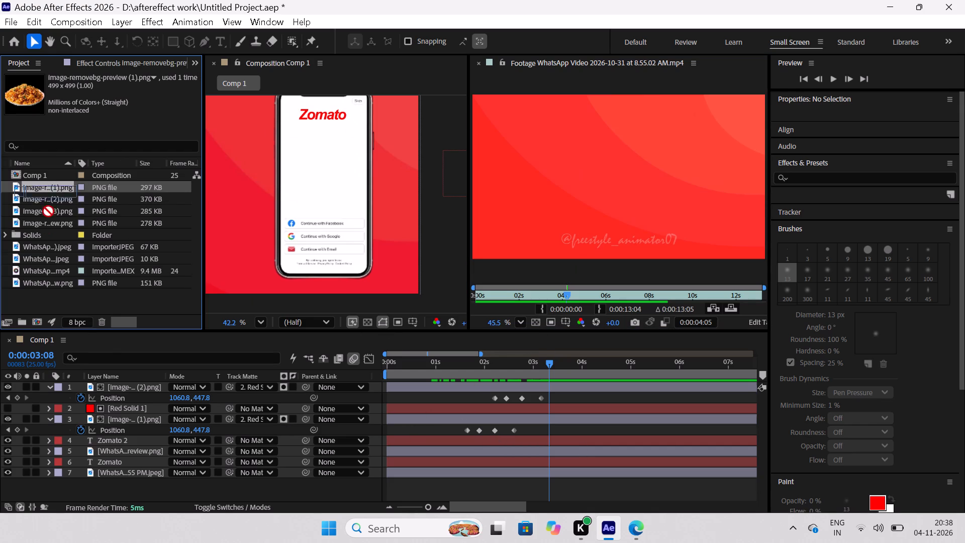
{"action": "left_click_drag", "start_coordinate": [48, 211], "coordinate": [148, 382]}
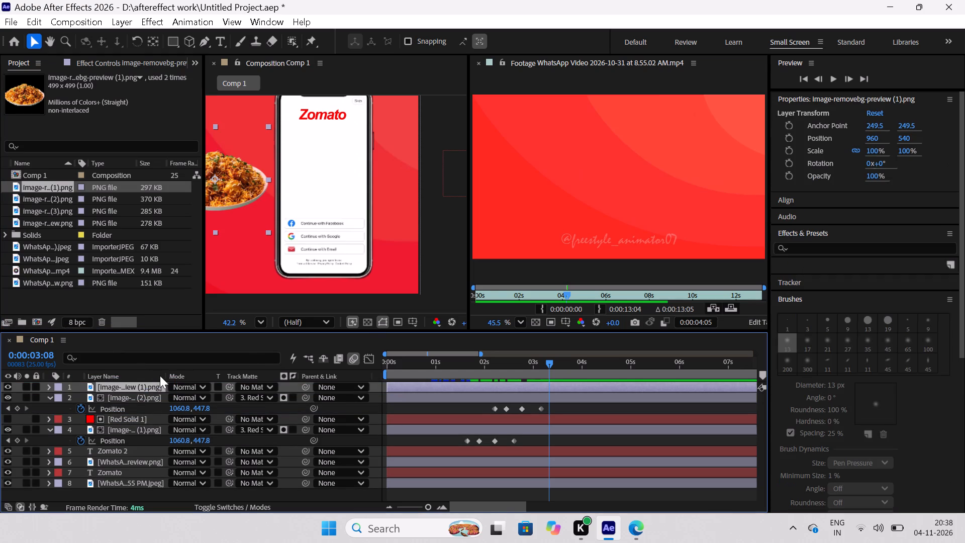
{"action": "left_click_drag", "start_coordinate": [243, 195], "coordinate": [348, 176]}
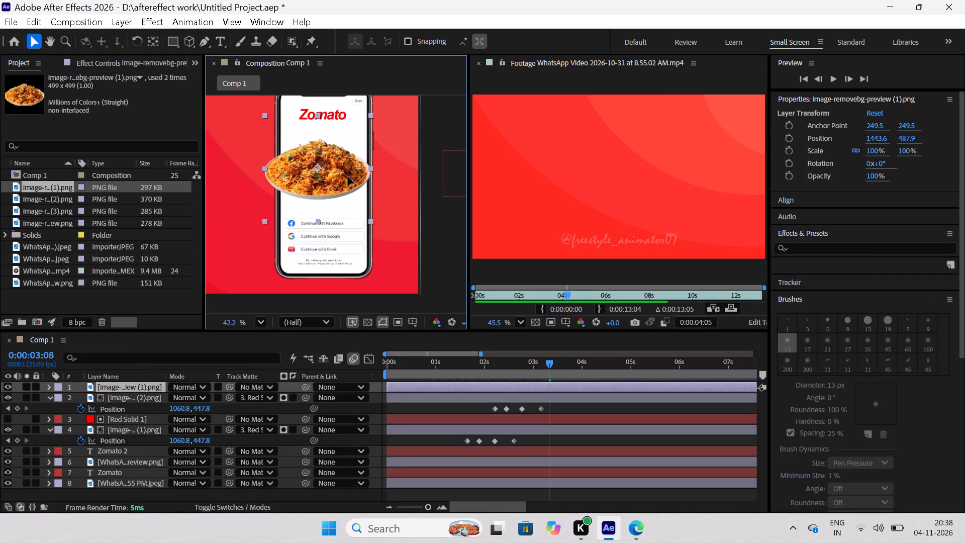
Move the top food layer to about X 1460.1, Y 449.9 over the phone and scale it to 61.5%.
{"action": "left_click_drag", "start_coordinate": [348, 176], "coordinate": [349, 176]}
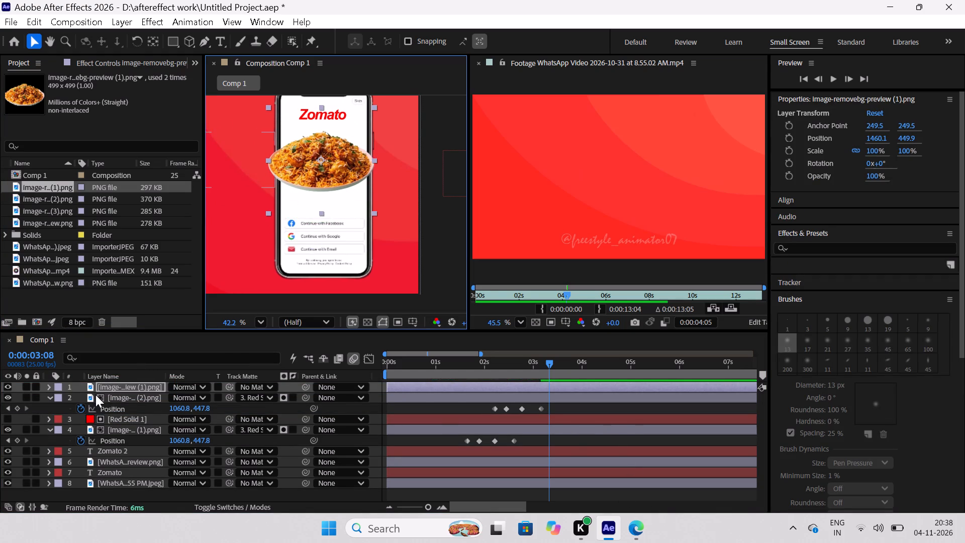
{"action": "left_click", "coordinate": [108, 386]}
{"action": "key", "text": "s"}
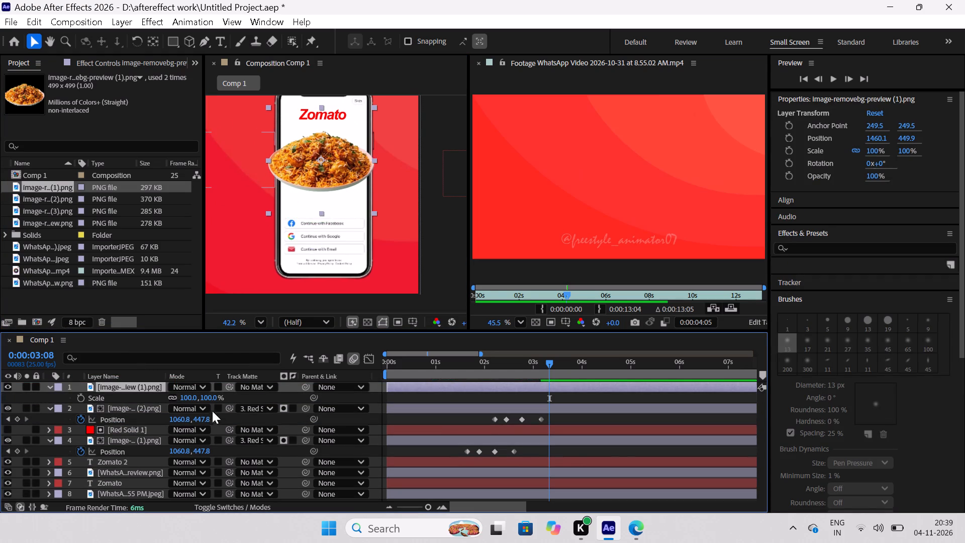
{"action": "left_click", "coordinate": [192, 400]}
{"action": "key", "text": "BackSpace"}
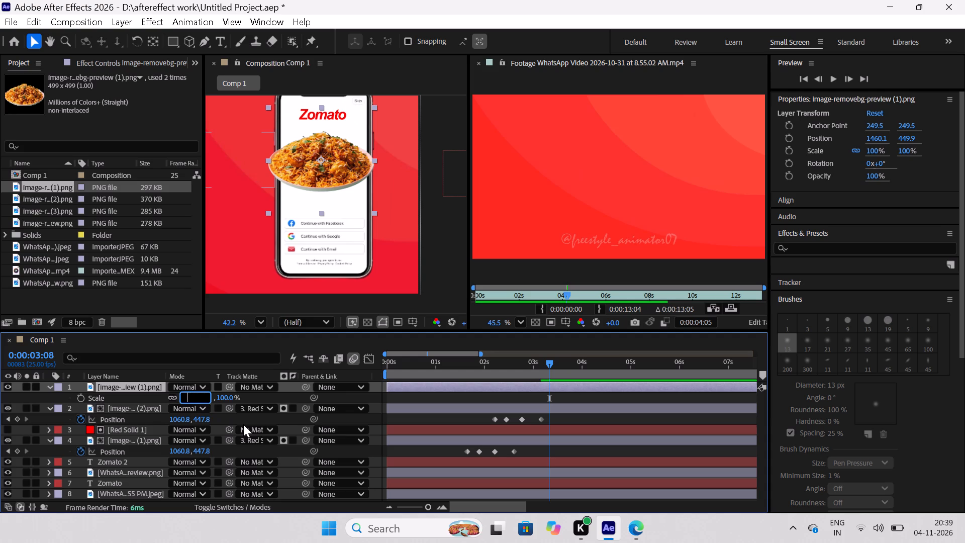
{"action": "type", "text": "61.5"}
{"action": "key", "text": "Return"}
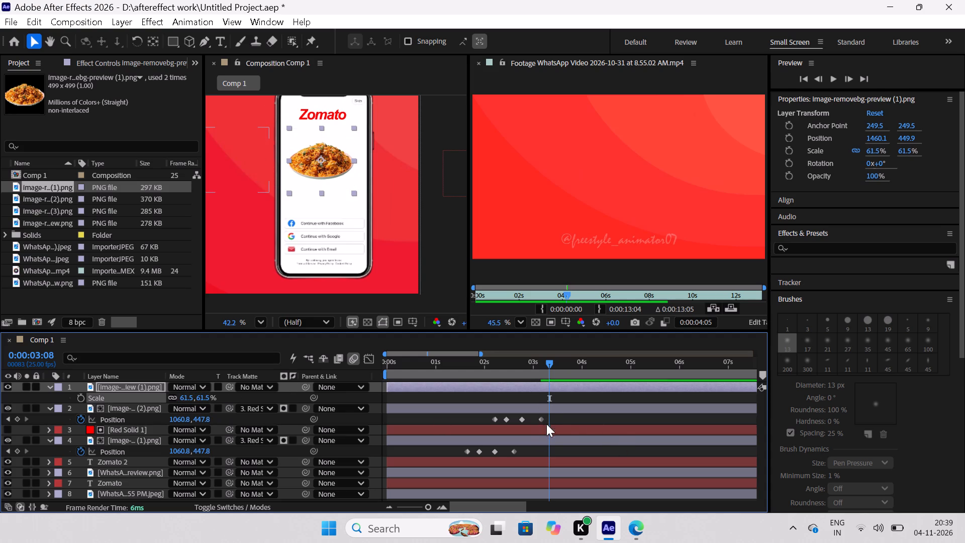
Copy the rice bowl layer's four Position keyframes and paste them onto the top food layer starting at 0:00:02:19.
{"action": "left_click_drag", "start_coordinate": [554, 417], "coordinate": [487, 428]}
{"action": "key", "text": "ctrl+c"}
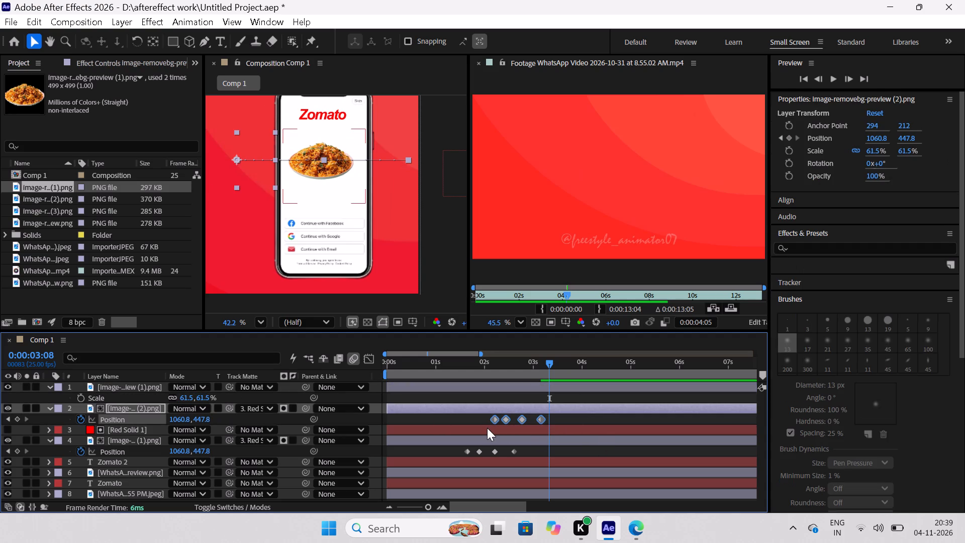
{"action": "key", "text": "ctrl+c"}
{"action": "left_click", "coordinate": [146, 389]}
{"action": "key", "text": "p"}
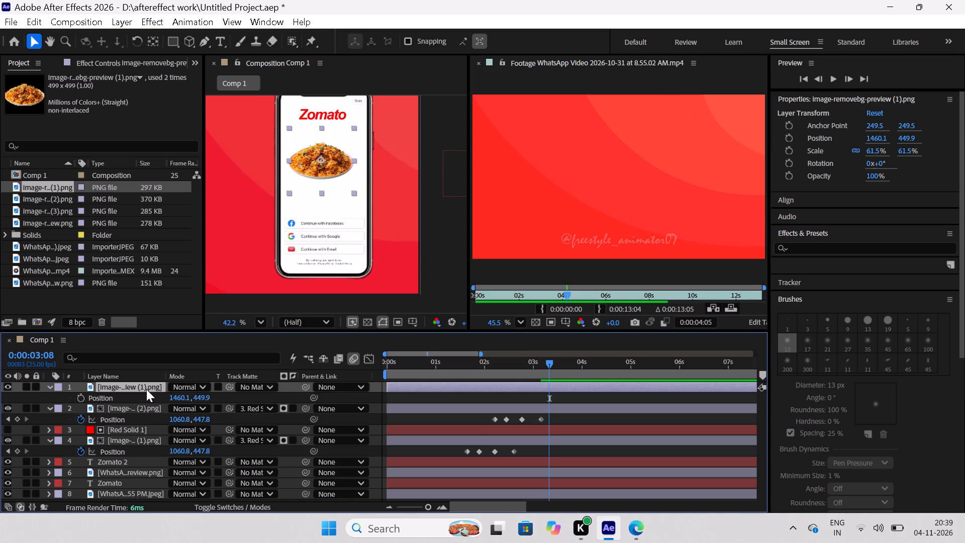
{"action": "left_click", "coordinate": [87, 396]}
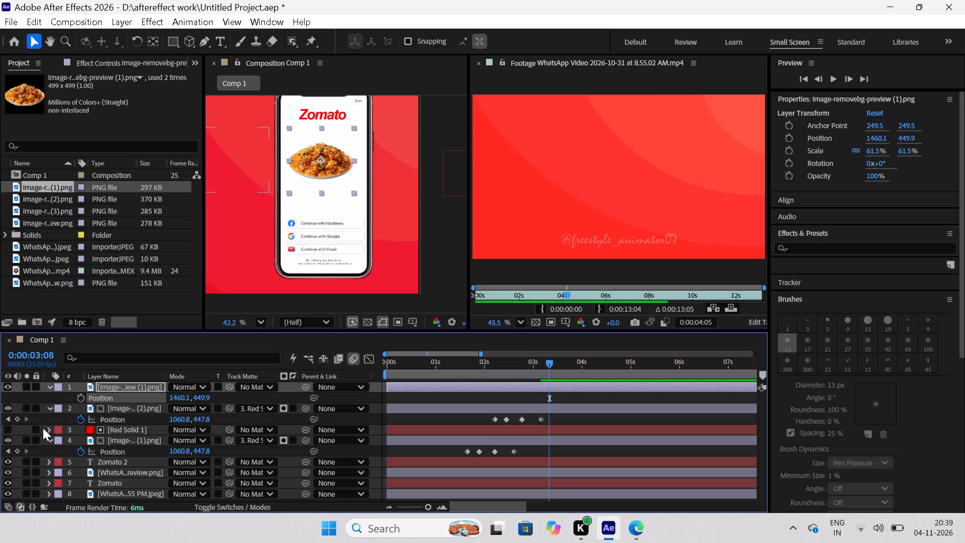
{"action": "left_click", "coordinate": [11, 415]}
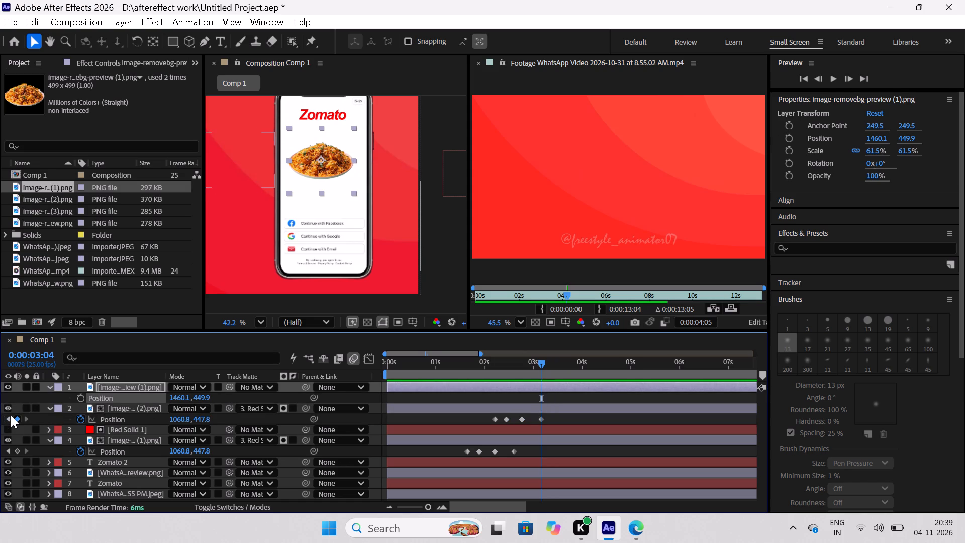
{"action": "left_click", "coordinate": [11, 415]}
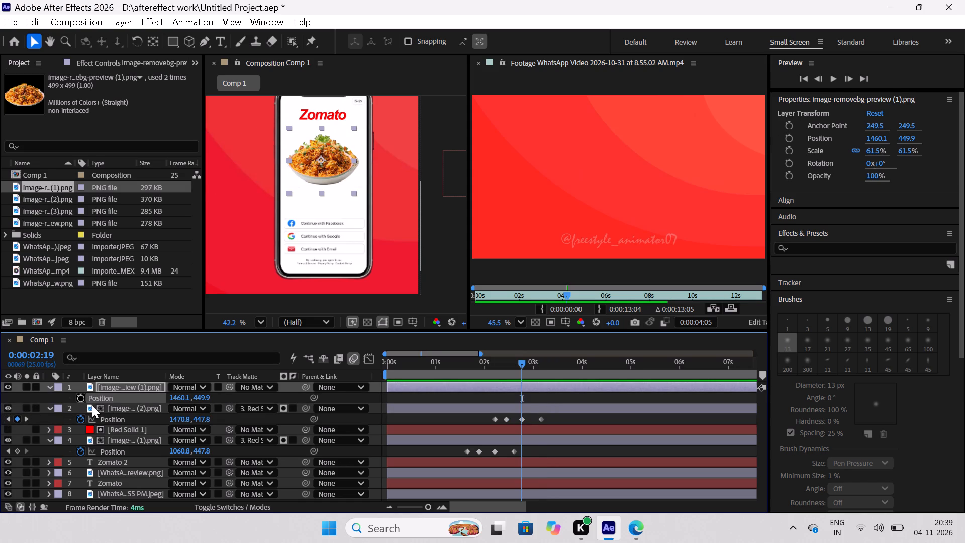
{"action": "left_click", "coordinate": [81, 400]}
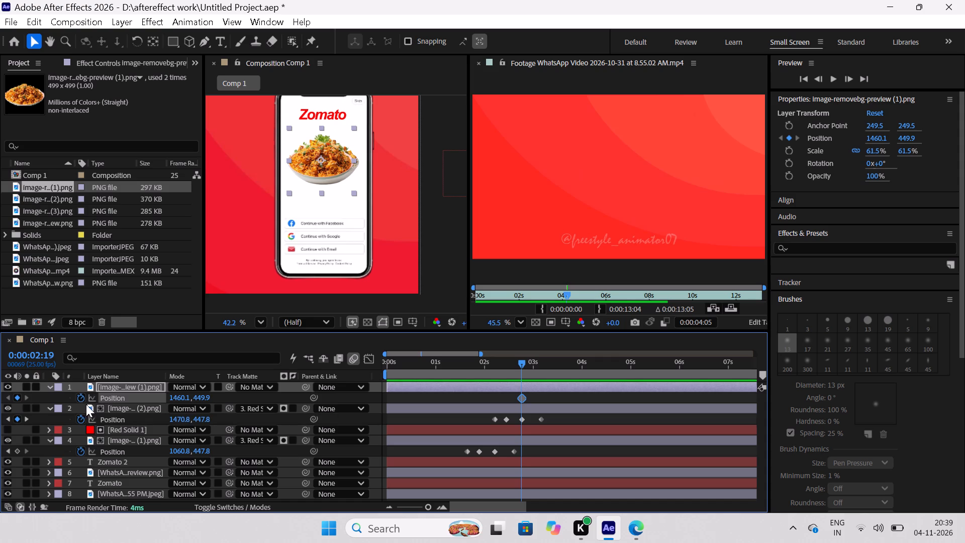
{"action": "key", "text": "ctrl+v"}
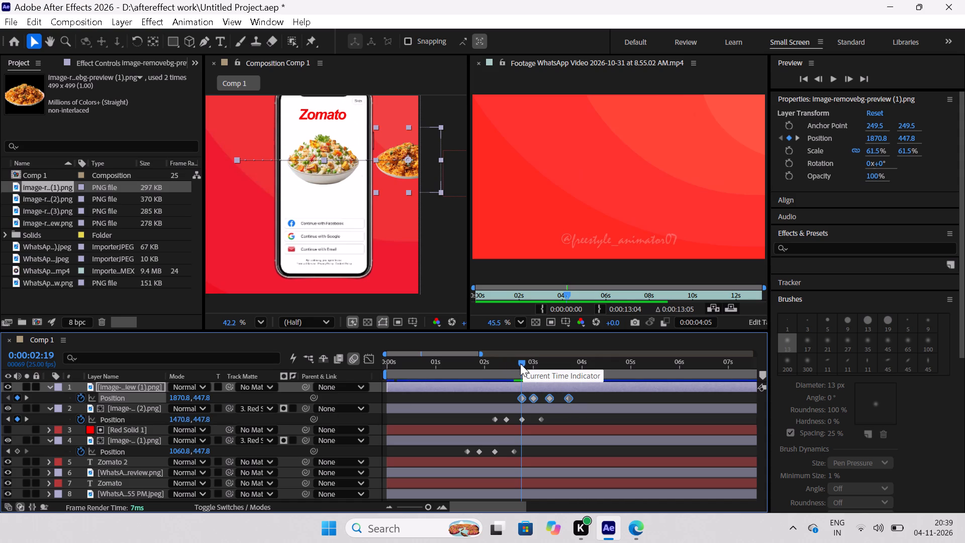
Apply Easy Ease to all the Position keyframes on the three food image layers.
{"action": "left_click_drag", "start_coordinate": [542, 451], "coordinate": [442, 452]}
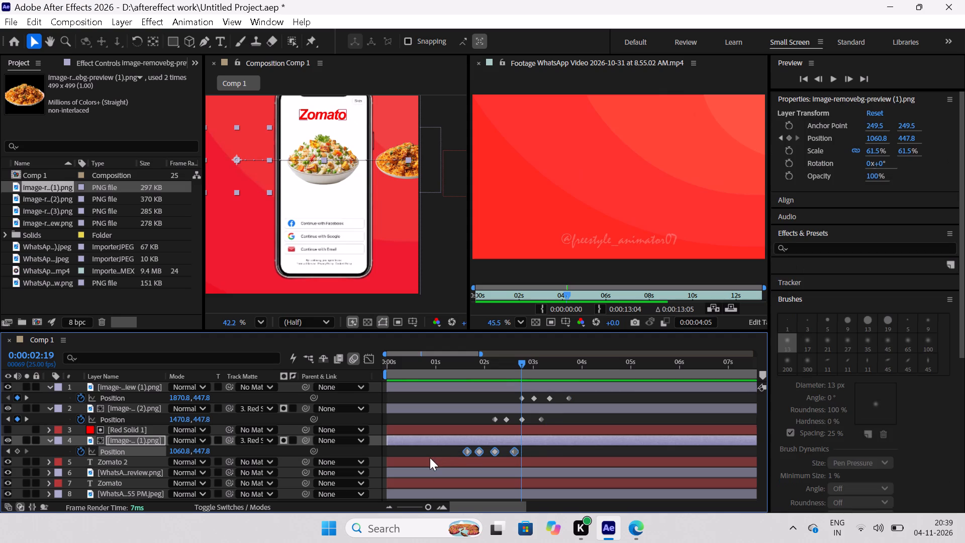
{"action": "key", "text": "F9"}
{"action": "left_click_drag", "start_coordinate": [561, 417], "coordinate": [485, 419]}
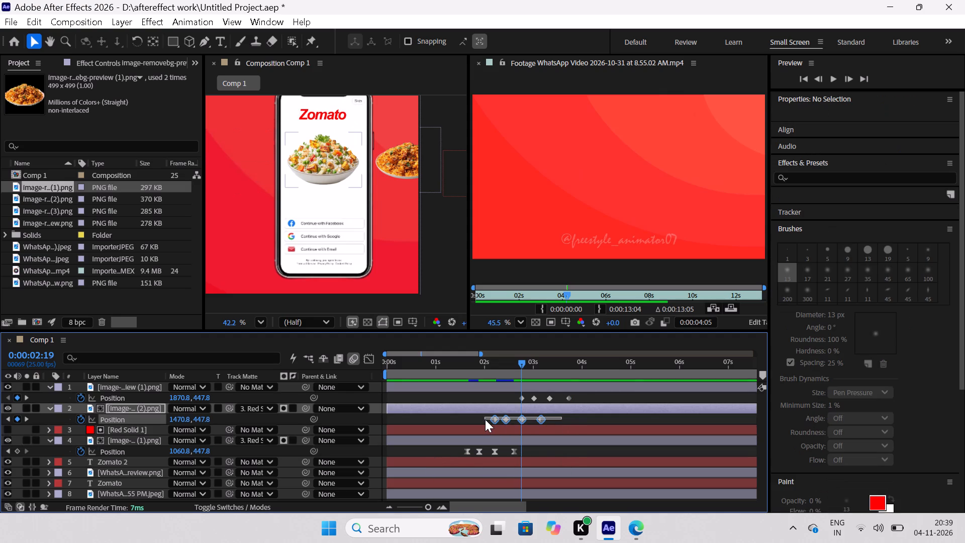
{"action": "left_click_drag", "start_coordinate": [485, 419], "coordinate": [485, 420]}
{"action": "key", "text": "F9"}
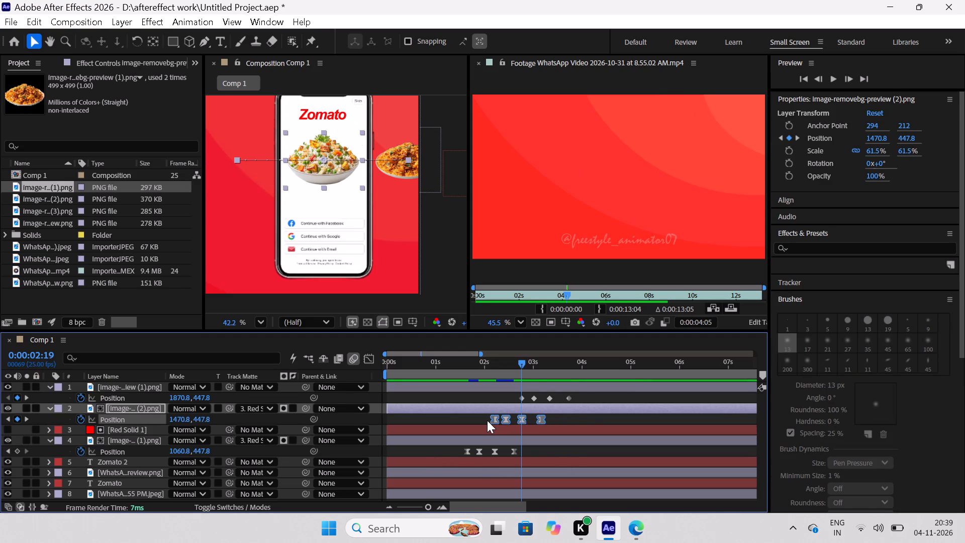
{"action": "left_click_drag", "start_coordinate": [582, 393], "coordinate": [506, 410]}
{"action": "key", "text": "F9"}
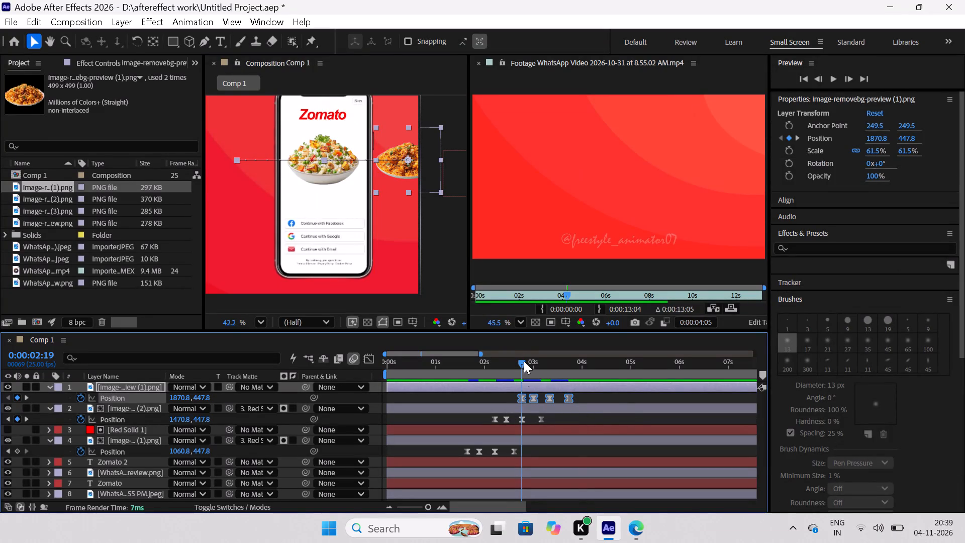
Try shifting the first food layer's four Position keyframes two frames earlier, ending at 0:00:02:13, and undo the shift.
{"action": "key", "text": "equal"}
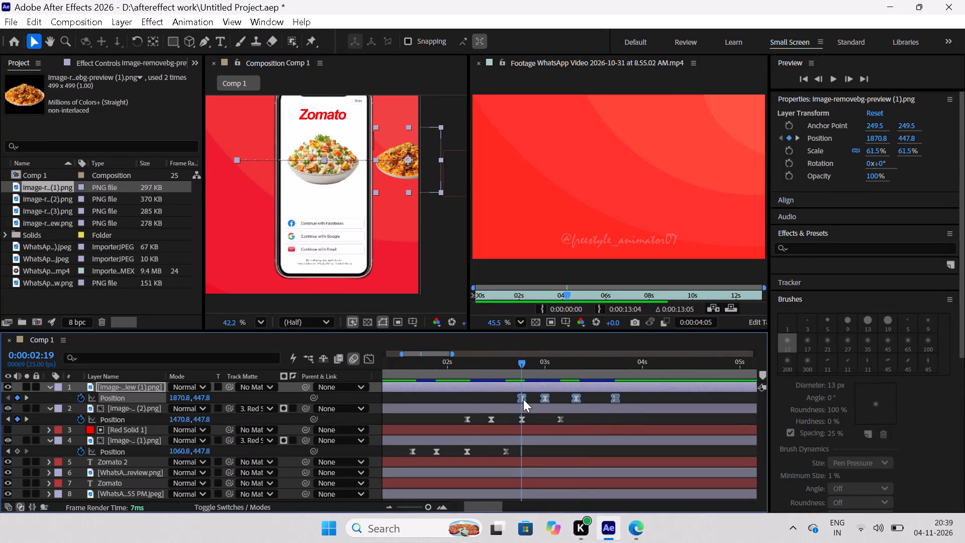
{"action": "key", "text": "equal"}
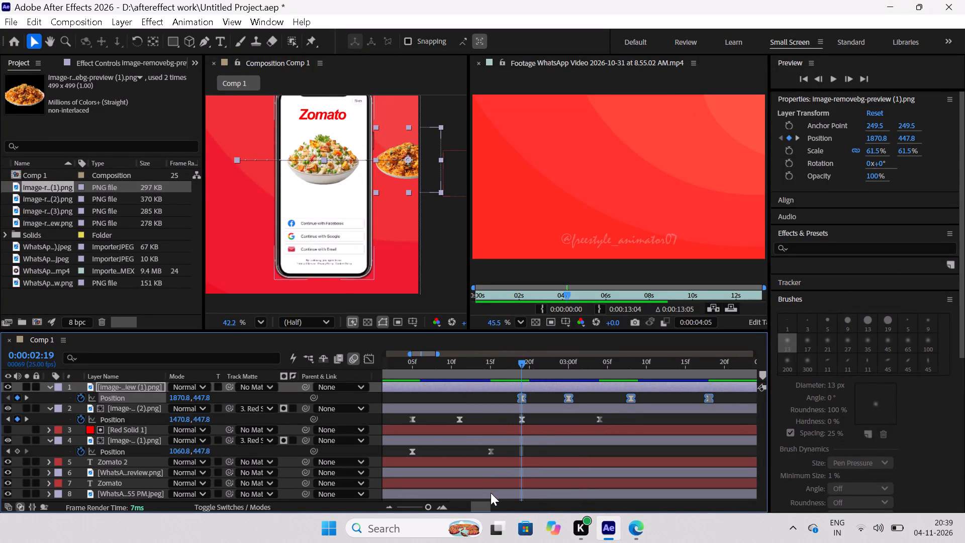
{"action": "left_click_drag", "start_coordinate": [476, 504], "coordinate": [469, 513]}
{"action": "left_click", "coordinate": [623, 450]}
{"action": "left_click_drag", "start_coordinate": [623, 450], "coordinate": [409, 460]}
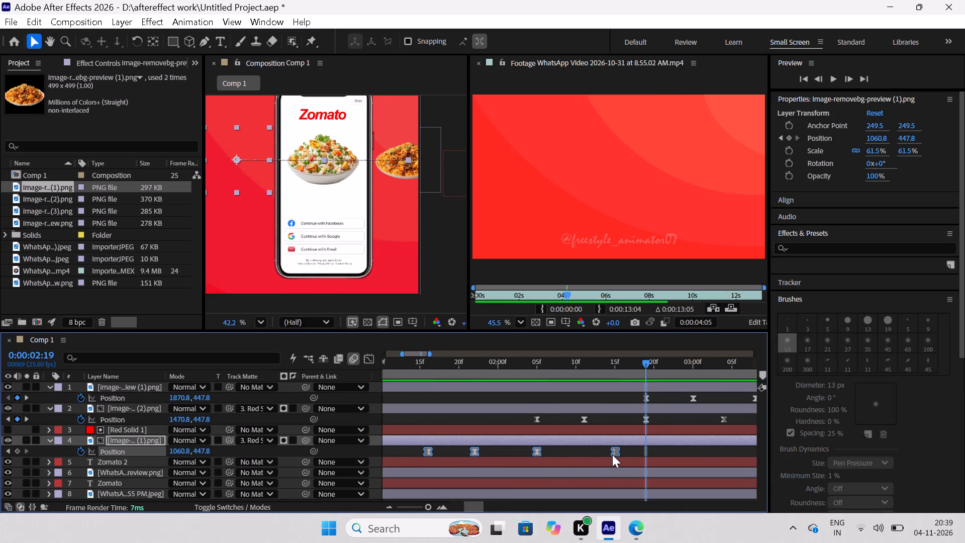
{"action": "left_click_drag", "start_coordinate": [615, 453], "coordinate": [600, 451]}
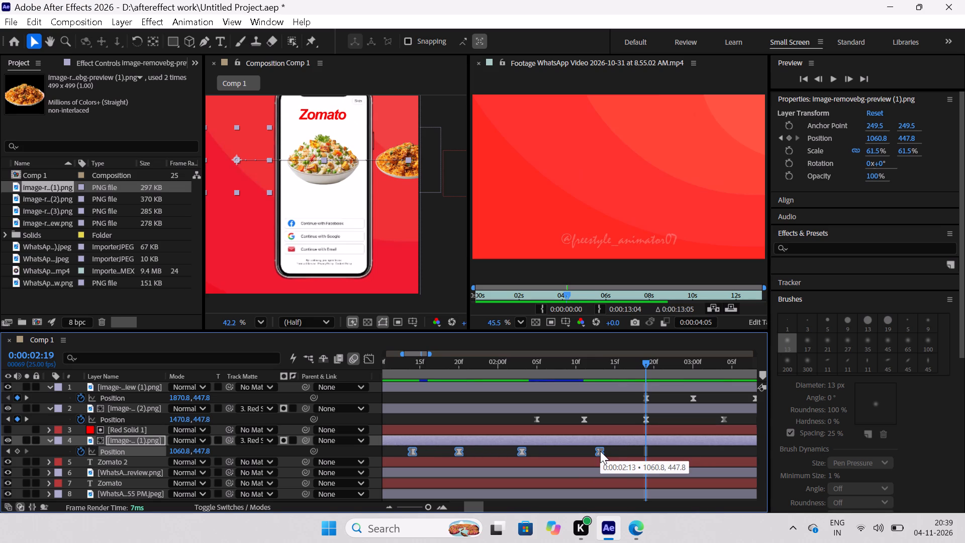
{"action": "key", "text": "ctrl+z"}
Compress the first food layer's four Position keyframes proportionally to start at about 0:00:02:00, keeping the last one at 0:00:02:15.
{"action": "left_click", "coordinate": [670, 454]}
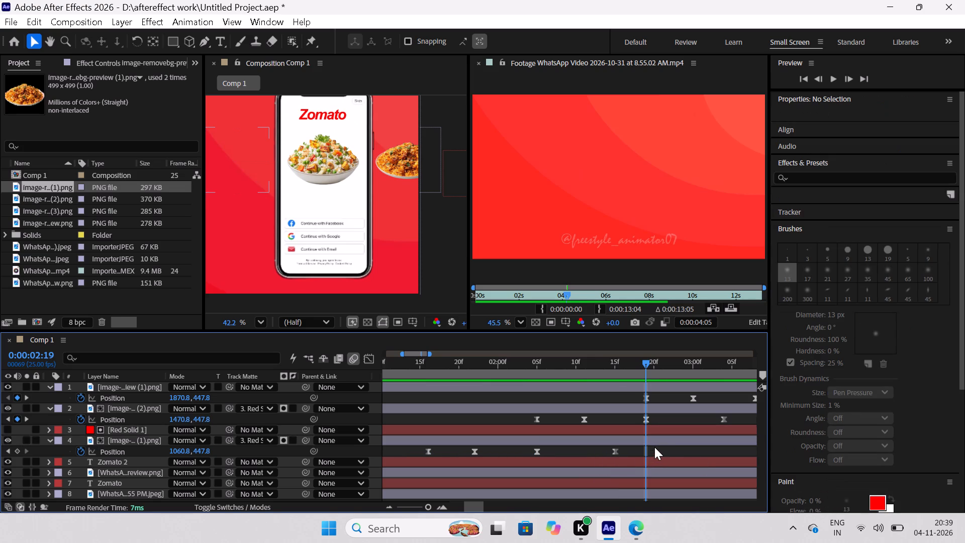
{"action": "left_click_drag", "start_coordinate": [657, 447], "coordinate": [412, 458]}
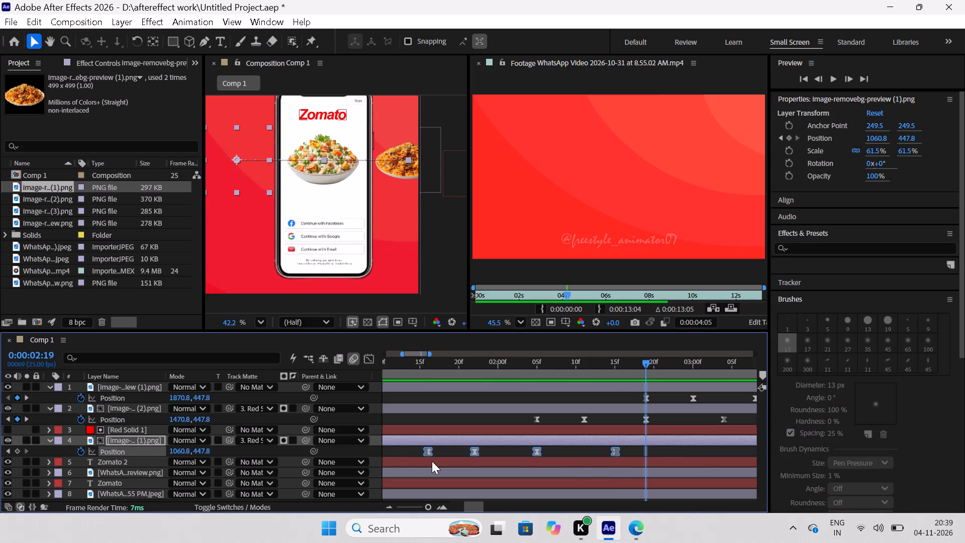
{"action": "left_click_drag", "start_coordinate": [428, 449], "coordinate": [428, 449], "text": "alt"}
{"action": "left_click_drag", "start_coordinate": [428, 449], "coordinate": [493, 467], "text": "alt"}
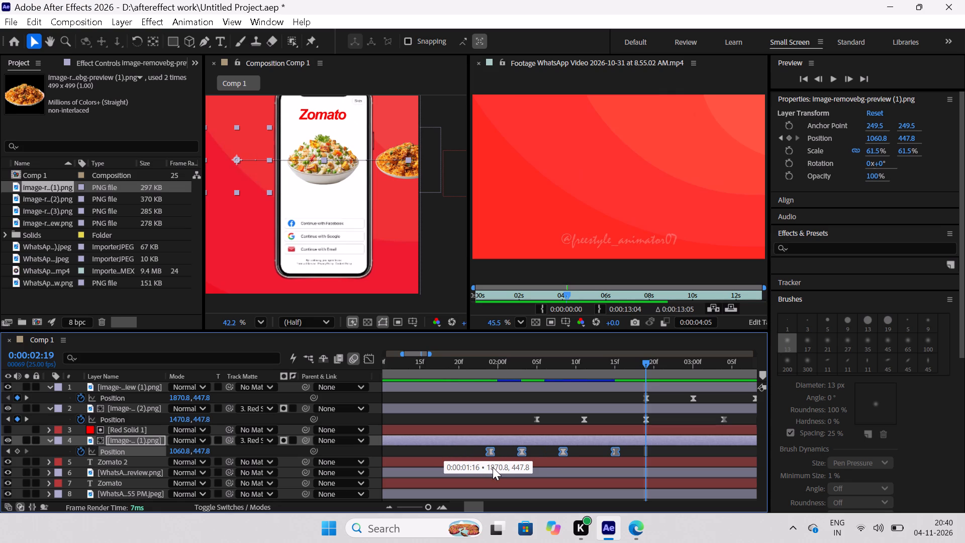
{"action": "left_click_drag", "start_coordinate": [493, 467], "coordinate": [502, 468], "text": "alt"}
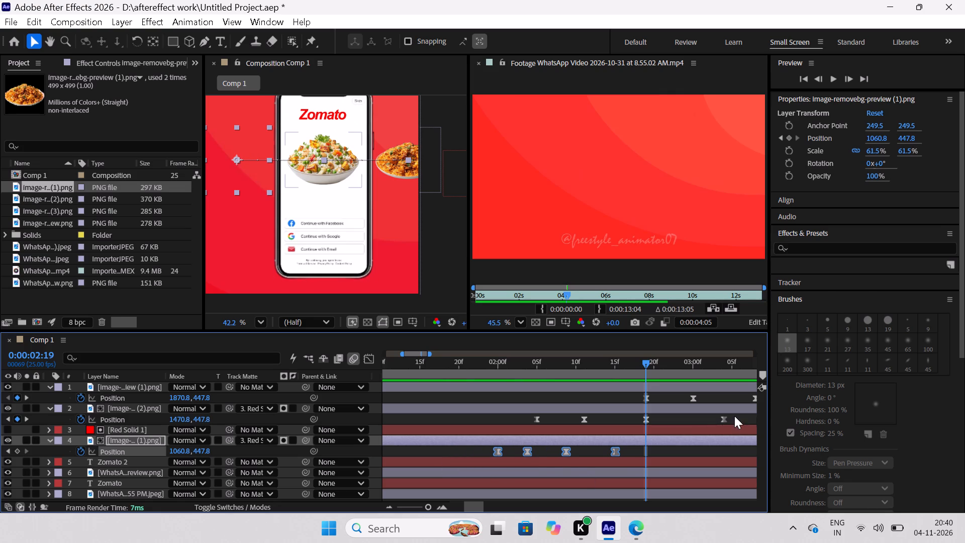
Retime the rice bowl layer's Position keyframes closer together, at about 0:00:02:09, 0:00:02:14, 0:00:02:18 and 0:00:02:22.
{"action": "left_click_drag", "start_coordinate": [734, 416], "coordinate": [506, 435]}
{"action": "left_click_drag", "start_coordinate": [535, 418], "coordinate": [538, 420], "text": "alt"}
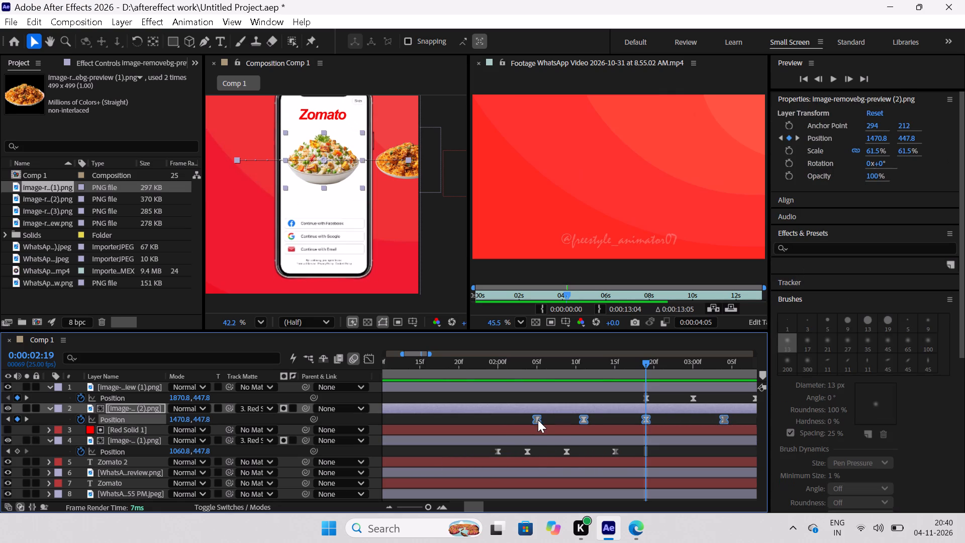
{"action": "left_click_drag", "start_coordinate": [538, 420], "coordinate": [565, 440], "text": "alt"}
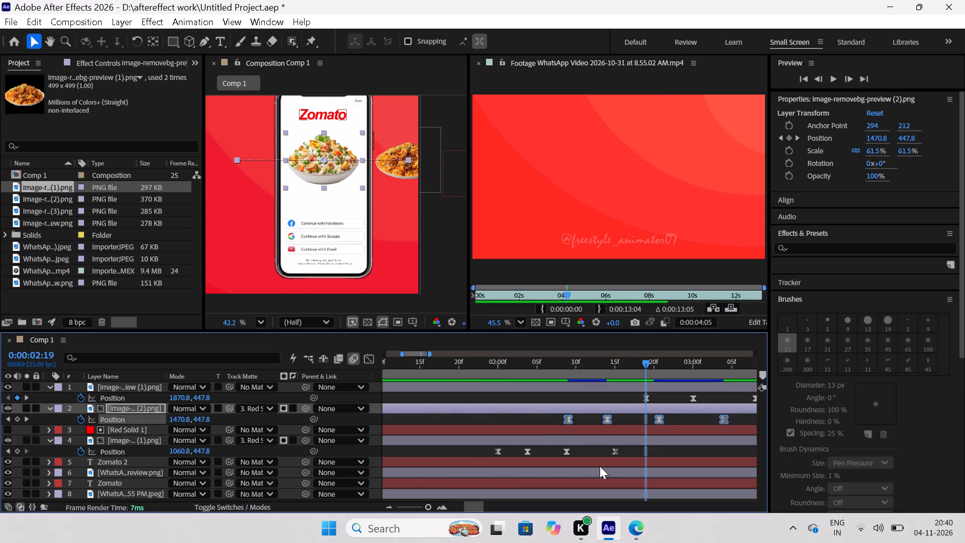
{"action": "left_click_drag", "start_coordinate": [740, 417], "coordinate": [716, 420]}
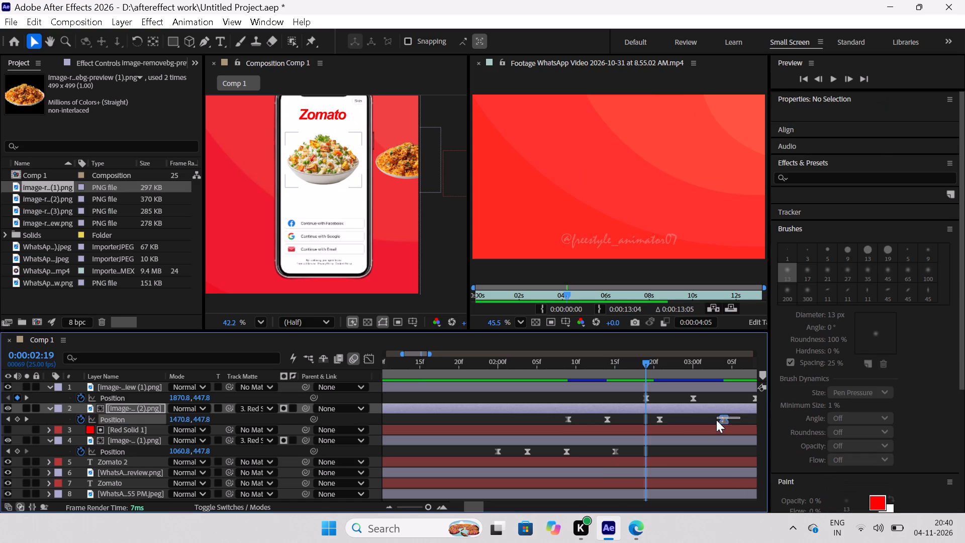
{"action": "left_click_drag", "start_coordinate": [716, 420], "coordinate": [713, 420]}
{"action": "left_click_drag", "start_coordinate": [721, 418], "coordinate": [696, 427]}
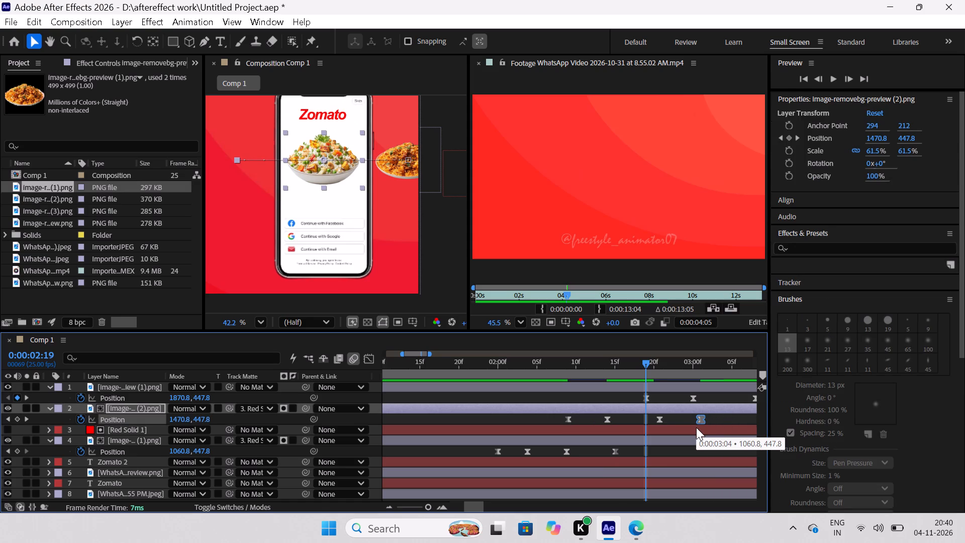
{"action": "left_click_drag", "start_coordinate": [696, 427], "coordinate": [691, 429]}
{"action": "left_click_drag", "start_coordinate": [674, 420], "coordinate": [638, 428]}
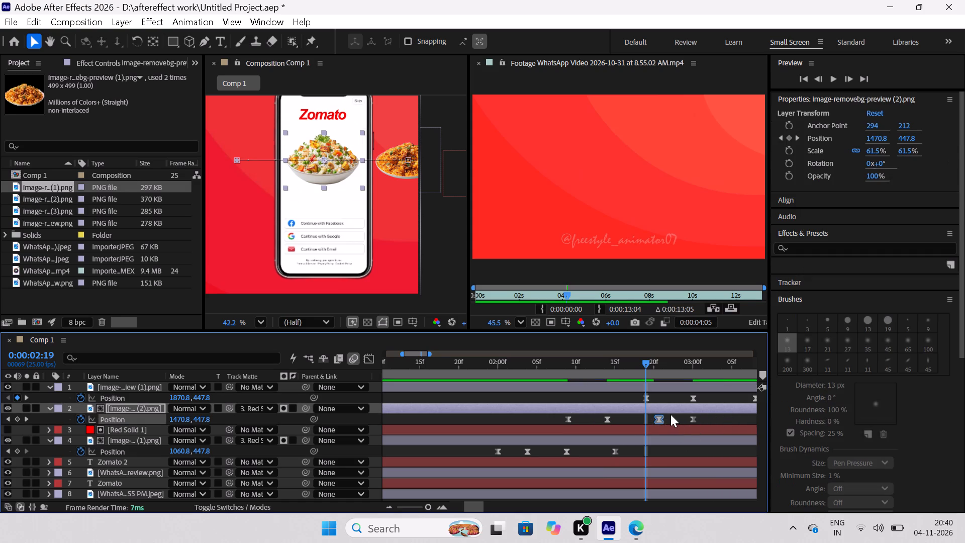
{"action": "left_click_drag", "start_coordinate": [658, 419], "coordinate": [640, 427]}
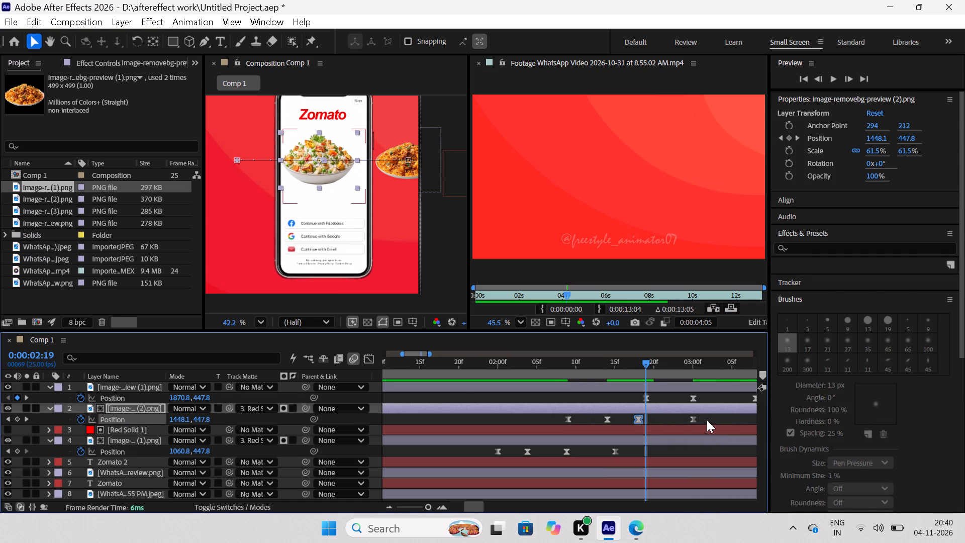
{"action": "left_click_drag", "start_coordinate": [705, 419], "coordinate": [678, 421]}
{"action": "left_click_drag", "start_coordinate": [690, 418], "coordinate": [664, 424]}
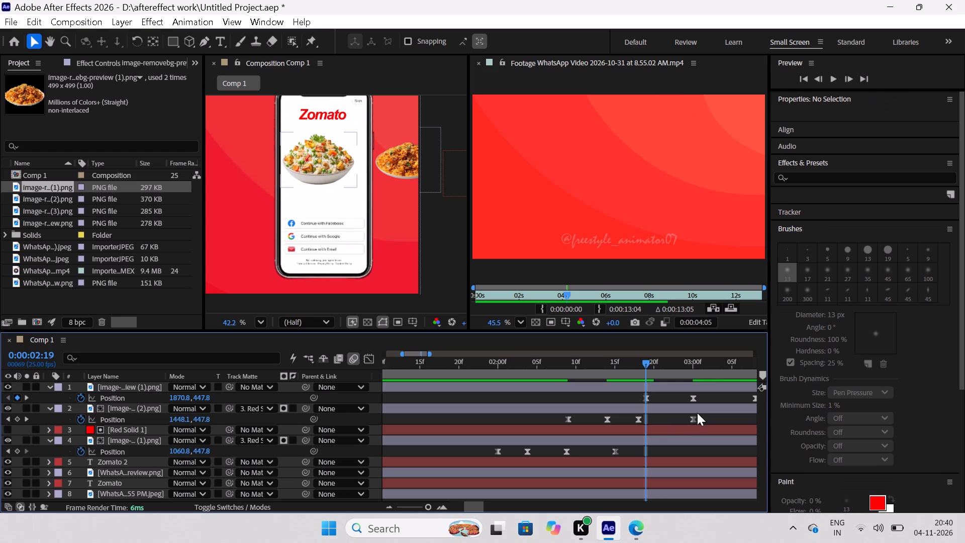
{"action": "left_click_drag", "start_coordinate": [705, 416], "coordinate": [684, 422]}
{"action": "left_click_drag", "start_coordinate": [693, 419], "coordinate": [669, 421]}
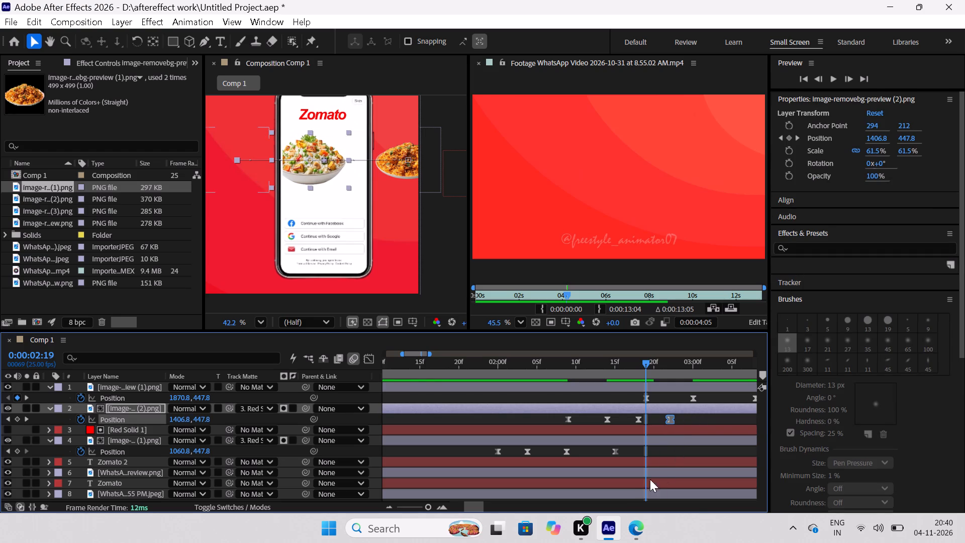
Shift the third food layer's four Position keyframes one frame earlier so the first sits at 0:00:02:18.
{"action": "left_click_drag", "start_coordinate": [466, 508], "coordinate": [487, 518]}
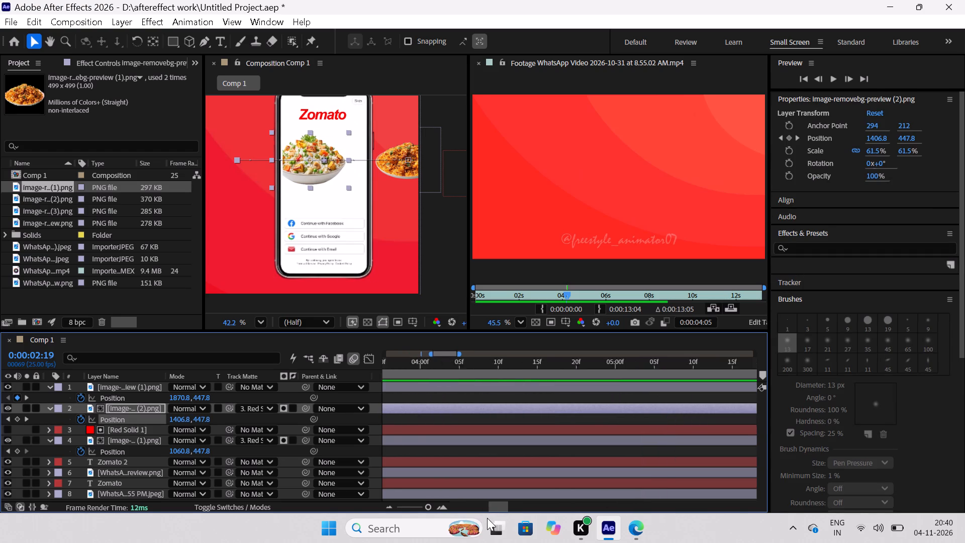
{"action": "left_click_drag", "start_coordinate": [487, 518], "coordinate": [473, 521]}
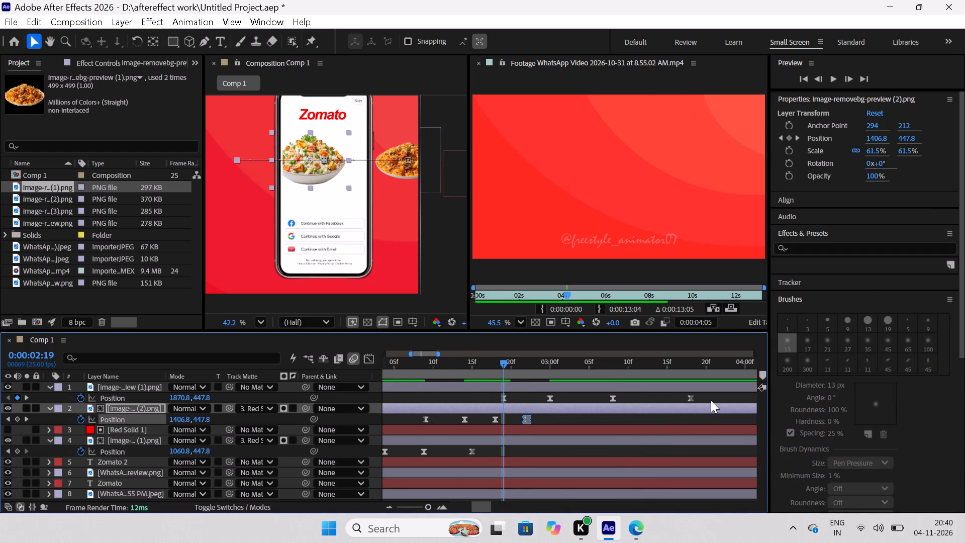
{"action": "left_click_drag", "start_coordinate": [700, 394], "coordinate": [490, 408]}
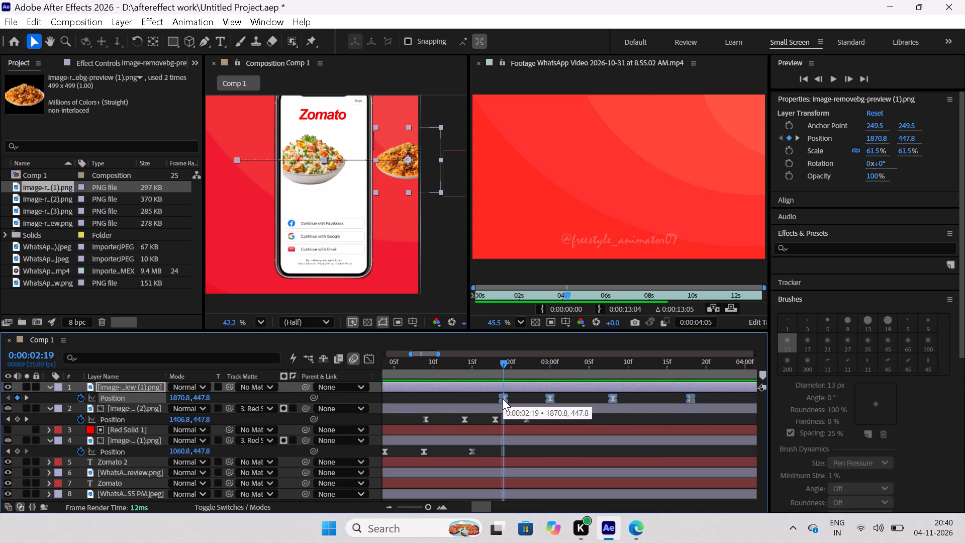
{"action": "left_click_drag", "start_coordinate": [501, 400], "coordinate": [494, 403]}
{"action": "left_click", "coordinate": [575, 395]}
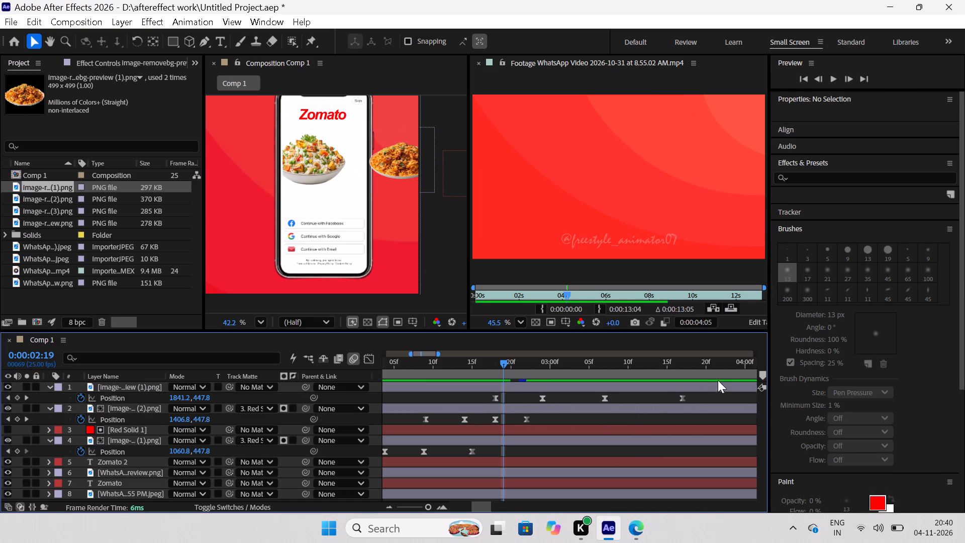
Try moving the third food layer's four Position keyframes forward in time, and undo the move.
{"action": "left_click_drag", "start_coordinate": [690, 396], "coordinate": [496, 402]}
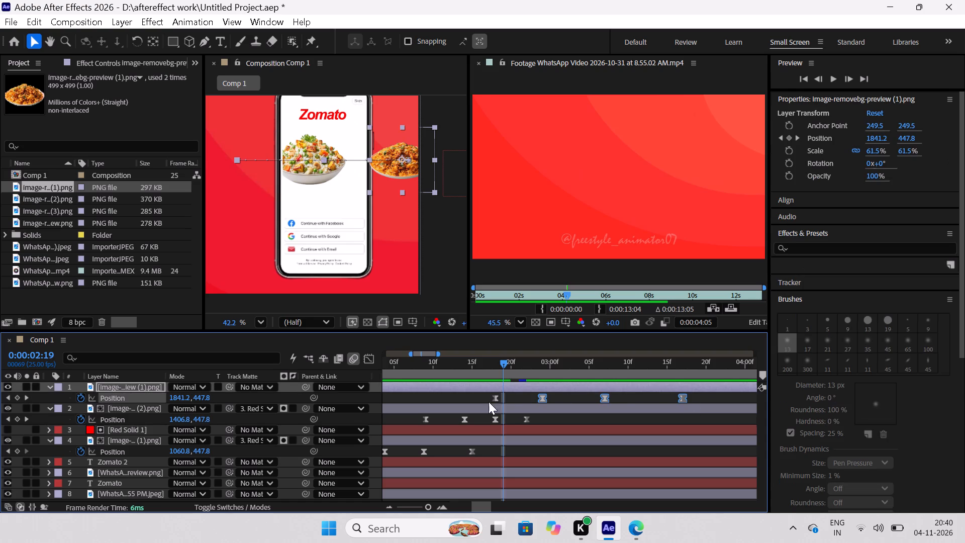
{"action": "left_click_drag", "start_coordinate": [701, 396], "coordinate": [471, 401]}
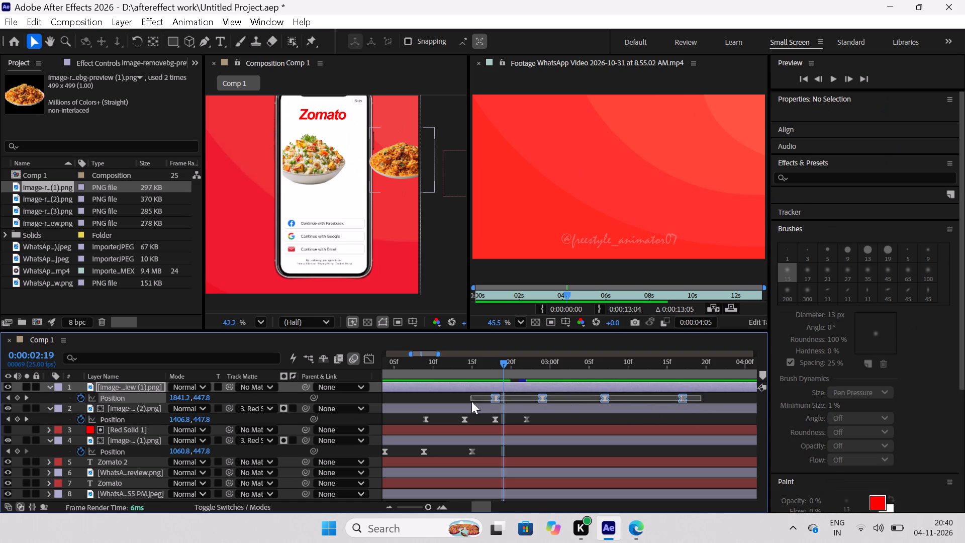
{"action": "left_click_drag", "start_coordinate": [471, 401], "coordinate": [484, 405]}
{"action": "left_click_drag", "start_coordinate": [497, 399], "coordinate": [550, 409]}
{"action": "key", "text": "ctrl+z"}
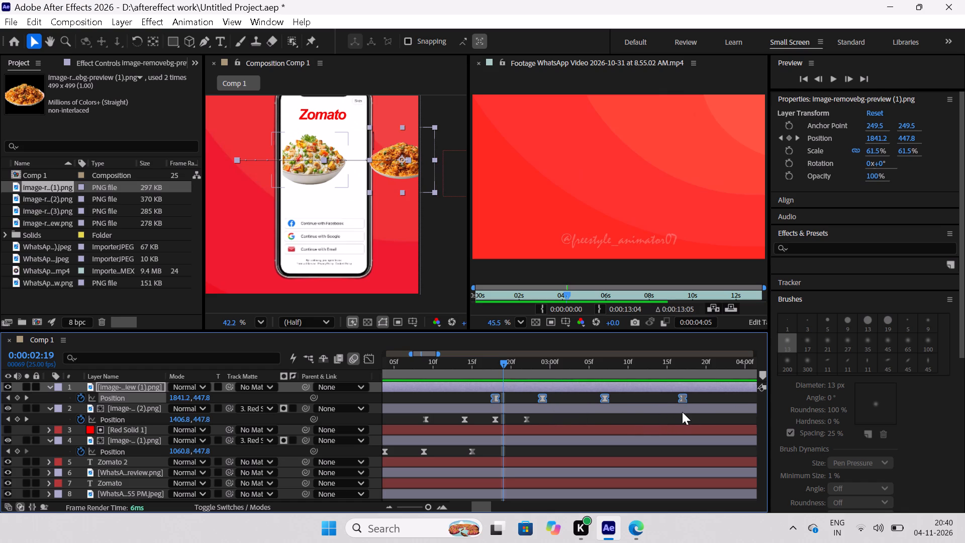
Move the third food layer's last two Position keyframes earlier, to about 0:00:03:03 and 0:00:03:06.
{"action": "left_click", "coordinate": [701, 392]}
{"action": "left_click_drag", "start_coordinate": [701, 397], "coordinate": [668, 404]}
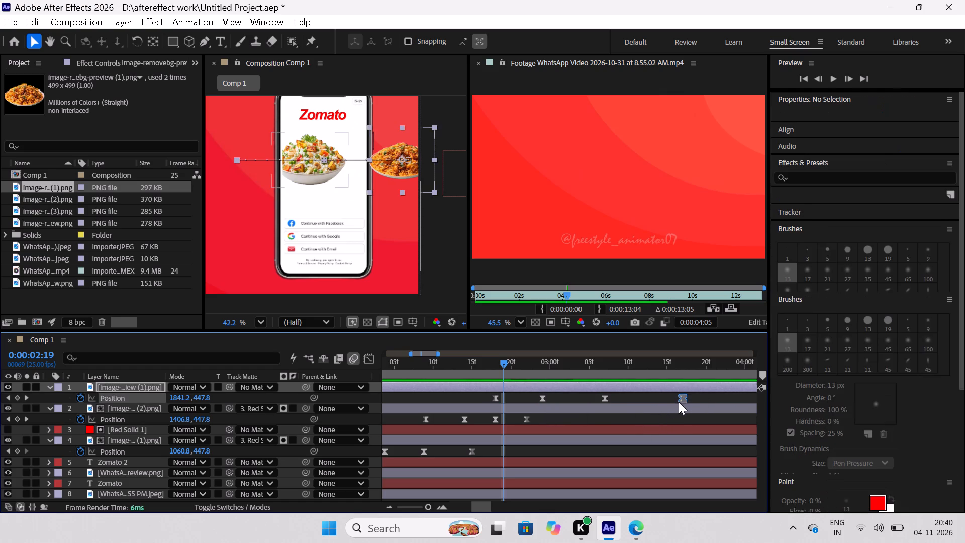
{"action": "left_click_drag", "start_coordinate": [687, 399], "coordinate": [656, 404]}
{"action": "left_click_drag", "start_coordinate": [685, 396], "coordinate": [658, 398]}
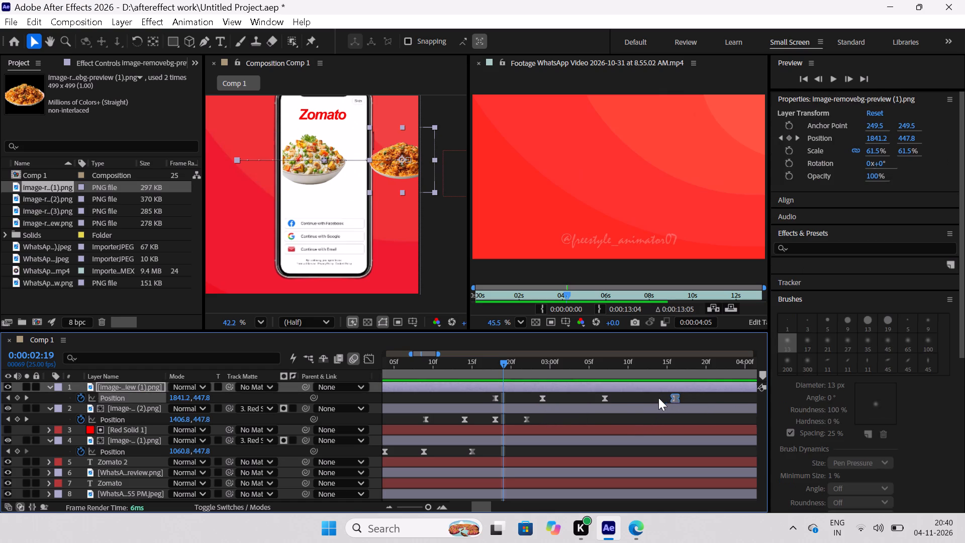
{"action": "left_click_drag", "start_coordinate": [658, 398], "coordinate": [641, 400]}
{"action": "left_click_drag", "start_coordinate": [614, 399], "coordinate": [603, 401]}
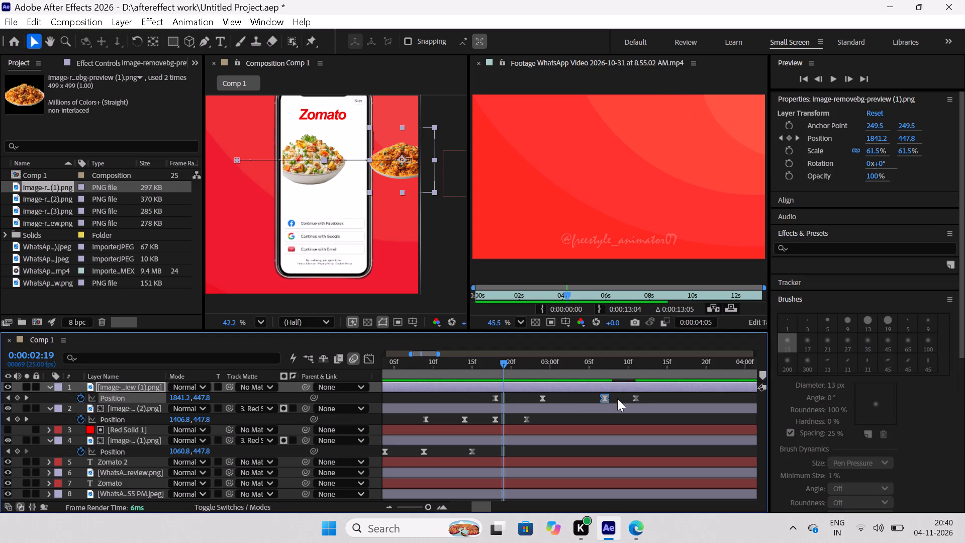
{"action": "left_click_drag", "start_coordinate": [604, 394], "coordinate": [565, 404]}
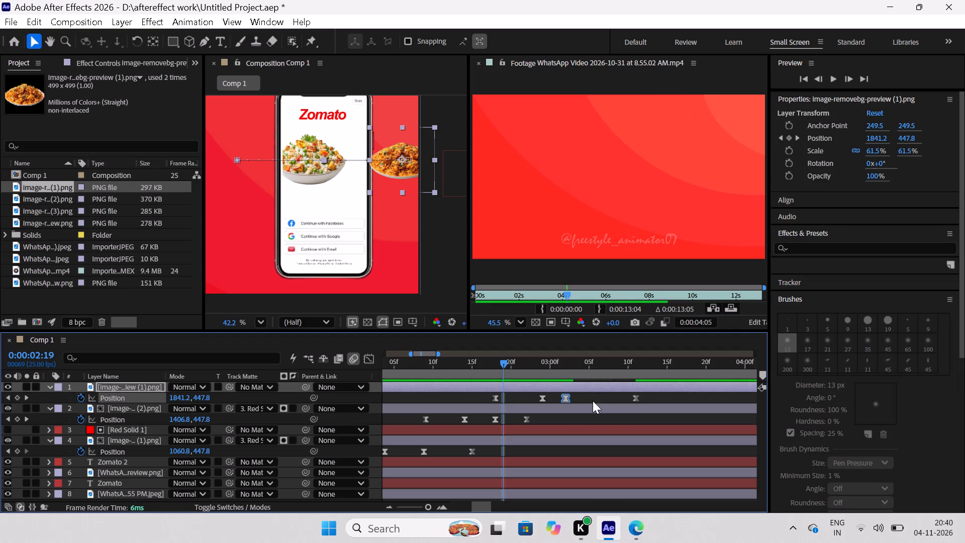
{"action": "left_click_drag", "start_coordinate": [564, 399], "coordinate": [572, 400]}
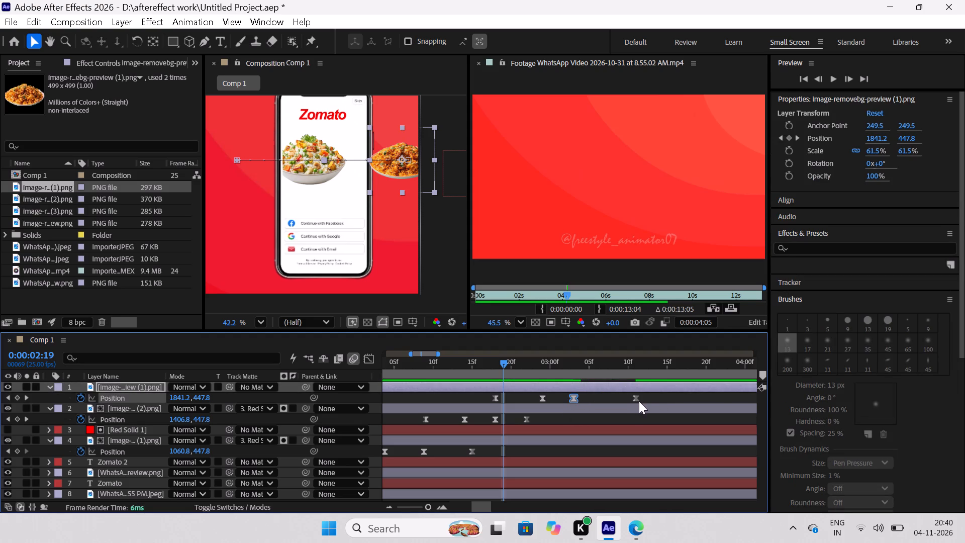
{"action": "left_click_drag", "start_coordinate": [645, 400], "coordinate": [617, 396]}
{"action": "left_click", "coordinate": [629, 398]}
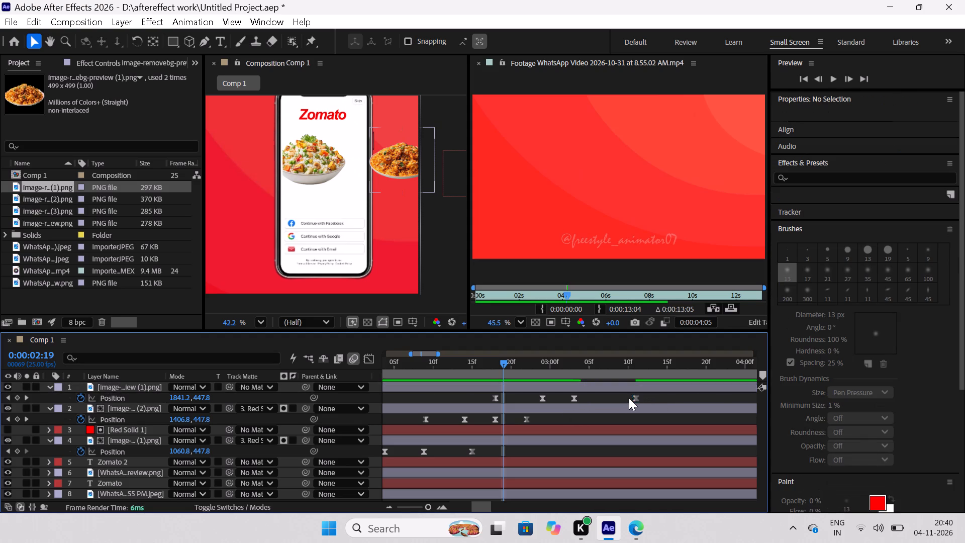
{"action": "left_click_drag", "start_coordinate": [645, 396], "coordinate": [629, 396]}
{"action": "left_click_drag", "start_coordinate": [649, 396], "coordinate": [633, 404]}
{"action": "left_click_drag", "start_coordinate": [635, 398], "coordinate": [599, 402]}
Shift the third food layer's last three Position keyframes two frames earlier, to about 0:00:02:22, 0:00:03:01 and 0:00:03:04.
{"action": "left_click_drag", "start_coordinate": [607, 399], "coordinate": [524, 405]}
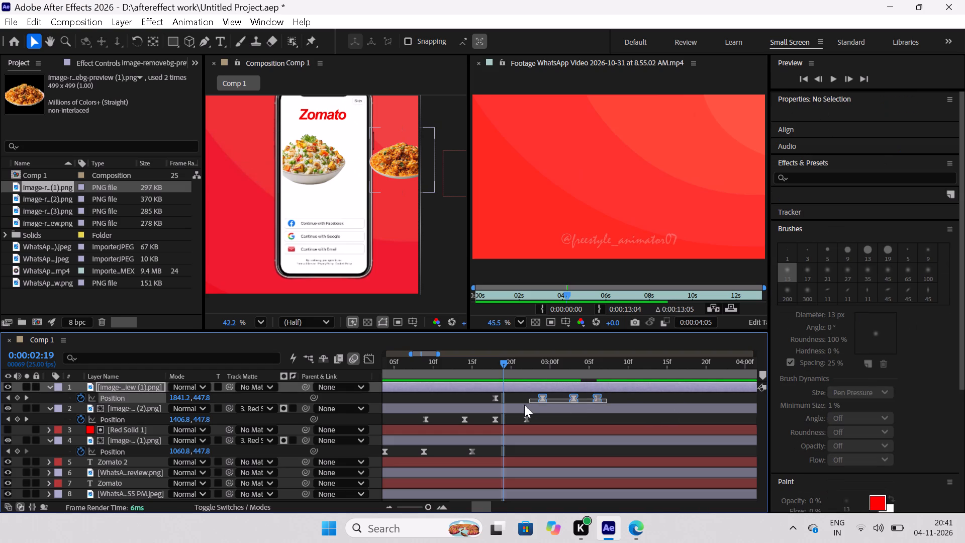
{"action": "left_click_drag", "start_coordinate": [524, 405], "coordinate": [541, 407]}
{"action": "left_click_drag", "start_coordinate": [596, 397], "coordinate": [584, 397]}
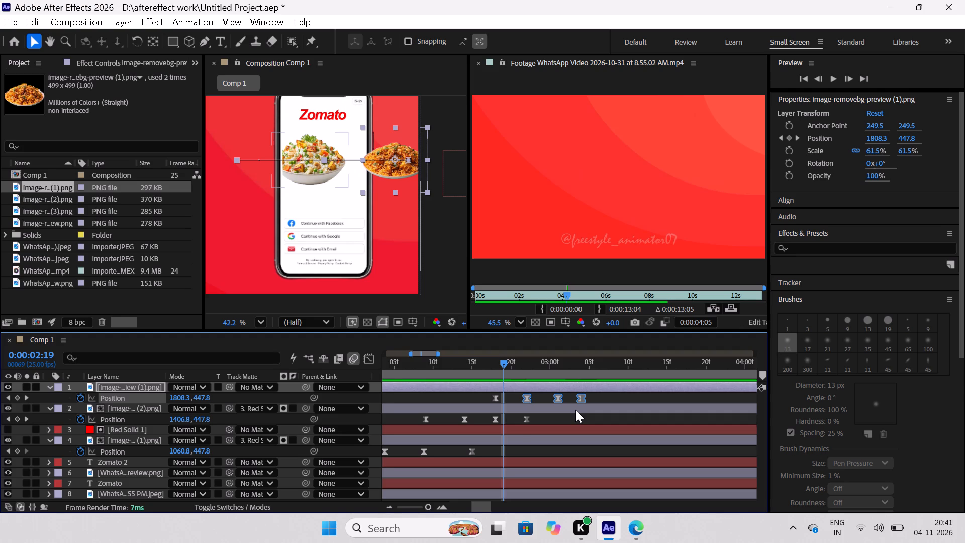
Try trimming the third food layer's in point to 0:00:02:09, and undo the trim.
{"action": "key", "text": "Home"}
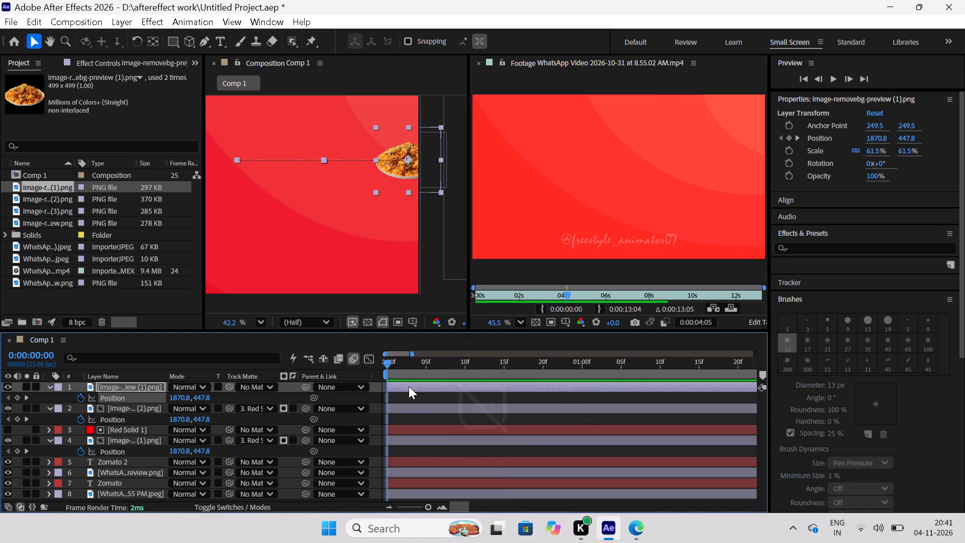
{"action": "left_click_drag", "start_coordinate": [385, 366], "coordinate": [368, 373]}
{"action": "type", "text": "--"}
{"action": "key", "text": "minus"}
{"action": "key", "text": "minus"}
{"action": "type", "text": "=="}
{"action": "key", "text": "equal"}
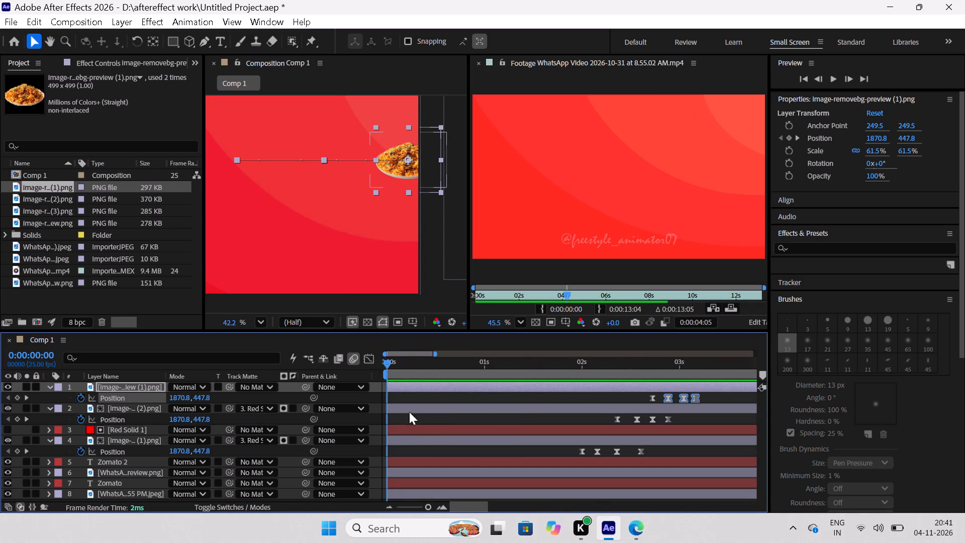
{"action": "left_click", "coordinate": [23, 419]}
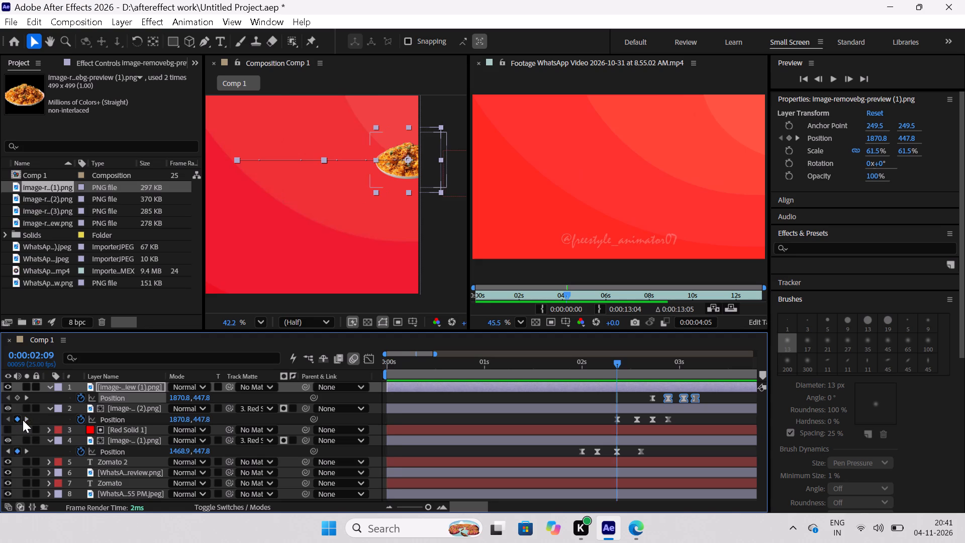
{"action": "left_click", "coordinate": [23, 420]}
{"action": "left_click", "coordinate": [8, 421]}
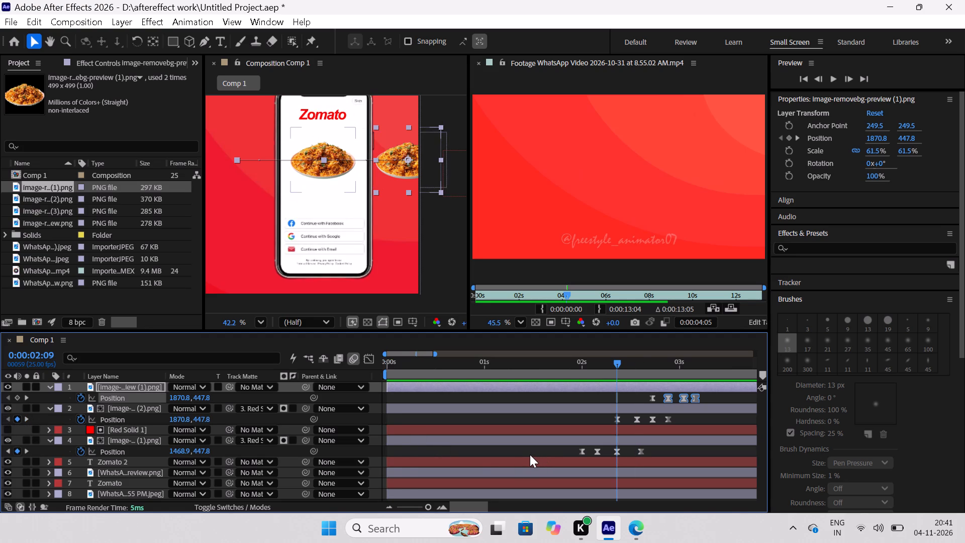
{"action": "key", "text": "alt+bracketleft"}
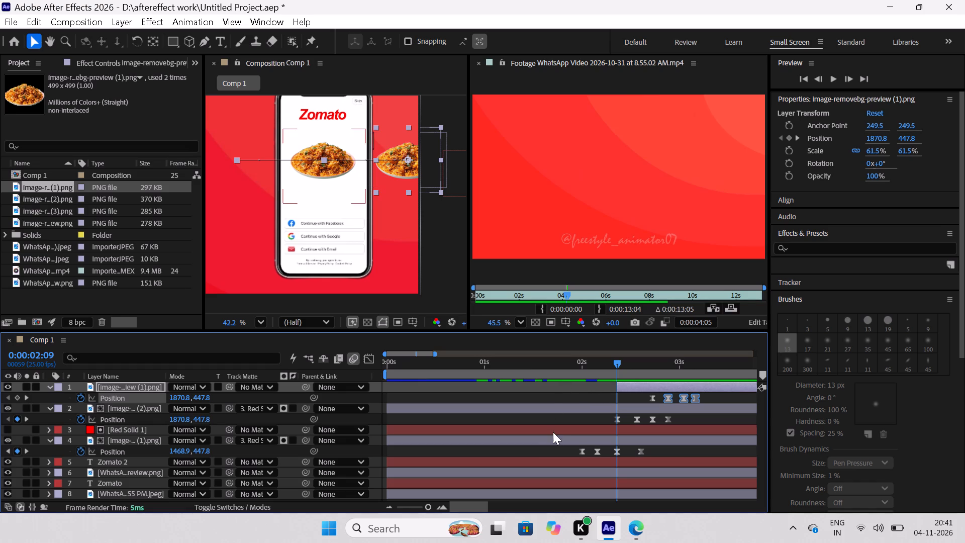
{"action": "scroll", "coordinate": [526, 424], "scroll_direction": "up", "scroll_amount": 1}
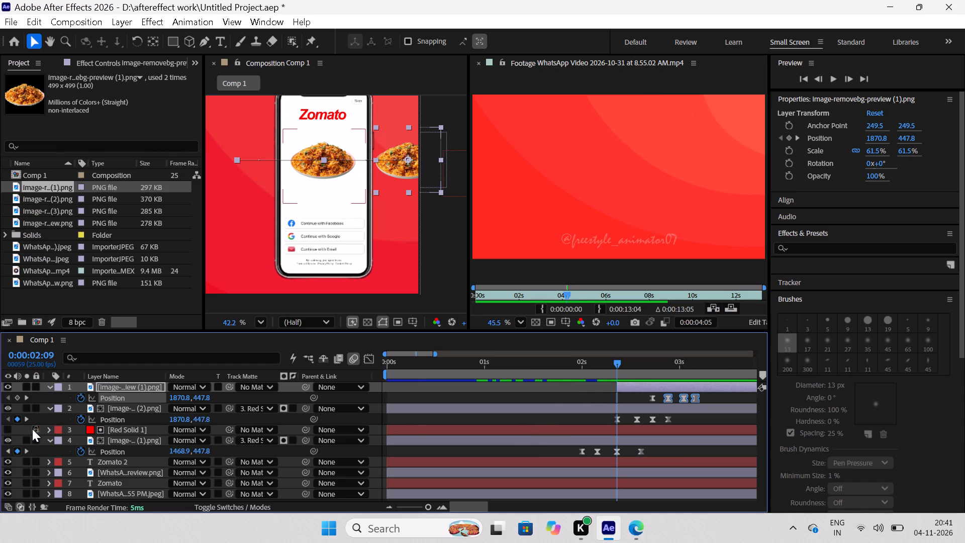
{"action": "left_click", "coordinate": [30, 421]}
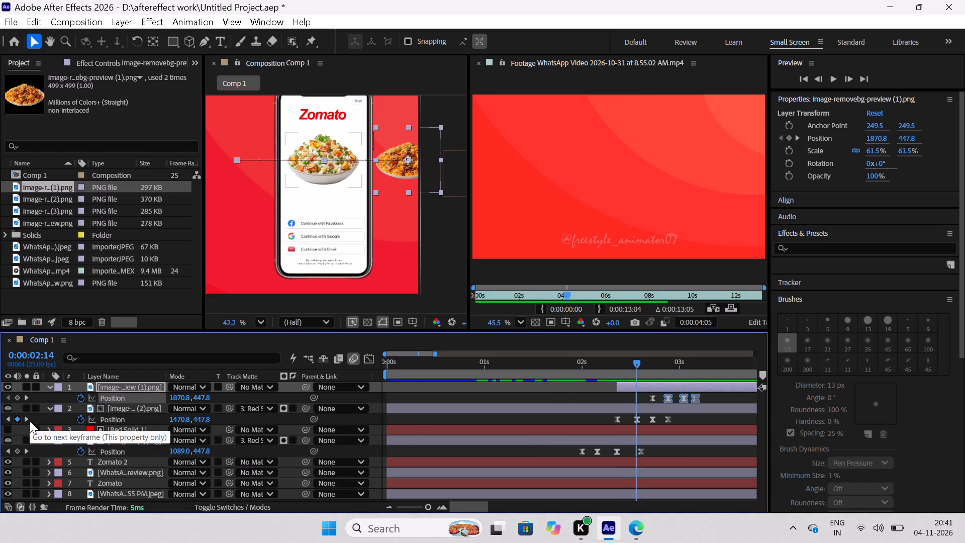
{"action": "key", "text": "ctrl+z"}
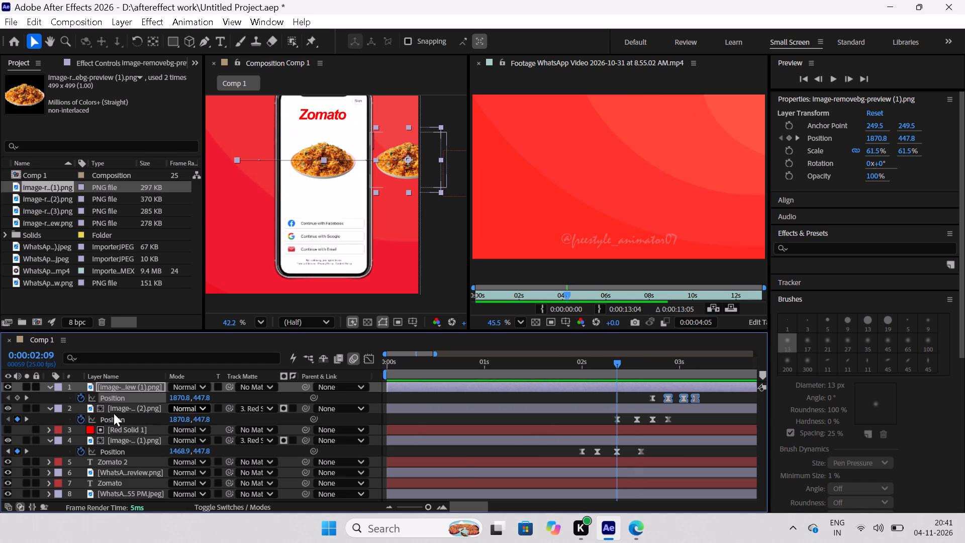
Trim the rice bowl layer's in point to its first Position keyframe at 0:00:02:09.
{"action": "left_click", "coordinate": [135, 404]}
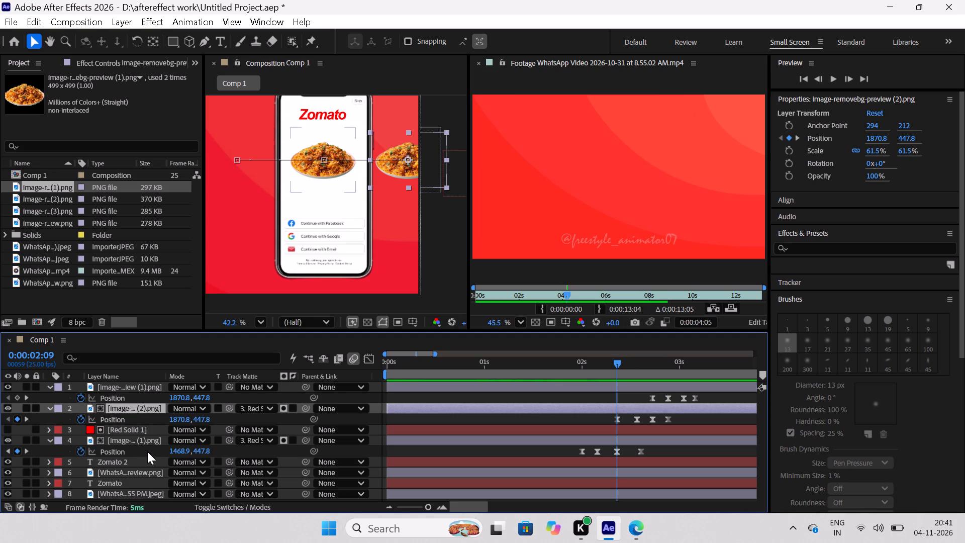
{"action": "key", "text": "alt+bracketleft"}
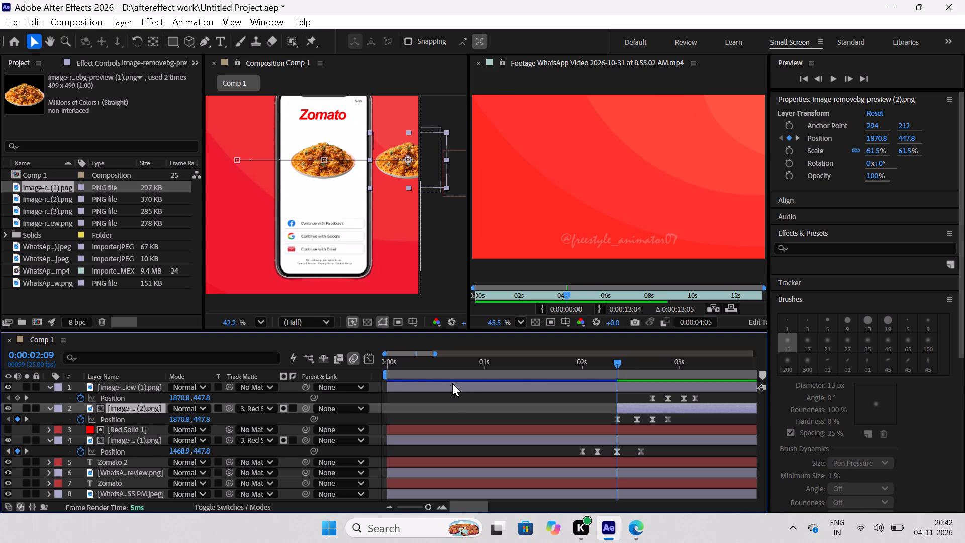
Trim the third food layer's in point to its first Position keyframe at 0:00:02:18.
{"action": "left_click", "coordinate": [451, 382]}
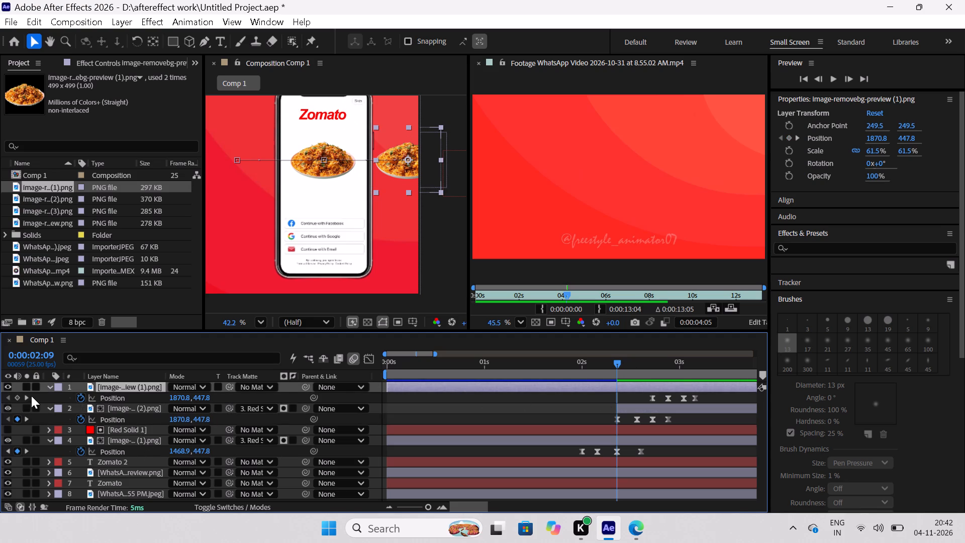
{"action": "left_click", "coordinate": [24, 396]}
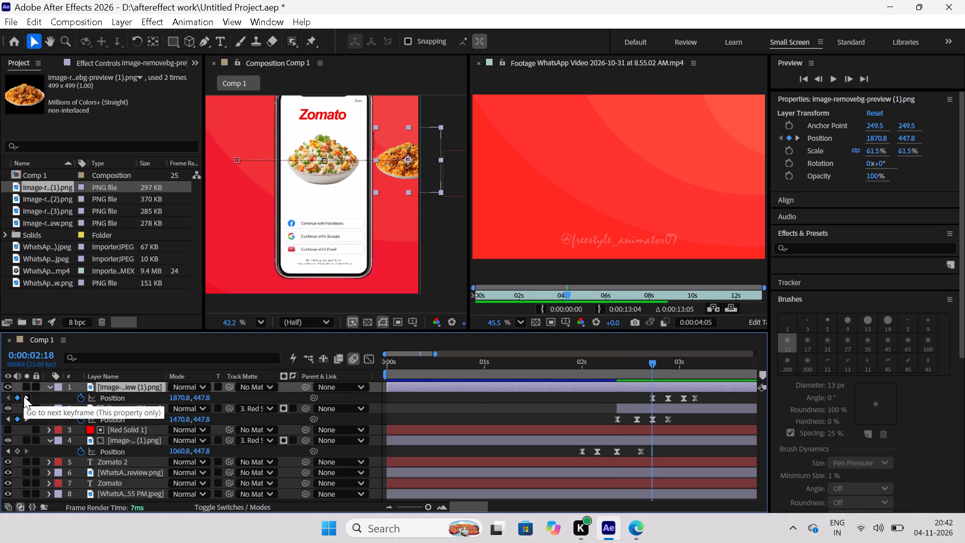
{"action": "key", "text": "alt+bracketleft"}
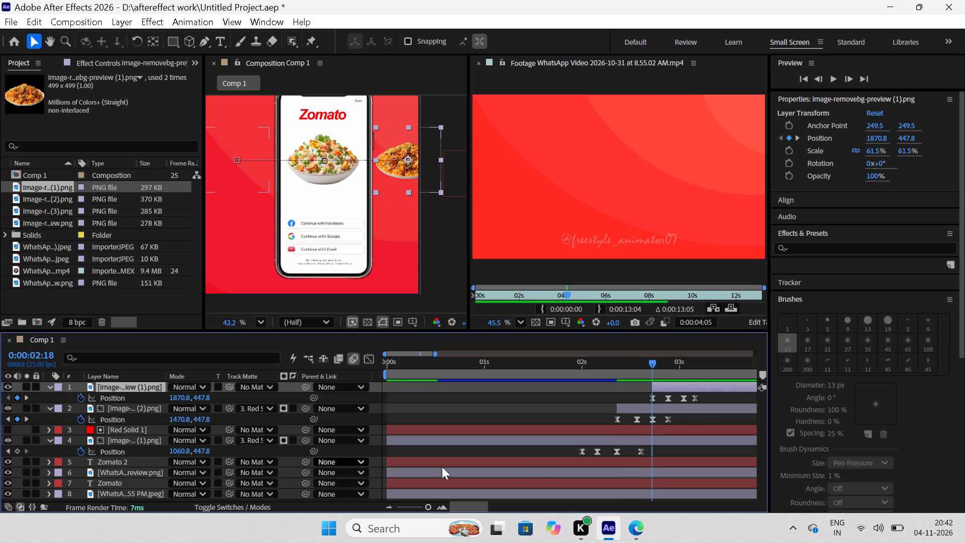
Trim the first food layer's in point to its first Position keyframe at 0:00:02:00.
{"action": "left_click", "coordinate": [122, 426]}
{"action": "left_click", "coordinate": [120, 438]}
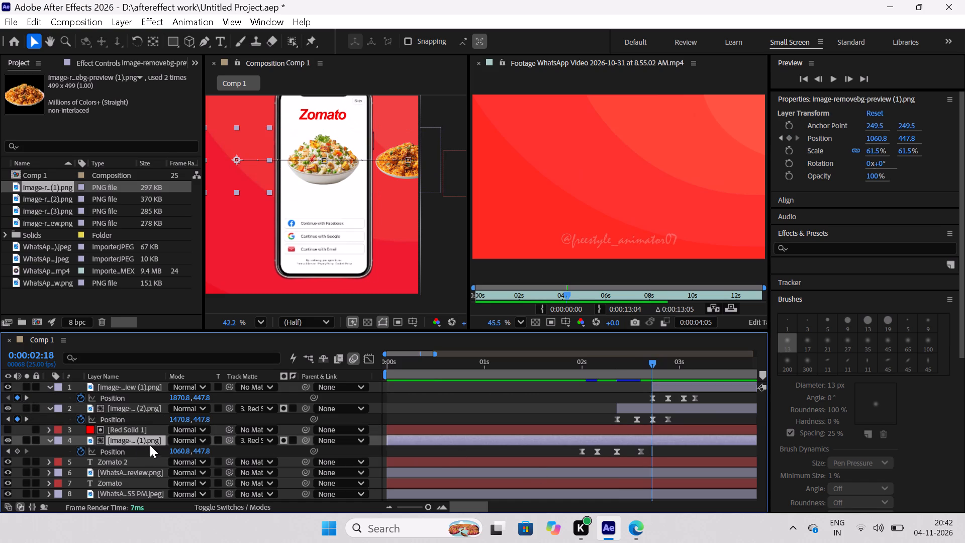
{"action": "triple_click", "coordinate": [12, 452]}
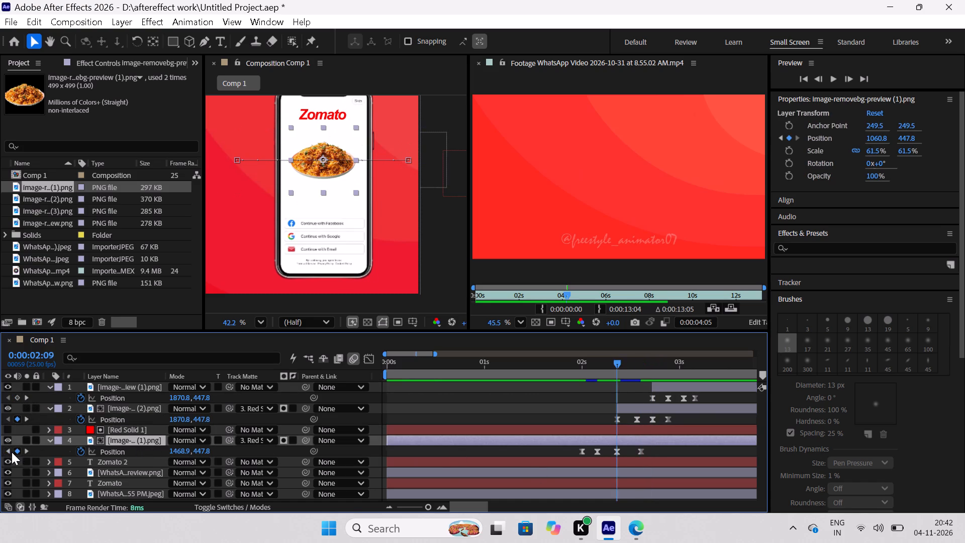
{"action": "left_click", "coordinate": [12, 452]}
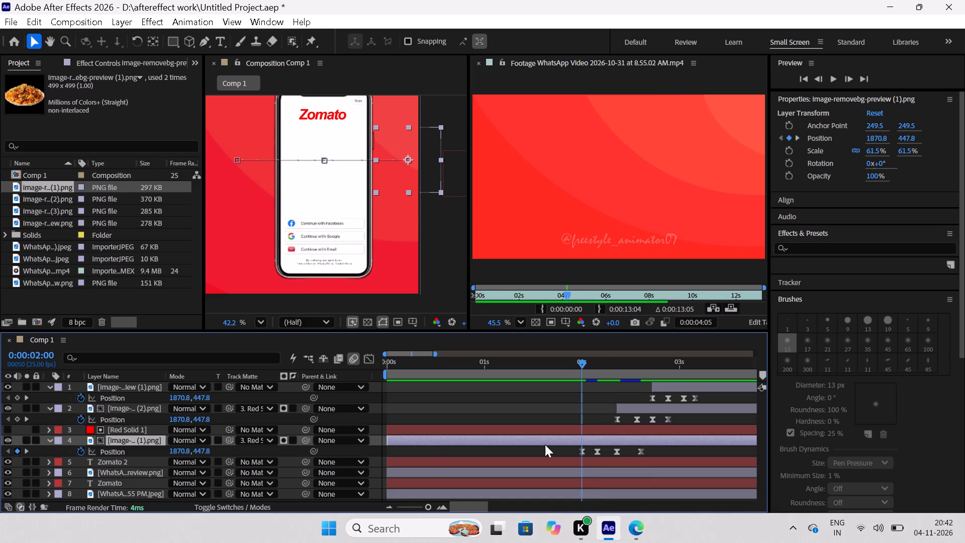
{"action": "key", "text": "alt+bracketleft"}
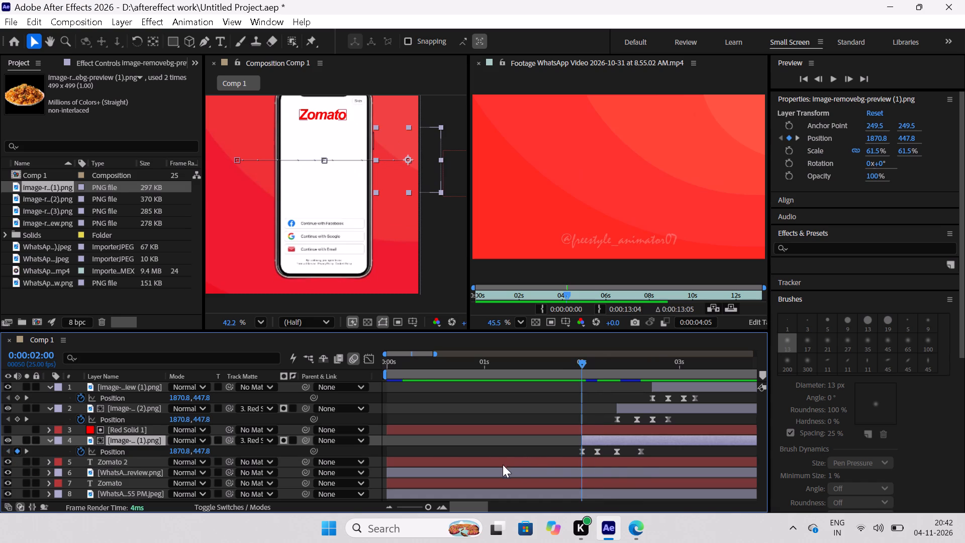
Scrub the composition between about 0:00:00:23 and 0:00:02:22 to check how the food images slide through the phone screen.
{"action": "left_click_drag", "start_coordinate": [576, 359], "coordinate": [500, 377]}
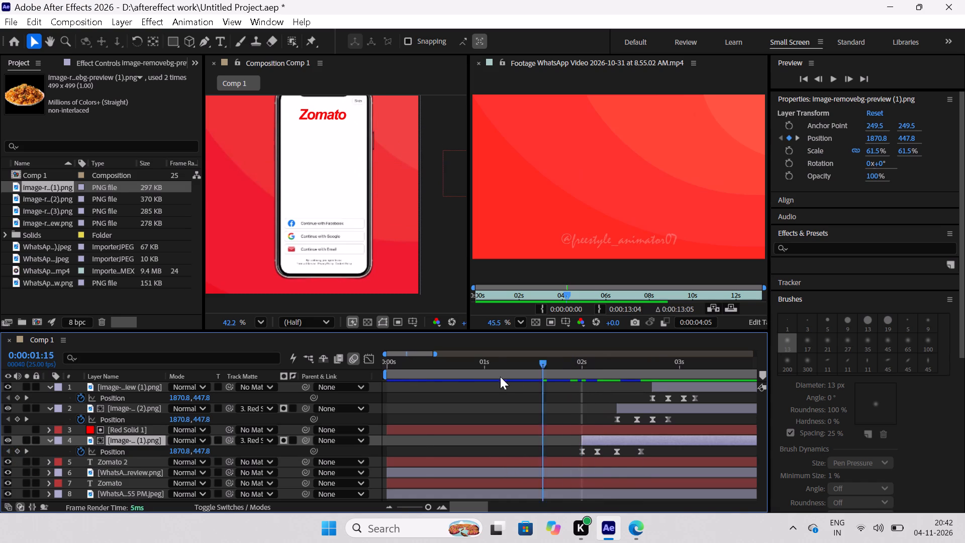
{"action": "left_click_drag", "start_coordinate": [500, 377], "coordinate": [492, 436]}
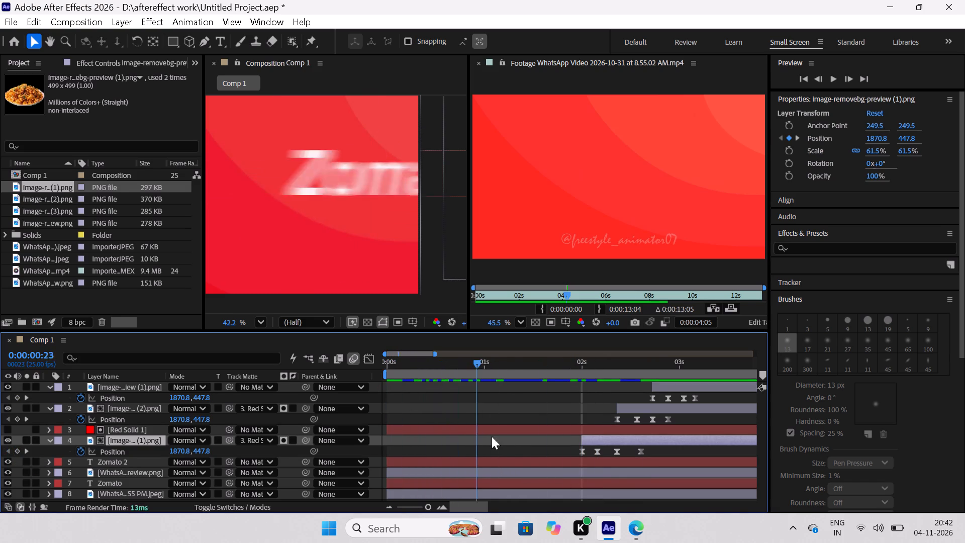
{"action": "left_click_drag", "start_coordinate": [492, 436], "coordinate": [578, 474]}
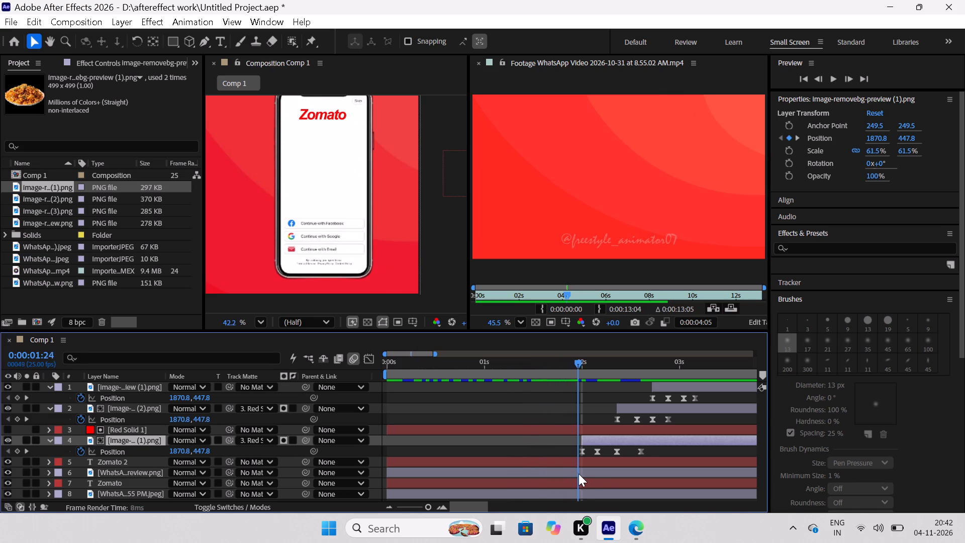
{"action": "left_click_drag", "start_coordinate": [578, 474], "coordinate": [642, 494]}
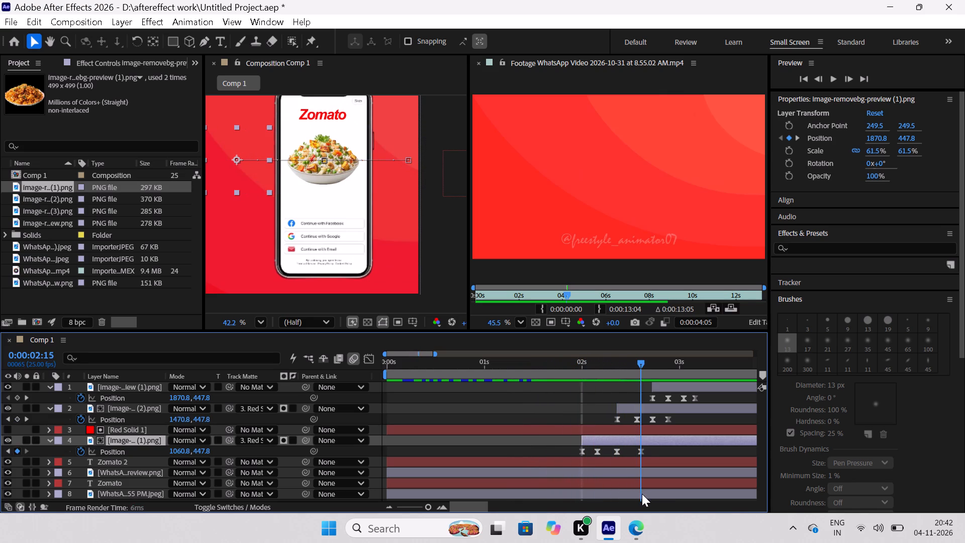
{"action": "left_click_drag", "start_coordinate": [642, 494], "coordinate": [628, 502]}
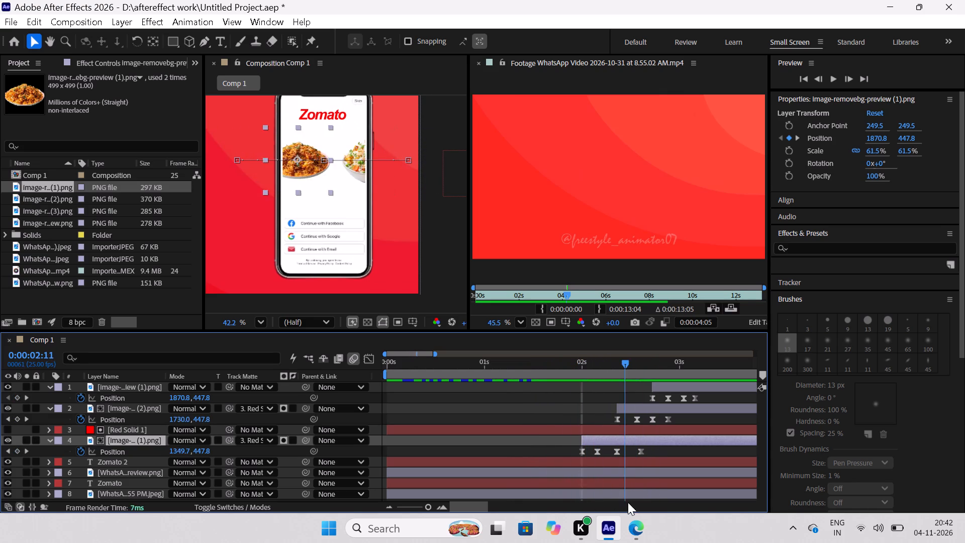
{"action": "left_click_drag", "start_coordinate": [628, 502], "coordinate": [668, 505]}
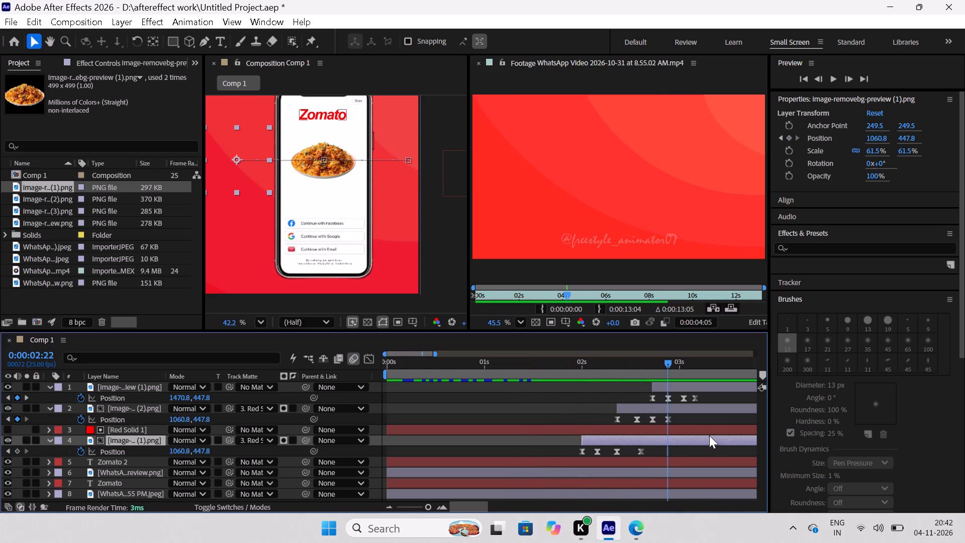
Set Red Solid 1 as the track matte of the third food layer, the topmost one.
{"action": "left_click", "coordinate": [714, 392]}
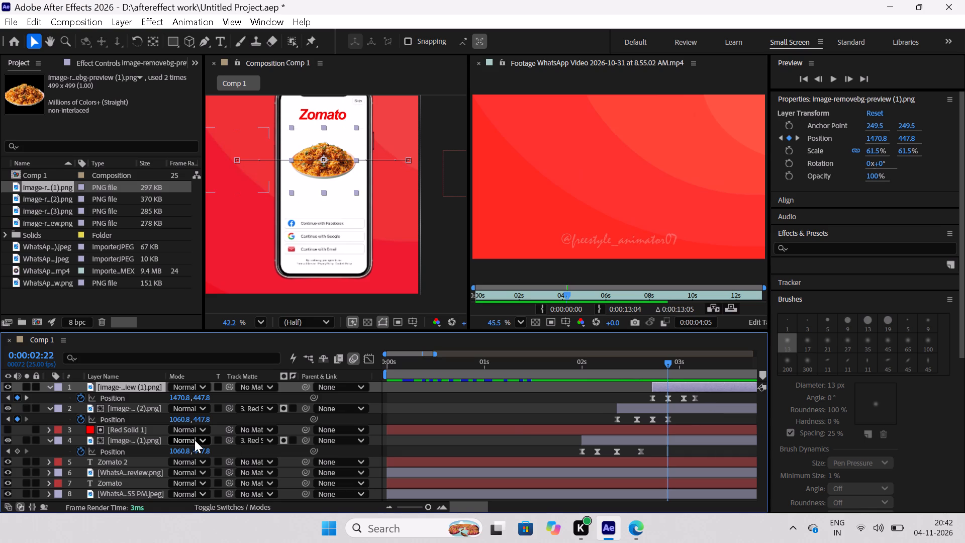
{"action": "left_click_drag", "start_coordinate": [228, 389], "coordinate": [148, 418]}
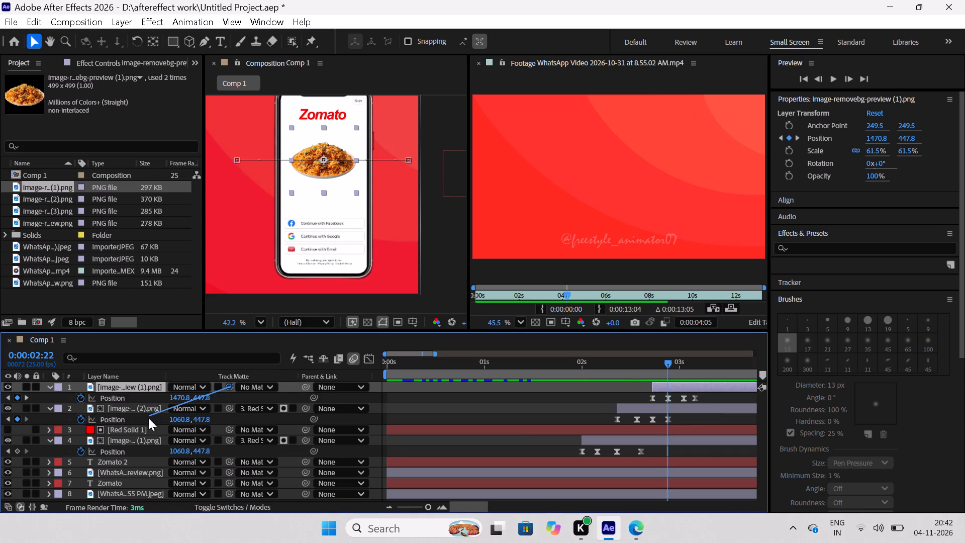
{"action": "left_click_drag", "start_coordinate": [148, 418], "coordinate": [145, 428]}
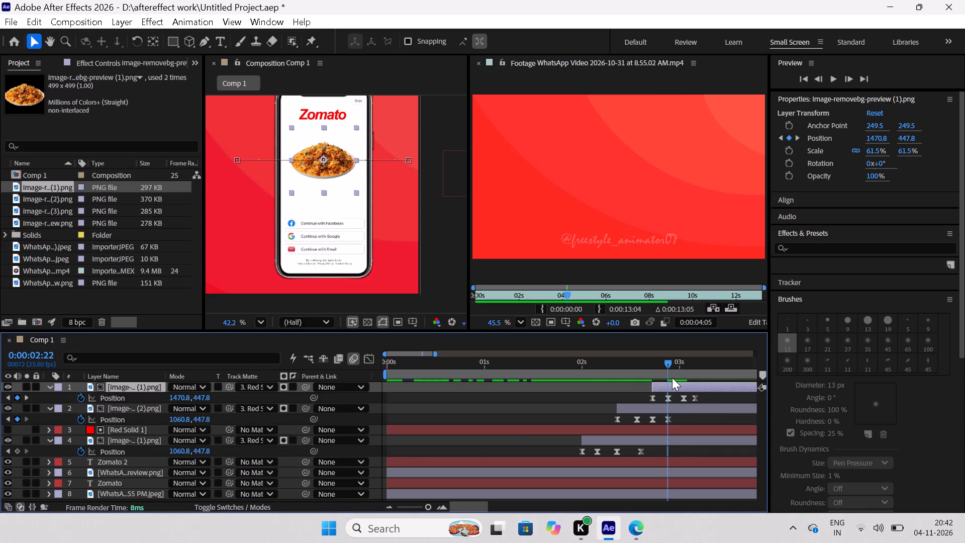
Scrub between about 0:00:02:08 and 0:00:03:05 to check the matted food images' transitions inside the phone screen.
{"action": "left_click_drag", "start_coordinate": [664, 363], "coordinate": [664, 386]}
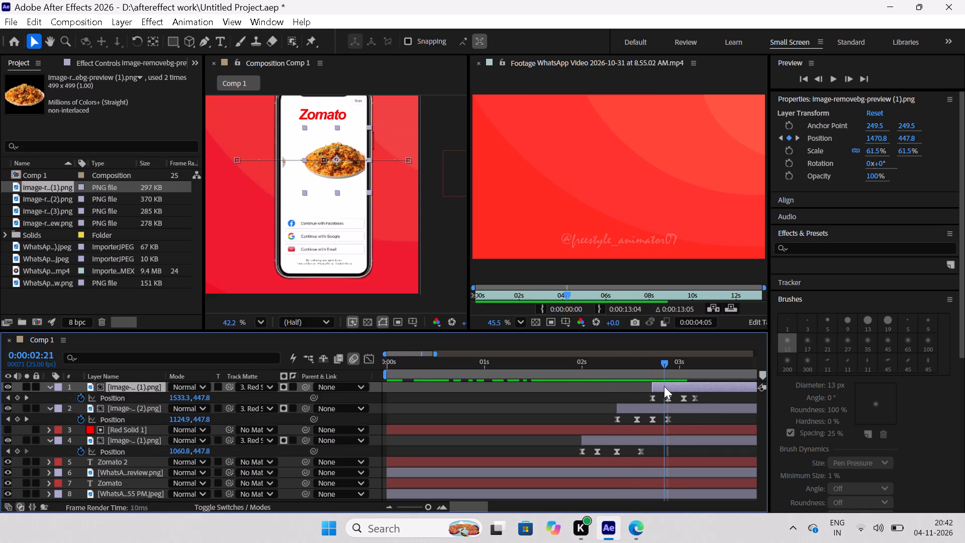
{"action": "left_click_drag", "start_coordinate": [664, 386], "coordinate": [649, 402]}
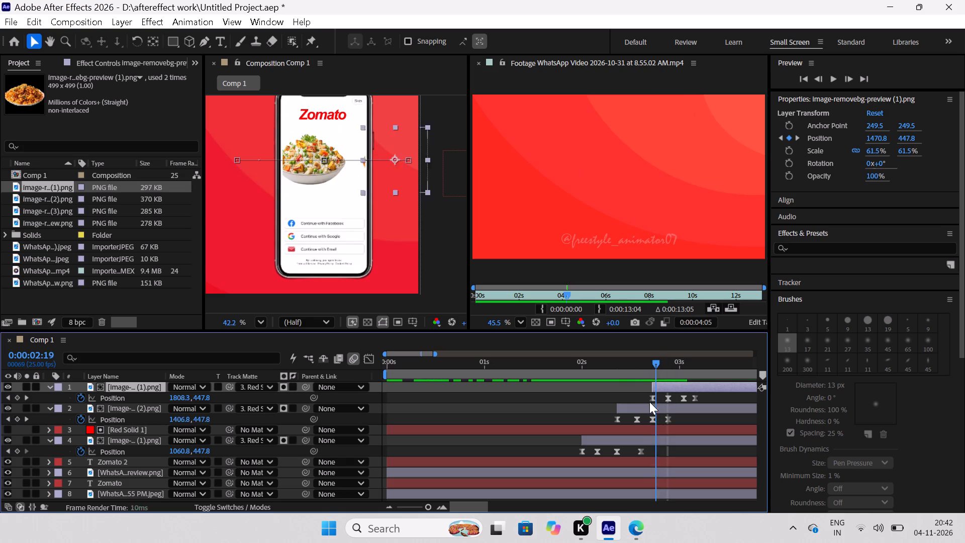
{"action": "left_click_drag", "start_coordinate": [649, 402], "coordinate": [608, 416]}
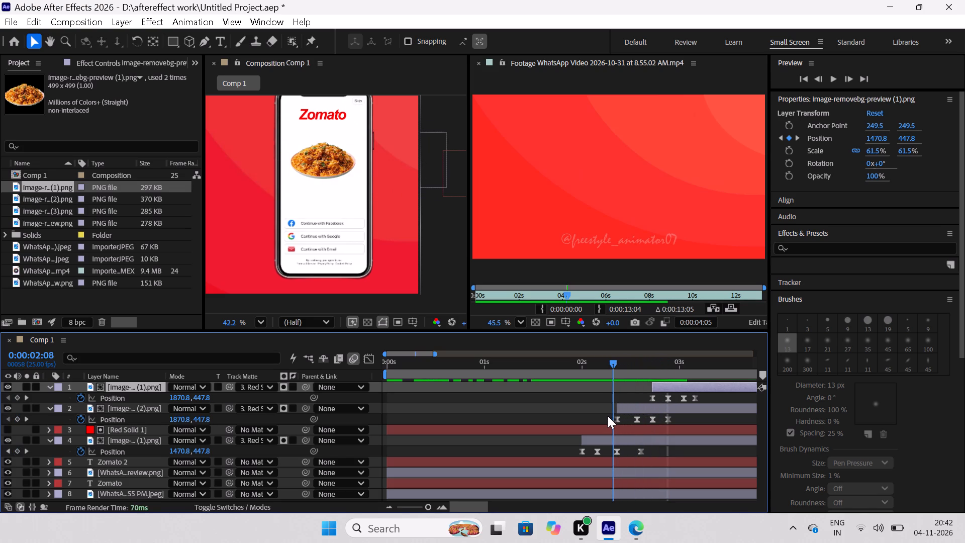
{"action": "left_click_drag", "start_coordinate": [608, 416], "coordinate": [662, 426]}
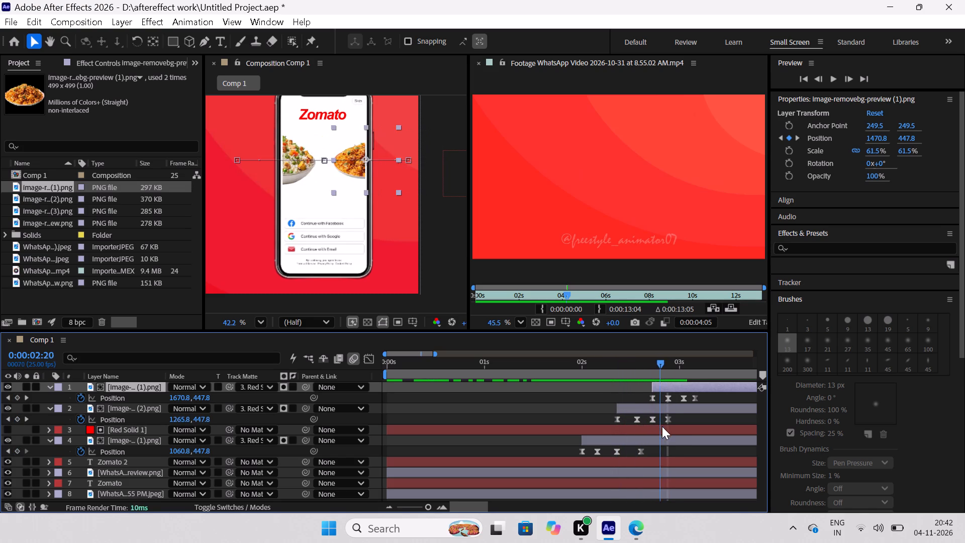
{"action": "left_click_drag", "start_coordinate": [662, 426], "coordinate": [694, 442]}
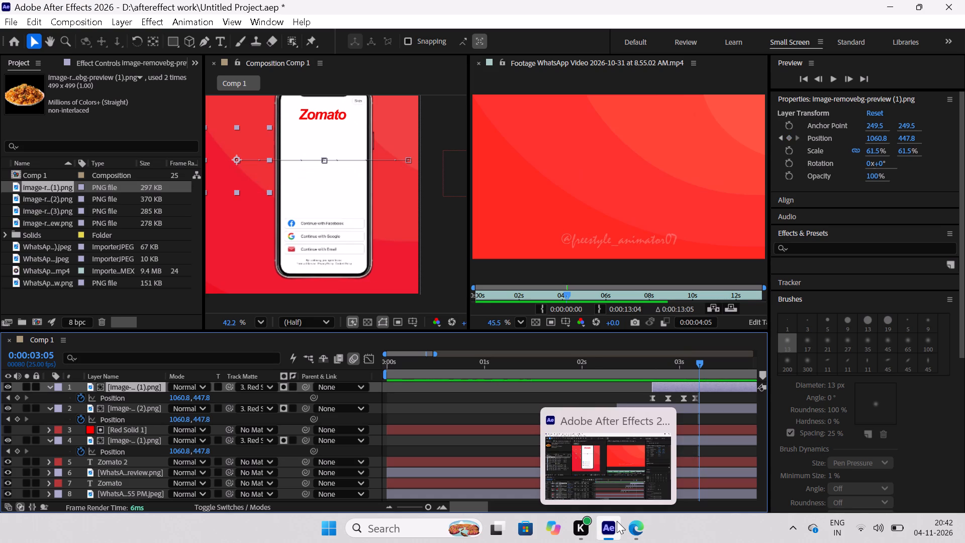
Fit the full frame in view, preview the composition from the start, and review the opening Zomato text animation.
{"action": "scroll", "coordinate": [251, 159], "scroll_direction": "down", "scroll_amount": 1}
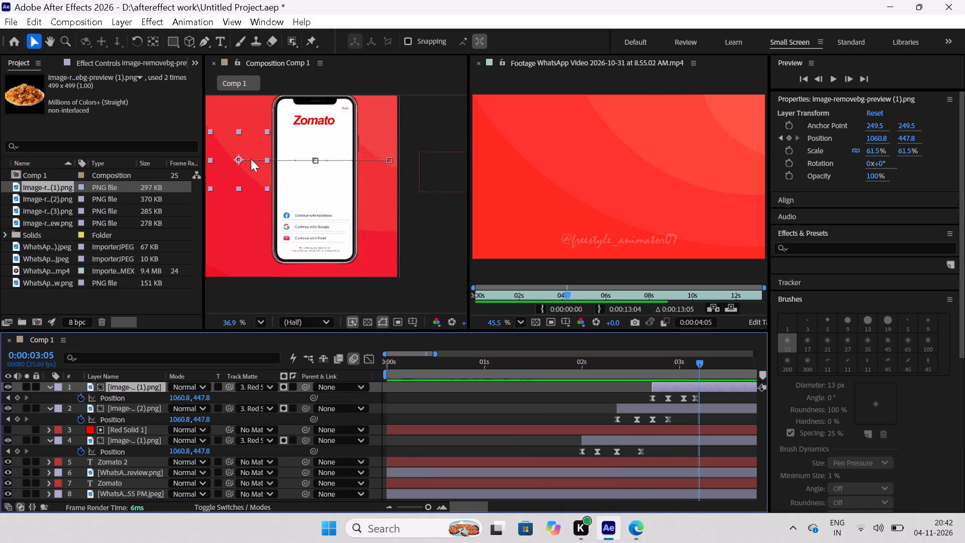
{"action": "scroll", "coordinate": [251, 159], "scroll_direction": "down", "scroll_amount": 2}
{"action": "scroll", "coordinate": [234, 216], "scroll_direction": "down", "scroll_amount": 3}
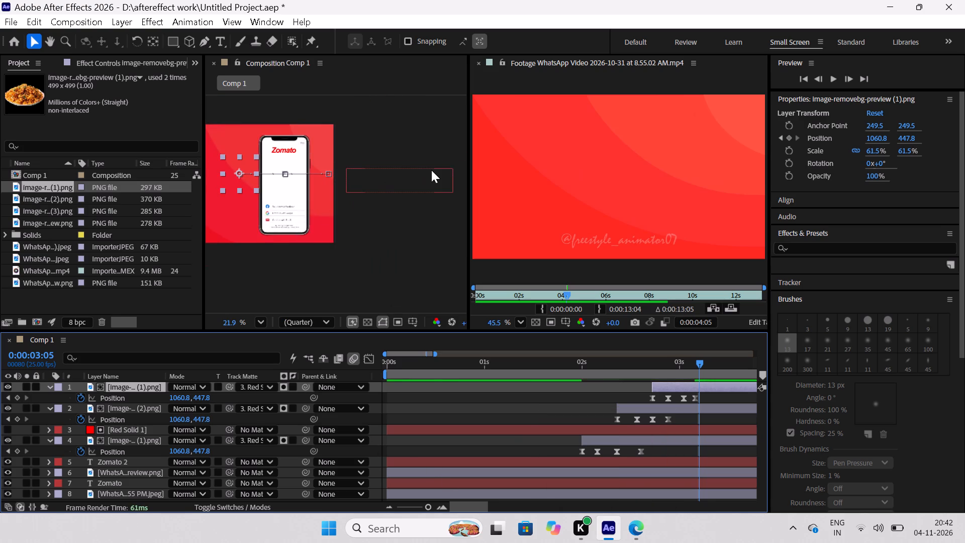
{"action": "scroll", "coordinate": [431, 170], "scroll_direction": "down", "scroll_amount": 4}
{"action": "scroll", "coordinate": [287, 170], "scroll_direction": "up", "scroll_amount": 4}
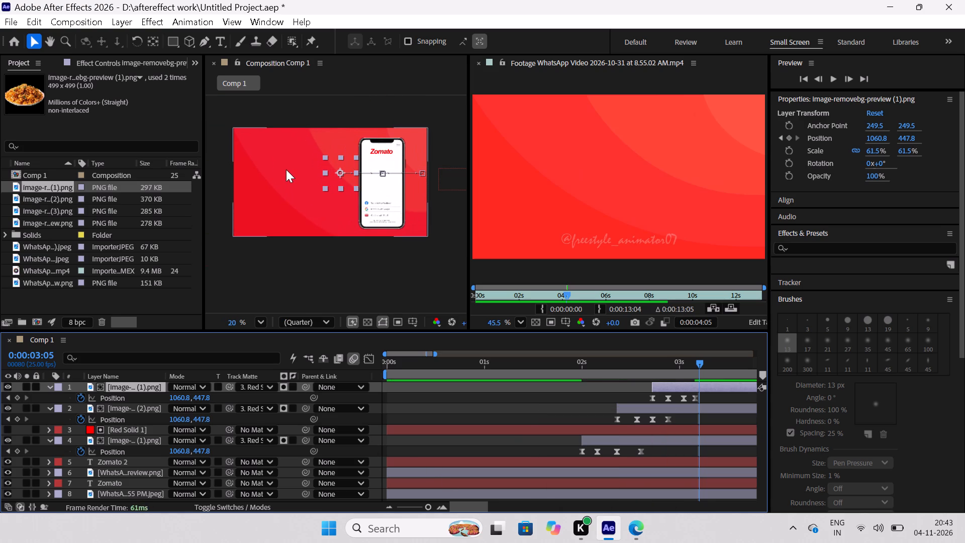
{"action": "left_click", "coordinate": [364, 259]}
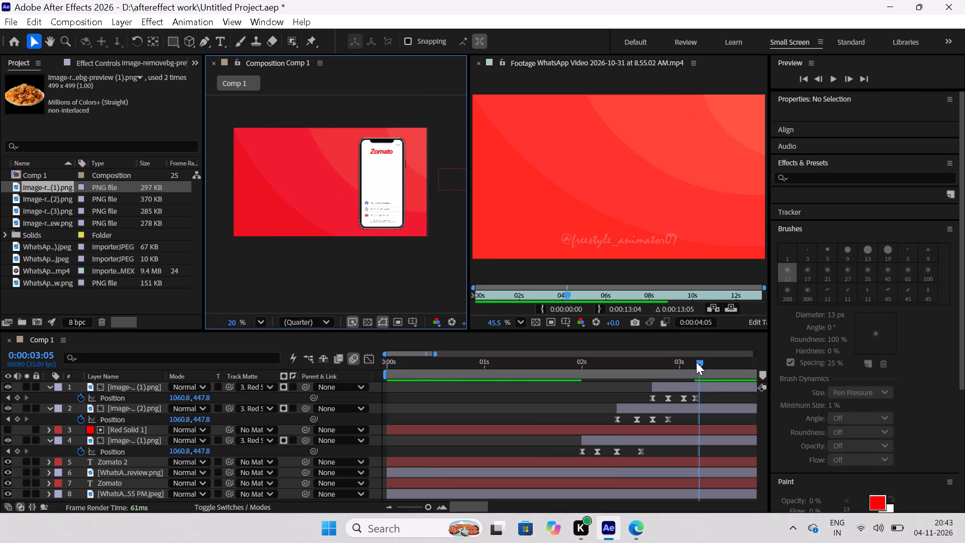
{"action": "left_click_drag", "start_coordinate": [696, 363], "coordinate": [295, 415]}
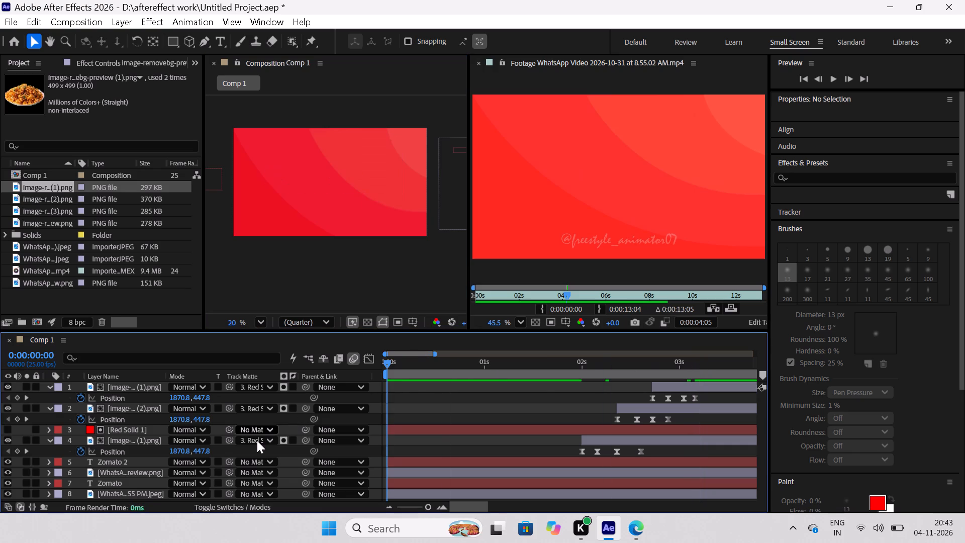
{"action": "key", "text": "space"}
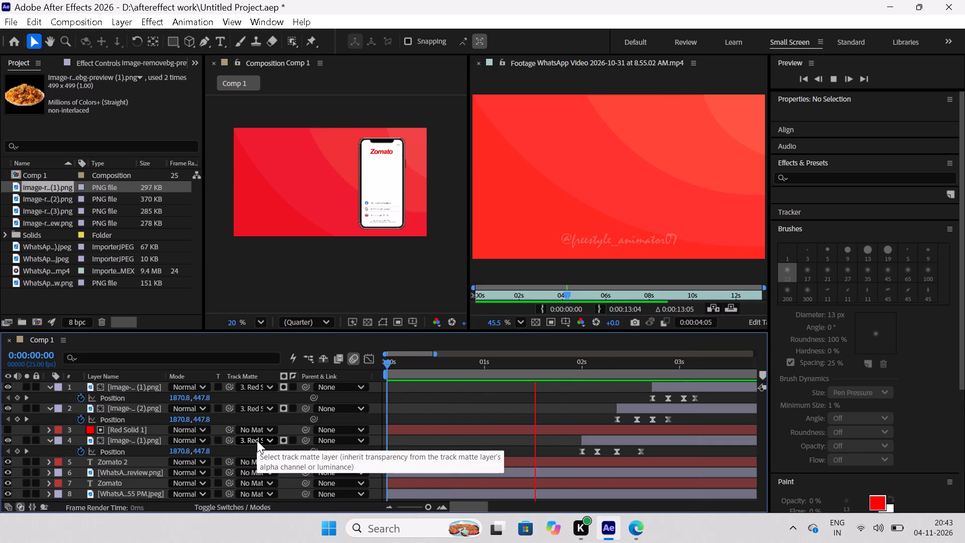
{"action": "key", "text": "space"}
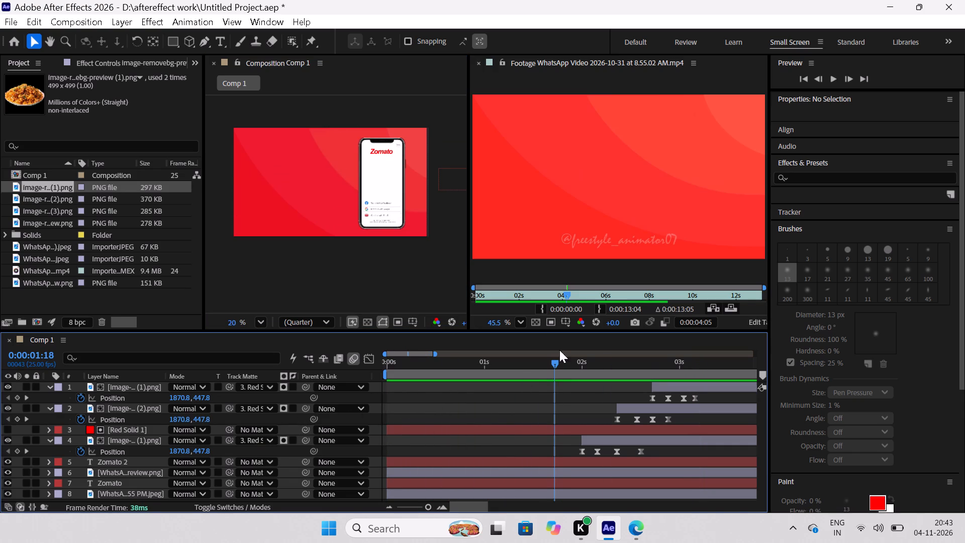
{"action": "left_click_drag", "start_coordinate": [551, 359], "coordinate": [423, 409]}
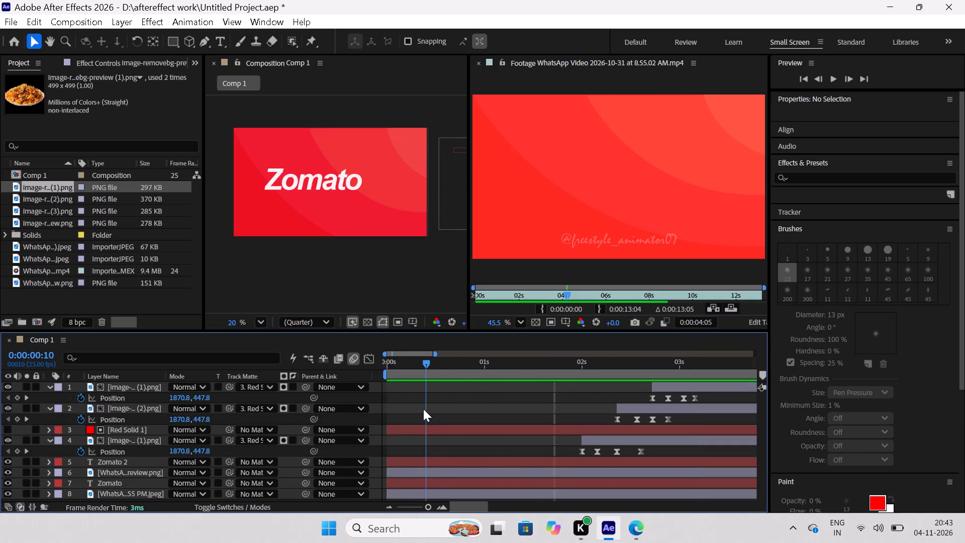
{"action": "left_click_drag", "start_coordinate": [423, 409], "coordinate": [367, 429]}
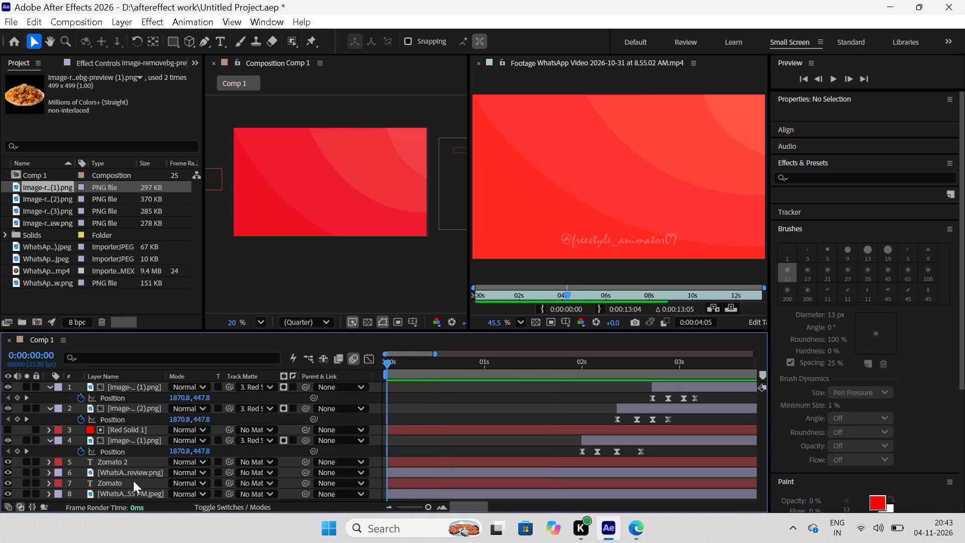
Expand the white Zomato text layer's Transform properties to show its Position keyframes.
{"action": "left_click", "coordinate": [133, 481]}
{"action": "left_click_drag", "start_coordinate": [388, 364], "coordinate": [405, 375]}
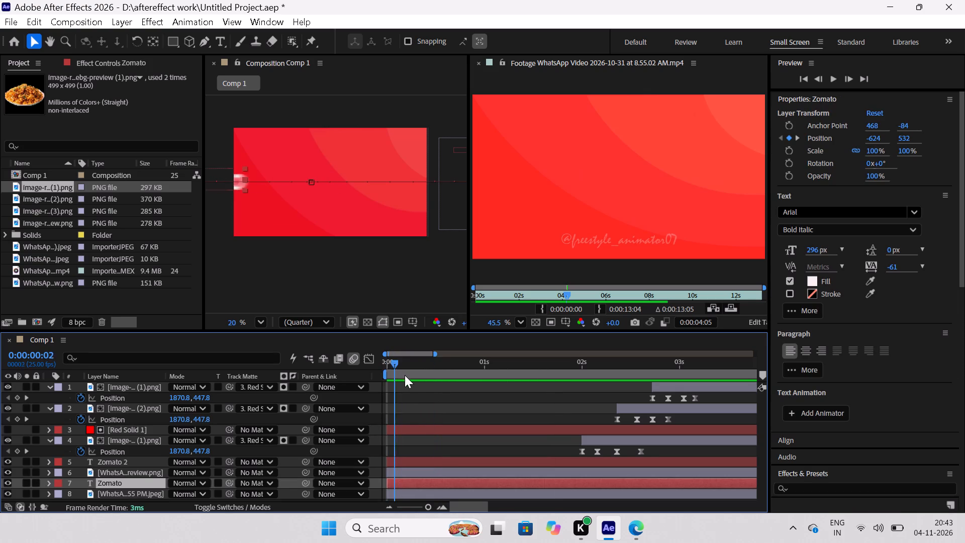
{"action": "left_click_drag", "start_coordinate": [405, 375], "coordinate": [423, 385]}
{"action": "scroll", "coordinate": [434, 457], "scroll_direction": "down", "scroll_amount": 3}
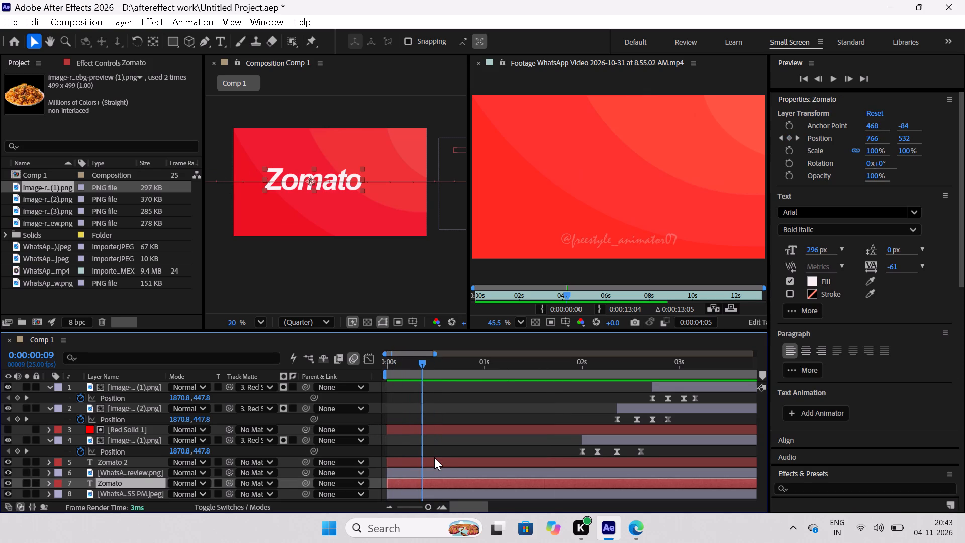
{"action": "scroll", "coordinate": [434, 457], "scroll_direction": "down", "scroll_amount": 2}
{"action": "left_click", "coordinate": [49, 486]}
{"action": "scroll", "coordinate": [354, 430], "scroll_direction": "down", "scroll_amount": 5}
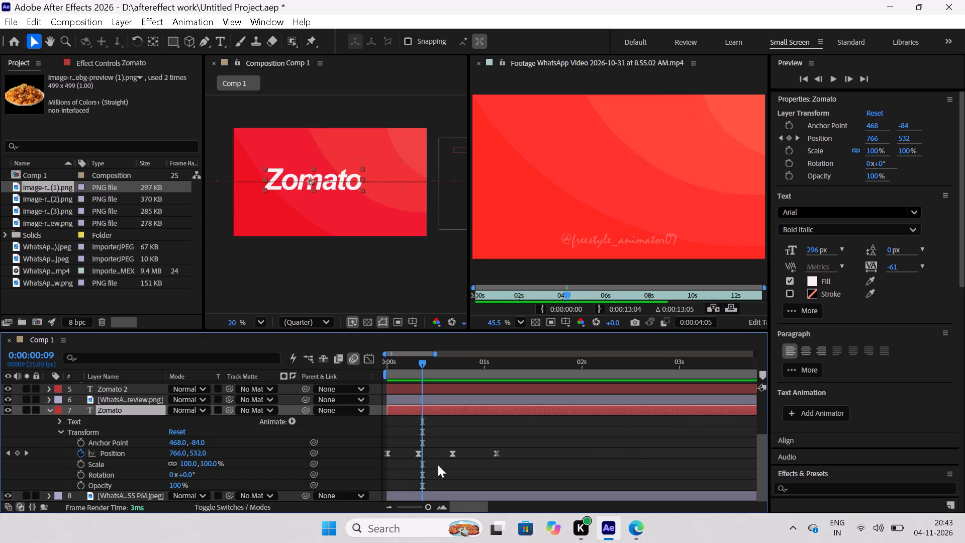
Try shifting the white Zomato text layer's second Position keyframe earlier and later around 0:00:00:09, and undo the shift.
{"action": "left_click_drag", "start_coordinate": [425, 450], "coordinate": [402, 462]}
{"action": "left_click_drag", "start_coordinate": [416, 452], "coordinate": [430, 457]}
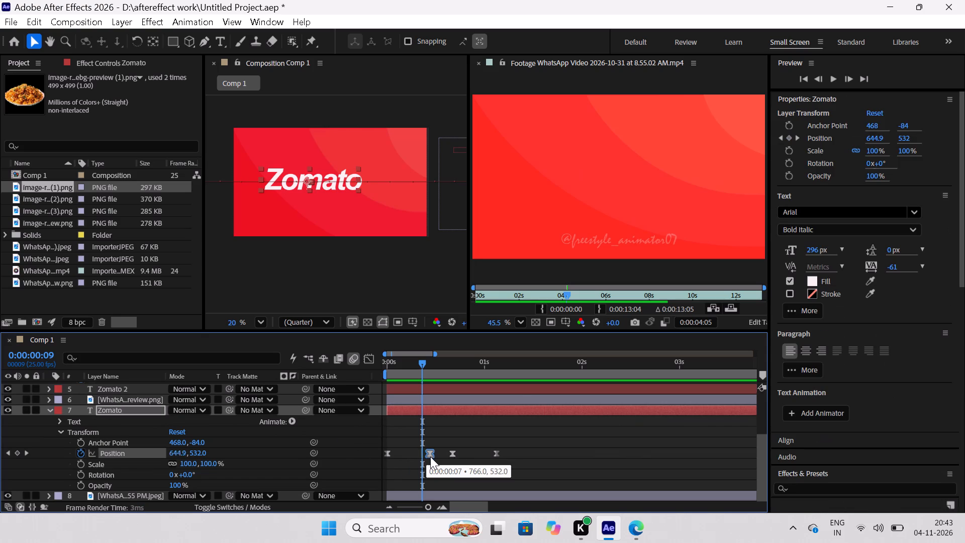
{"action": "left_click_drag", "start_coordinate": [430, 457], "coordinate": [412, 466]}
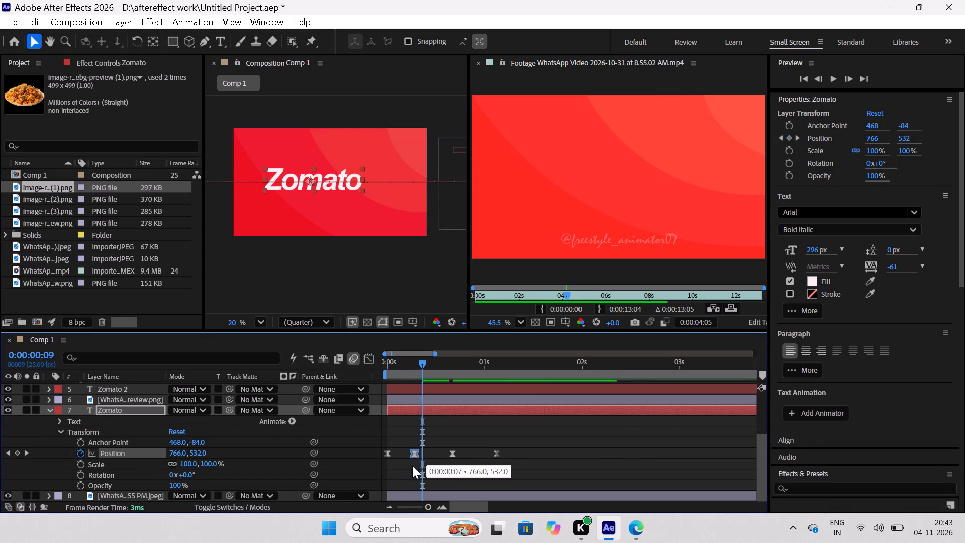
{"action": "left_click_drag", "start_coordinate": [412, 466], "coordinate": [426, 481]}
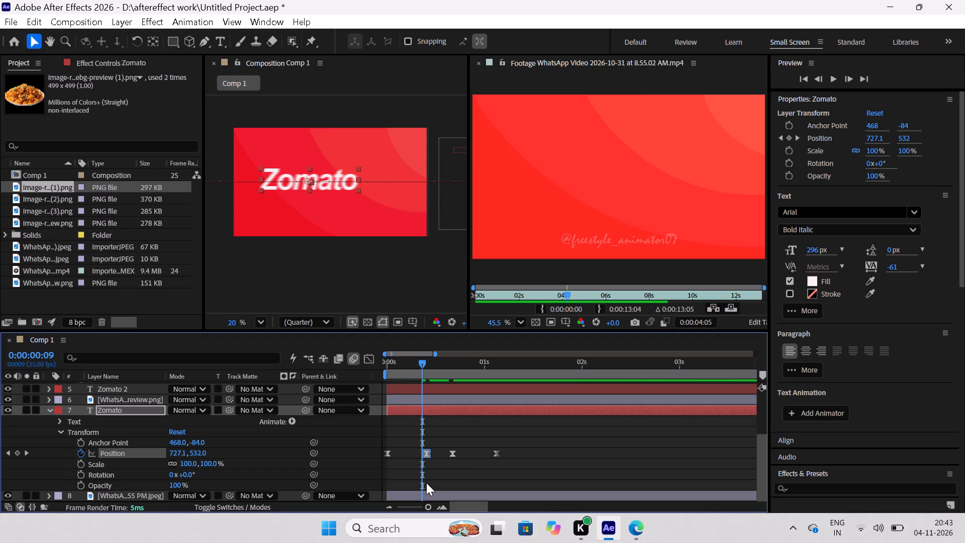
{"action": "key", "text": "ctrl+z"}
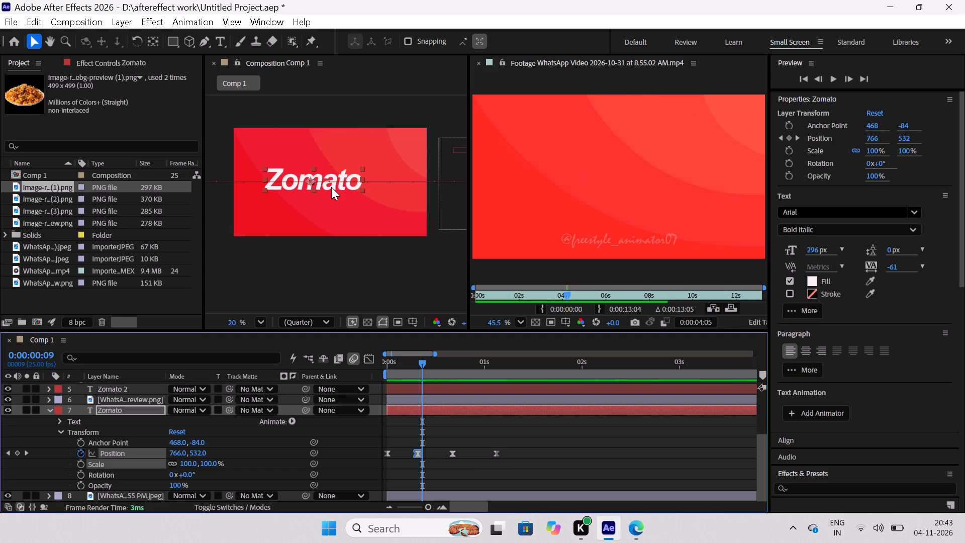
Scrub between 0:00:00:00 and about 0:00:01:03 to examine how the white Zomato text moves across the frame.
{"action": "left_click", "coordinate": [127, 404]}
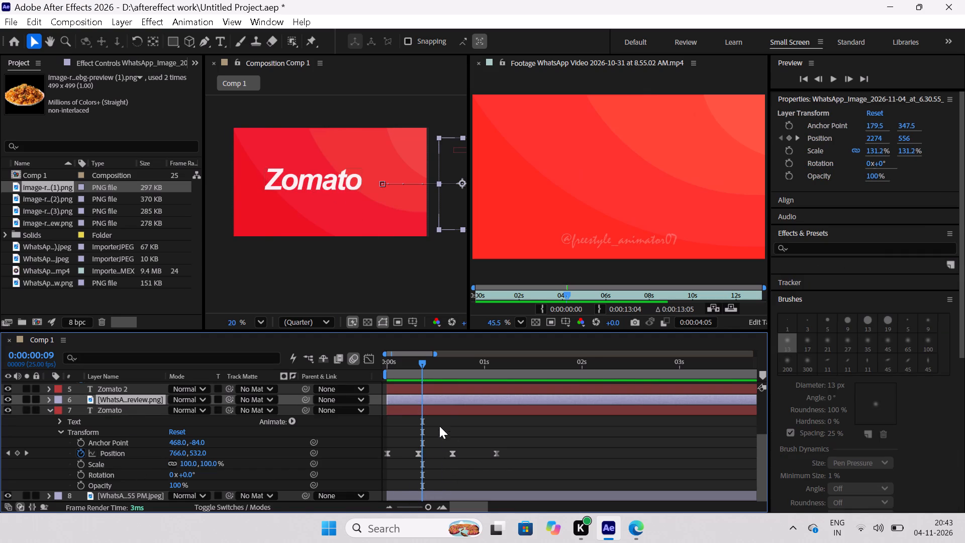
{"action": "left_click_drag", "start_coordinate": [423, 363], "coordinate": [375, 395]}
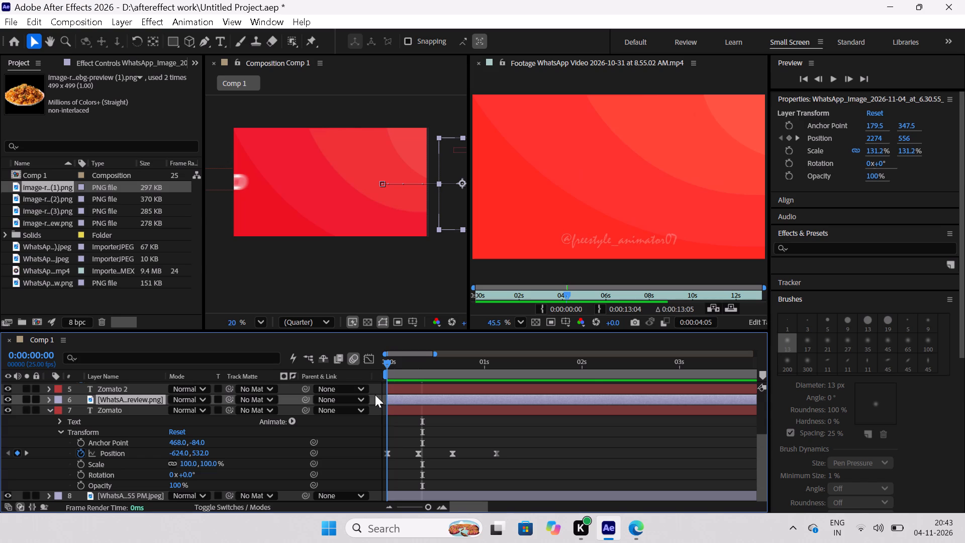
{"action": "left_click_drag", "start_coordinate": [375, 395], "coordinate": [424, 412]}
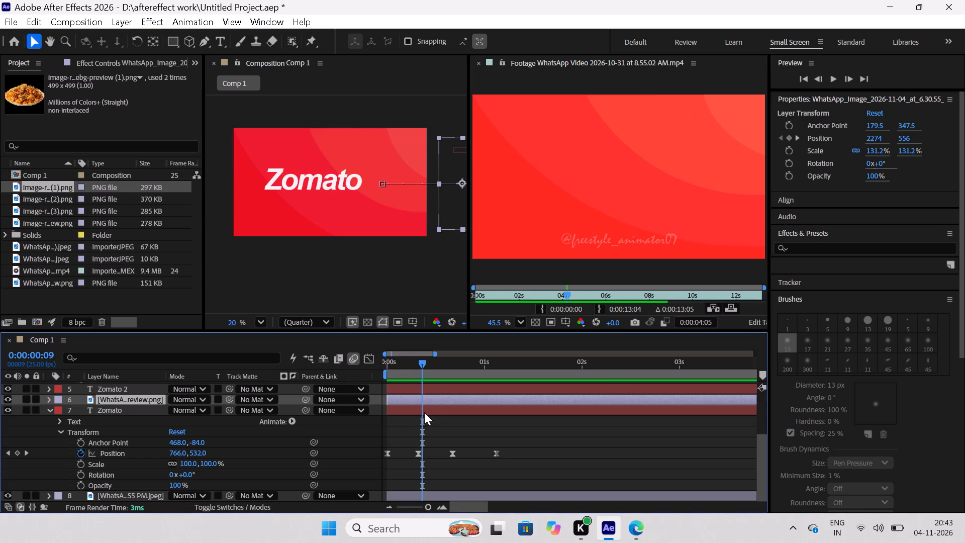
{"action": "left_click_drag", "start_coordinate": [424, 412], "coordinate": [496, 441]}
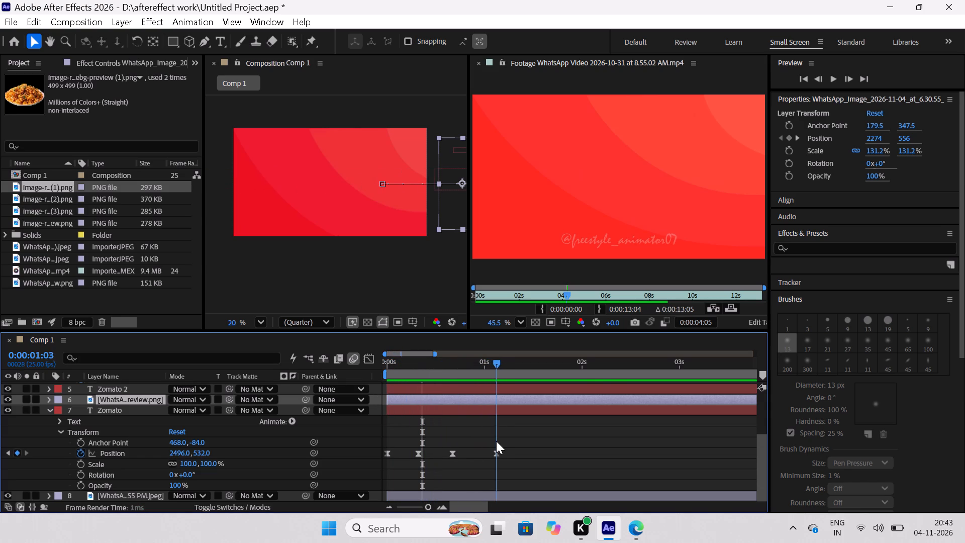
{"action": "left_click_drag", "start_coordinate": [496, 441], "coordinate": [407, 475]}
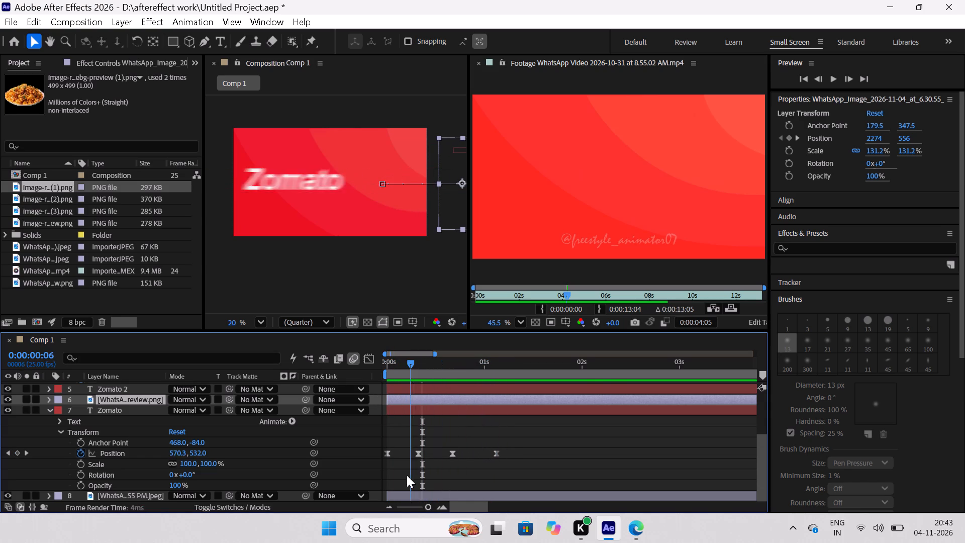
{"action": "left_click_drag", "start_coordinate": [407, 475], "coordinate": [400, 478]}
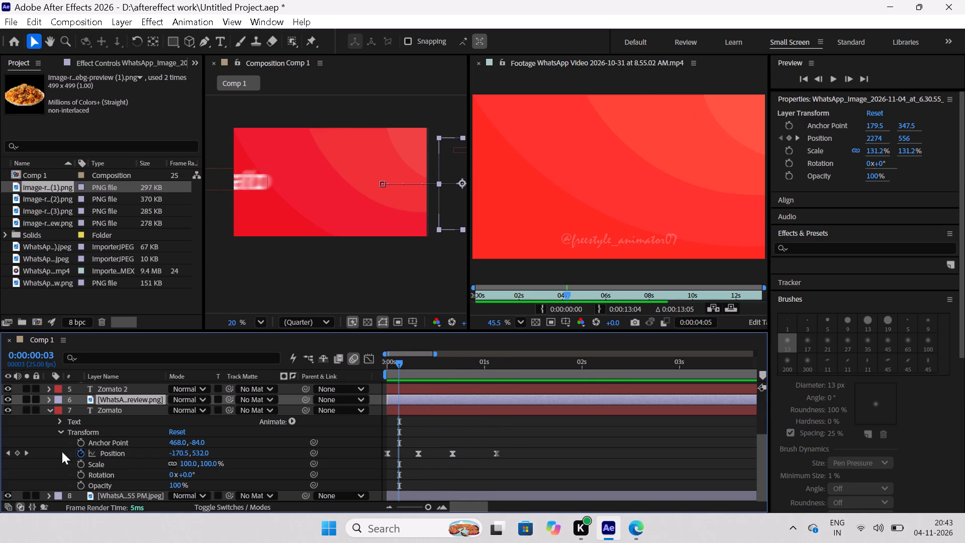
Select all Position keyframes of the white Zomato text layer.
{"action": "left_click", "coordinate": [117, 450]}
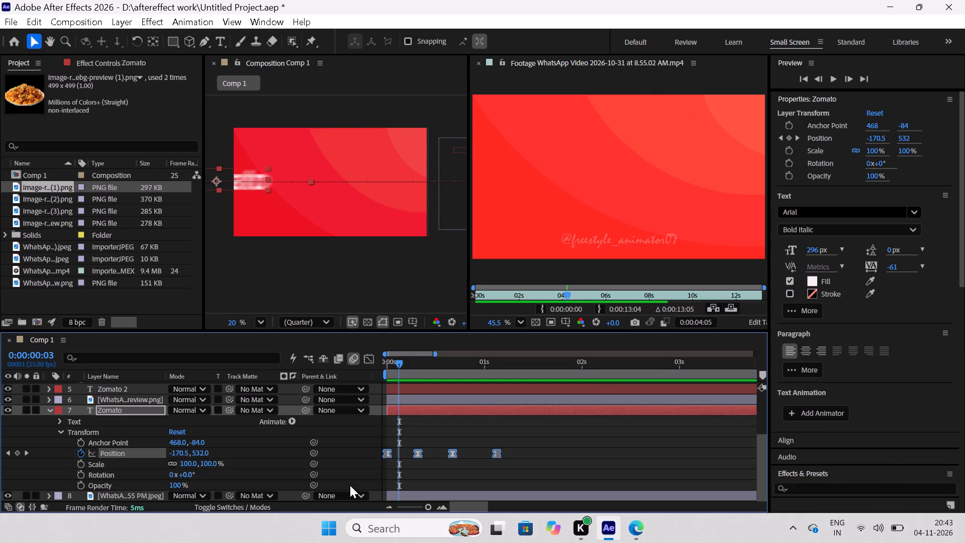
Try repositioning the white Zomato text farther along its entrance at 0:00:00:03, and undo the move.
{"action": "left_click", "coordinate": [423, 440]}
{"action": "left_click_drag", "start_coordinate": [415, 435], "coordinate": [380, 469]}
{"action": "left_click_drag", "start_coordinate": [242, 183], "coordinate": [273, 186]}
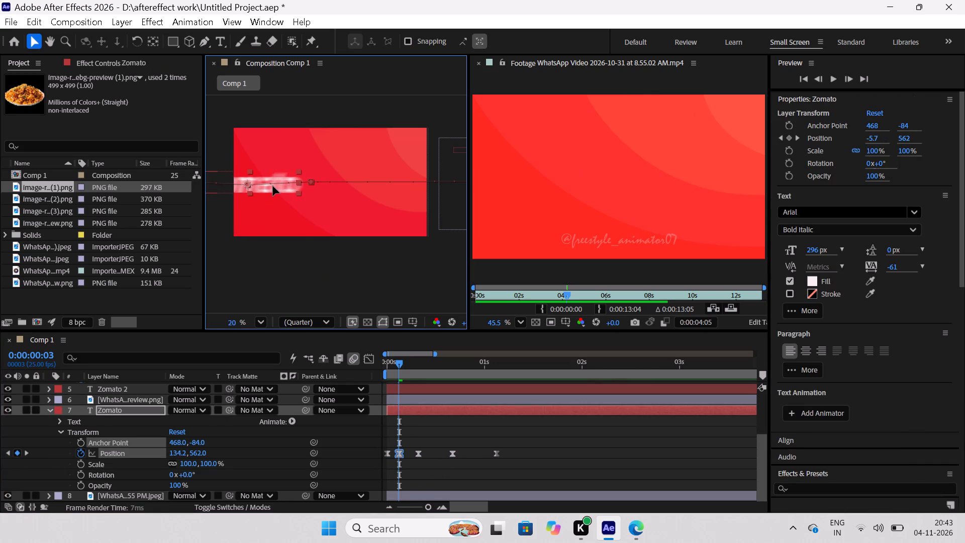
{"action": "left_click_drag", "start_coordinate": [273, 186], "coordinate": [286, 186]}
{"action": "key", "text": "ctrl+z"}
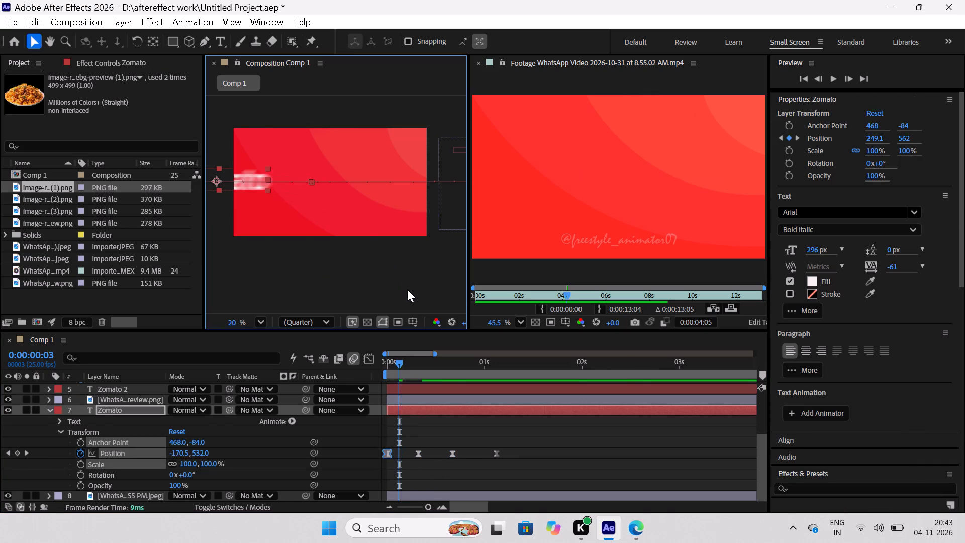
Set the white Zomato text's X position to 906 at its second Position keyframe, at 0:00:00:08.
{"action": "left_click_drag", "start_coordinate": [399, 366], "coordinate": [393, 366]}
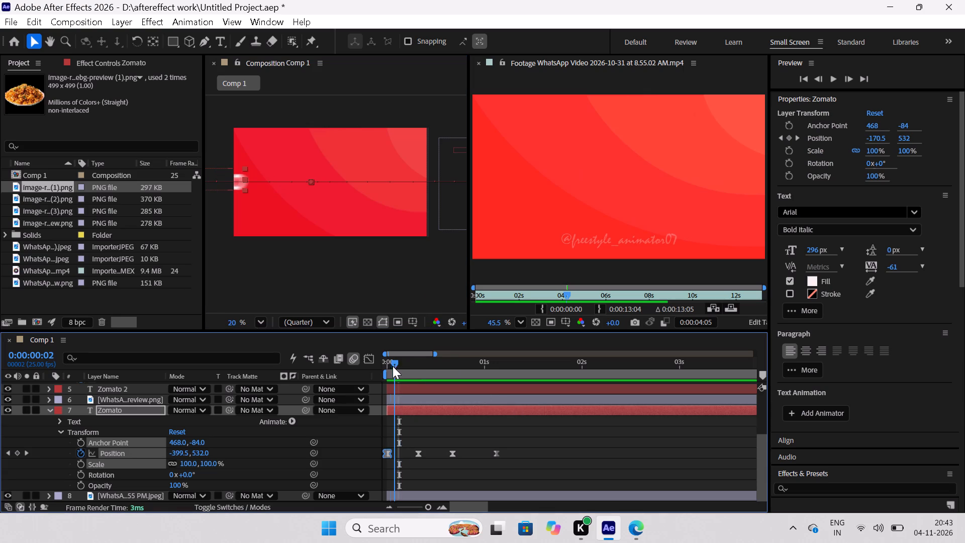
{"action": "left_click_drag", "start_coordinate": [393, 366], "coordinate": [415, 374]}
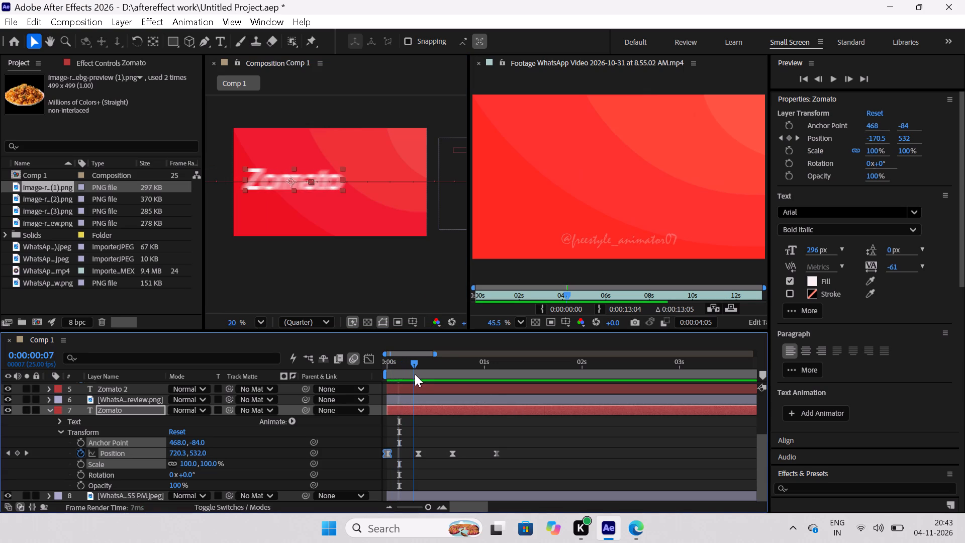
{"action": "left_click_drag", "start_coordinate": [415, 374], "coordinate": [418, 377]}
{"action": "left_click_drag", "start_coordinate": [430, 432], "coordinate": [420, 451]}
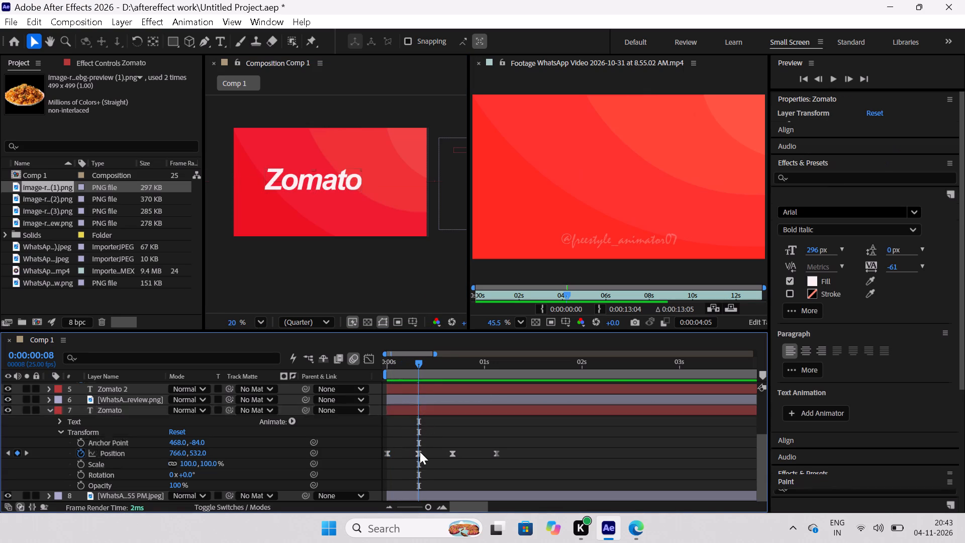
{"action": "left_click_drag", "start_coordinate": [420, 451], "coordinate": [405, 472]}
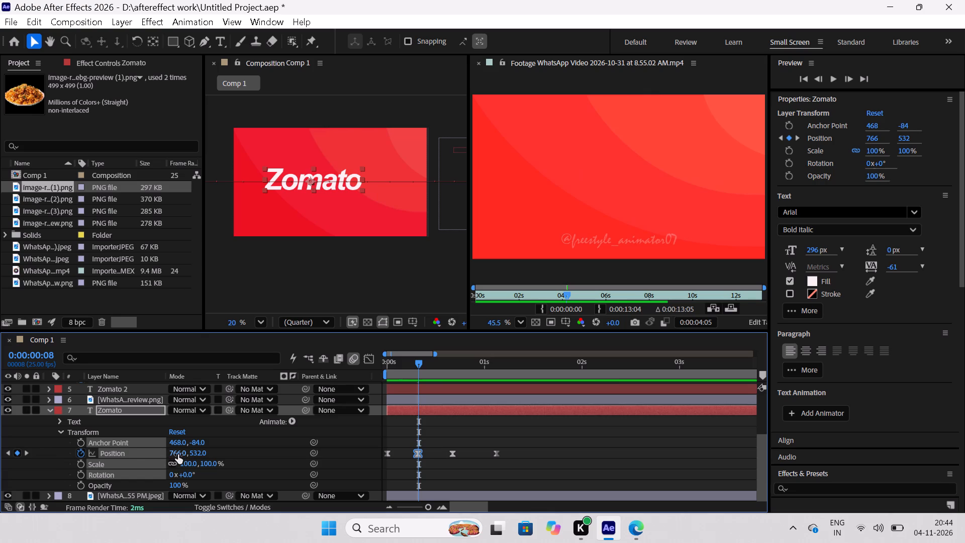
{"action": "left_click_drag", "start_coordinate": [178, 455], "coordinate": [183, 454], "text": "shift"}
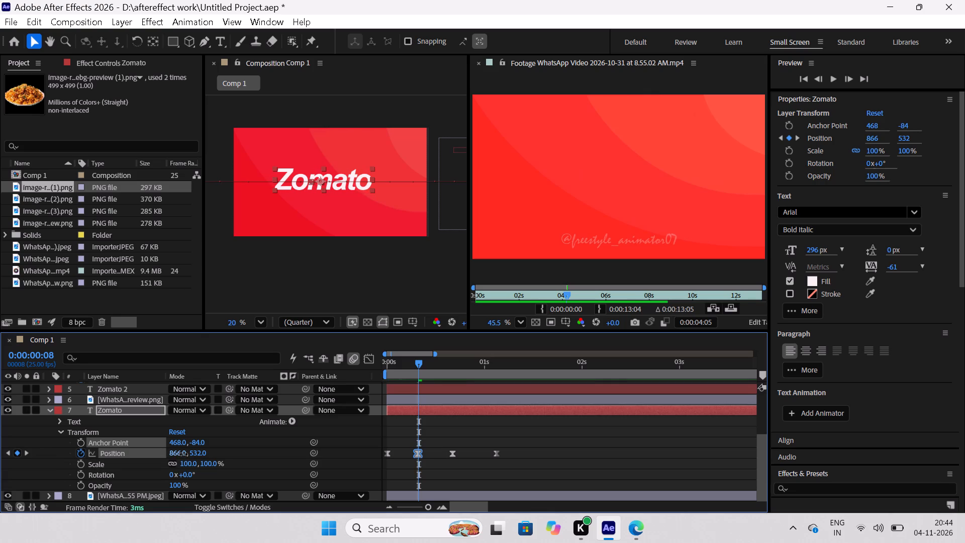
{"action": "left_click_drag", "start_coordinate": [183, 454], "coordinate": [187, 455], "text": "shift"}
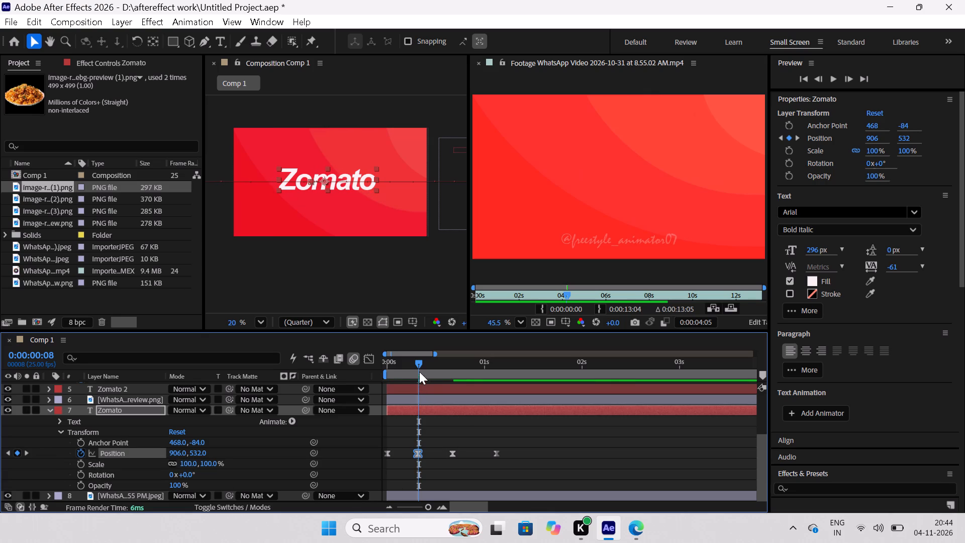
Preview the composition from the start and scrub back to 0:00:00:09 to examine the white Zomato text's entrance and pause.
{"action": "left_click_drag", "start_coordinate": [419, 360], "coordinate": [345, 399]}
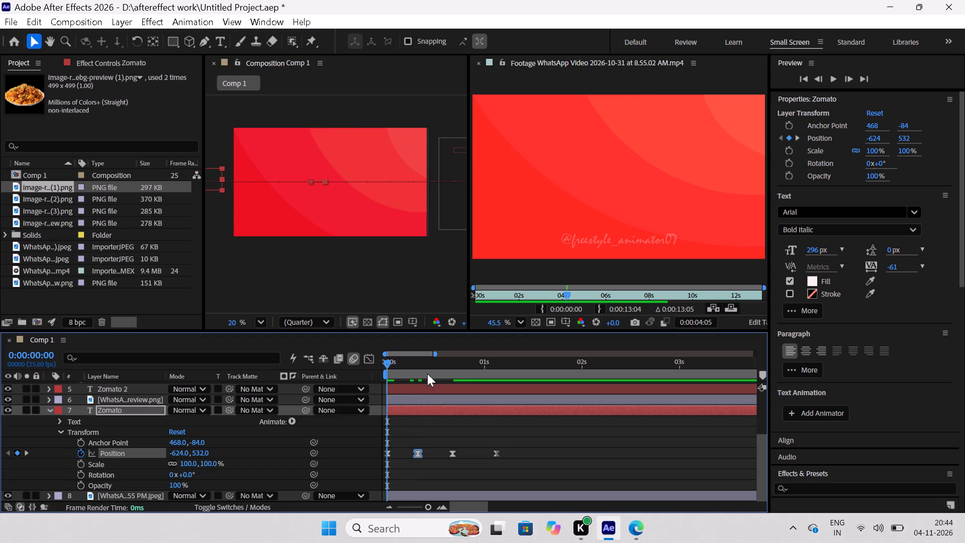
{"action": "left_click_drag", "start_coordinate": [435, 356], "coordinate": [784, 375]}
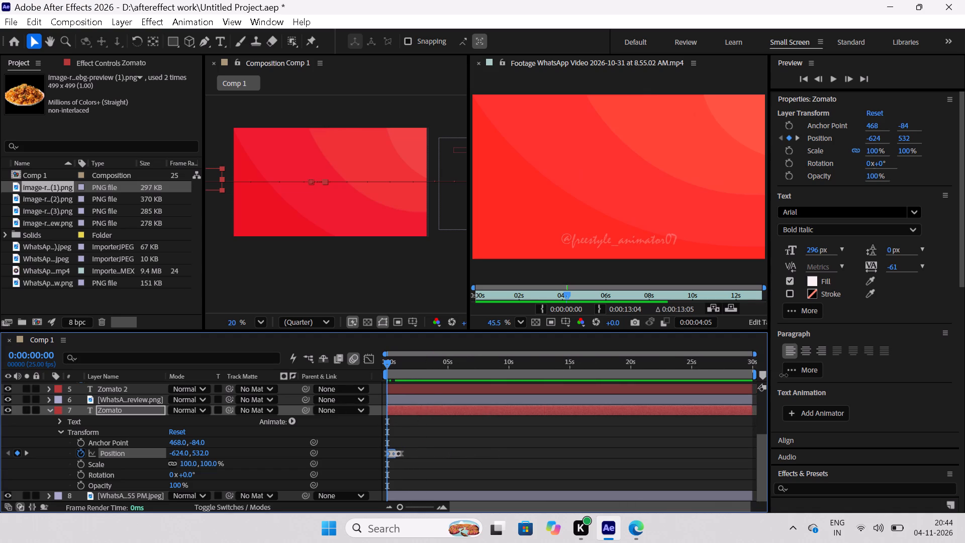
{"action": "left_click_drag", "start_coordinate": [784, 375], "coordinate": [434, 421]}
{"action": "key", "text": "space"}
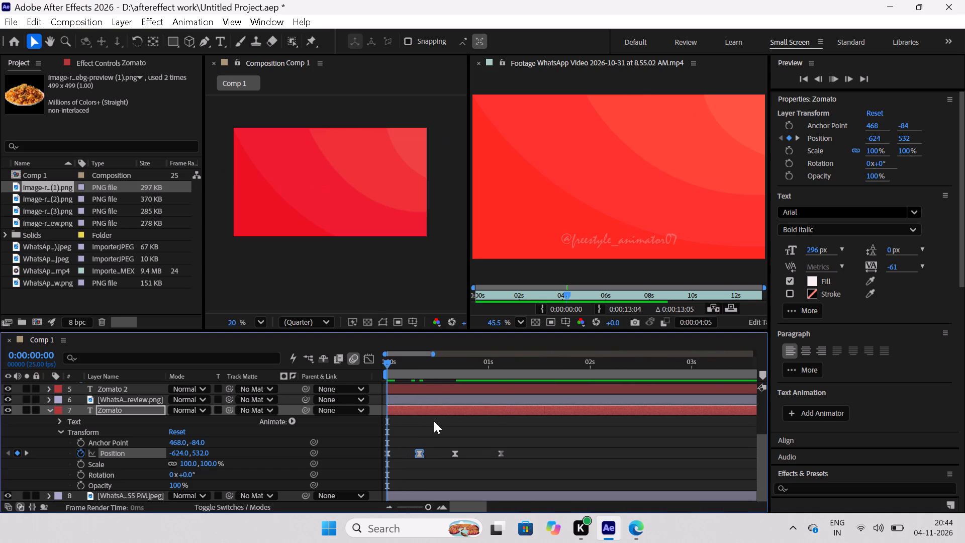
{"action": "key", "text": "space"}
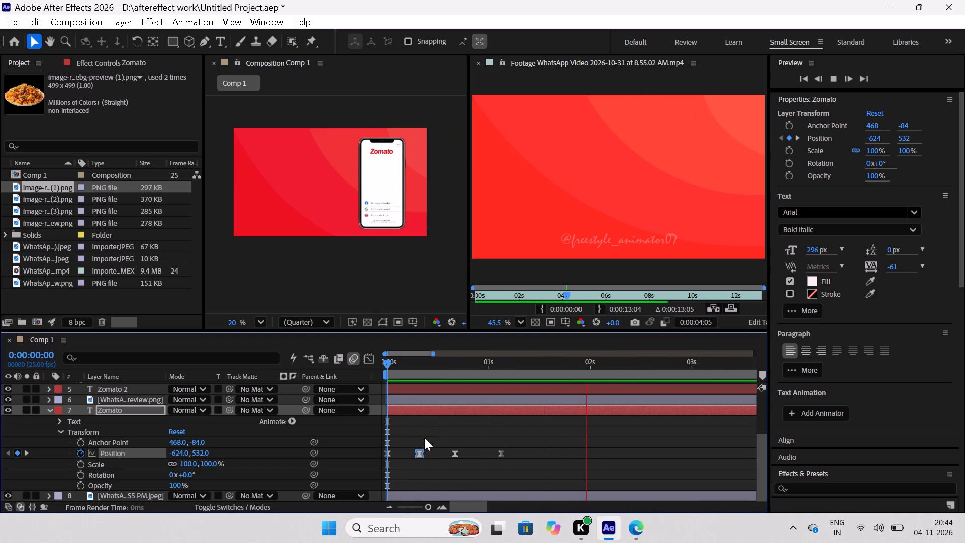
{"action": "left_click_drag", "start_coordinate": [595, 362], "coordinate": [463, 389]}
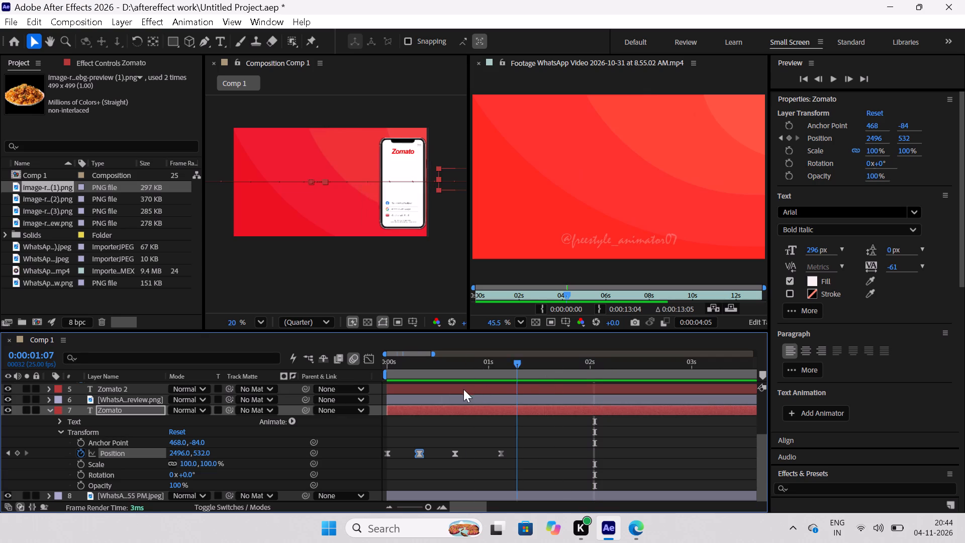
{"action": "left_click_drag", "start_coordinate": [463, 389], "coordinate": [425, 406]}
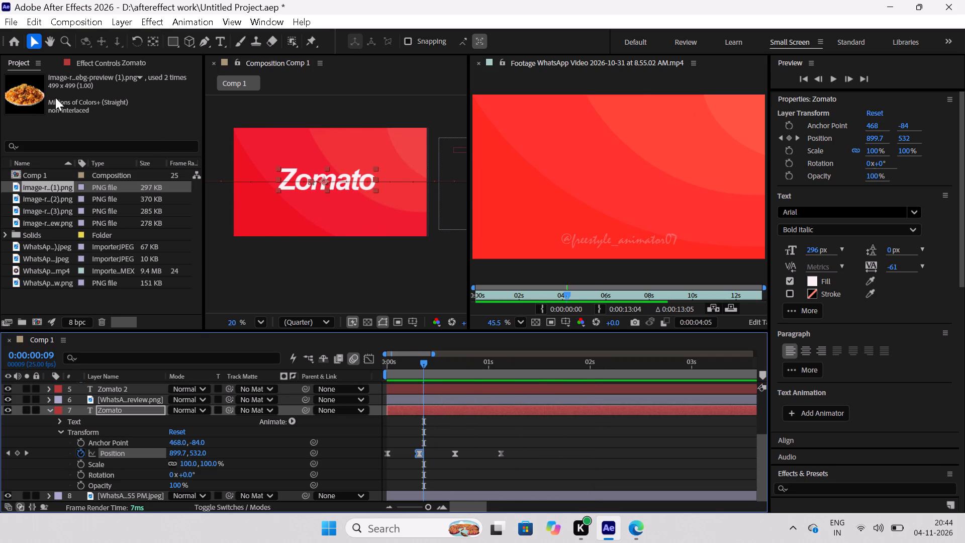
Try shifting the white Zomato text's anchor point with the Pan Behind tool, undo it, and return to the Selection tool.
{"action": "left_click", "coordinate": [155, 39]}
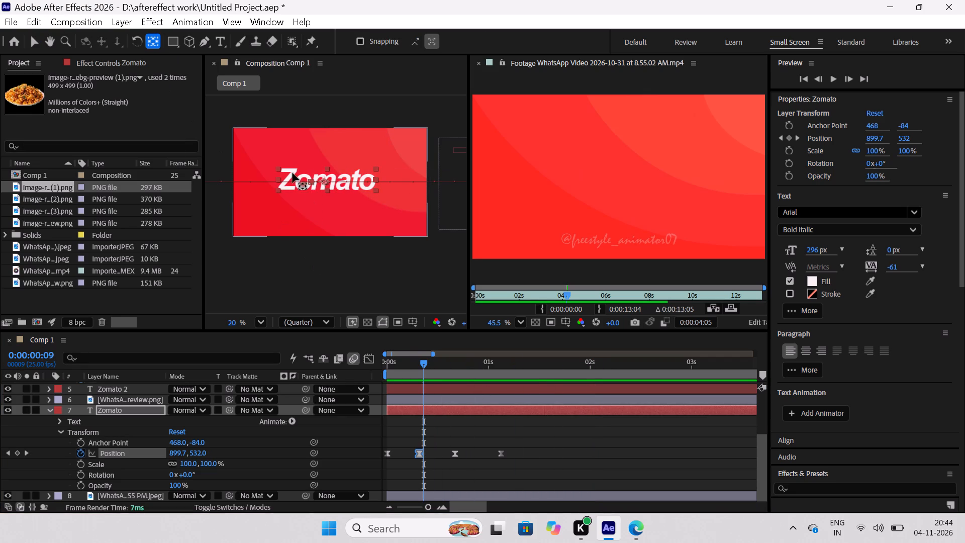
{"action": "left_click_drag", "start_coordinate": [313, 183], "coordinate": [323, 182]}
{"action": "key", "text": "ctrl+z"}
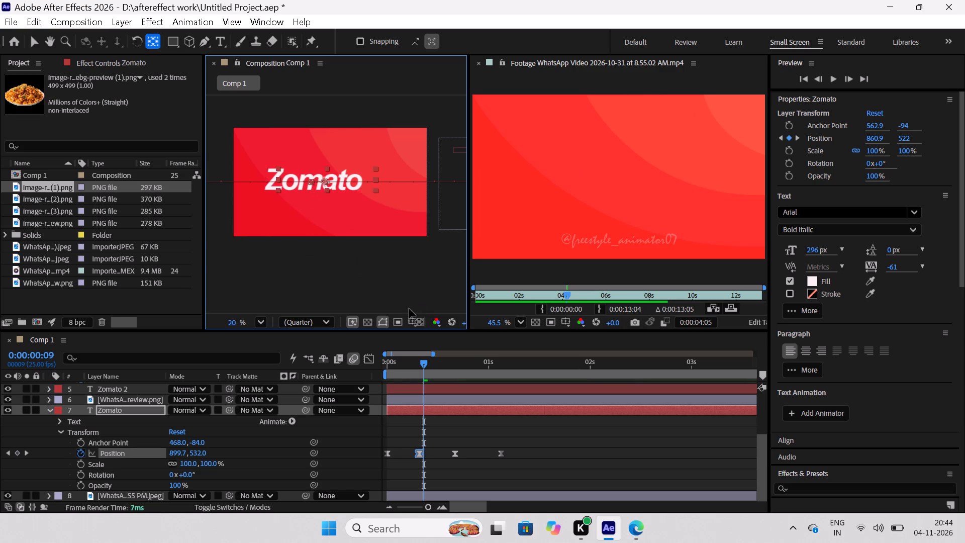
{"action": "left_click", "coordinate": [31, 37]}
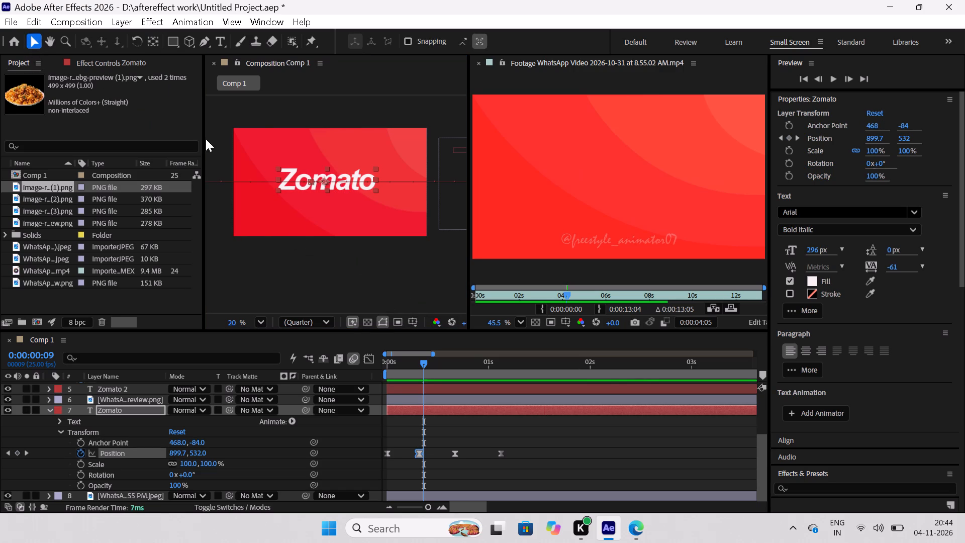
Move the white Zomato text's third Position keyframe point along the motion path to nearly coincide with the second keyframe's point.
{"action": "left_click_drag", "start_coordinate": [309, 181], "coordinate": [322, 181]}
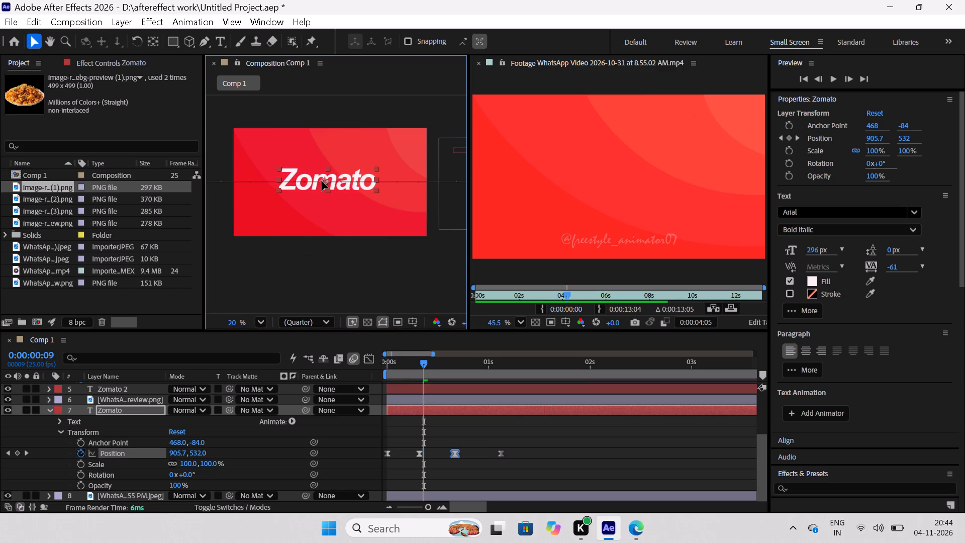
{"action": "left_click_drag", "start_coordinate": [322, 181], "coordinate": [325, 183]}
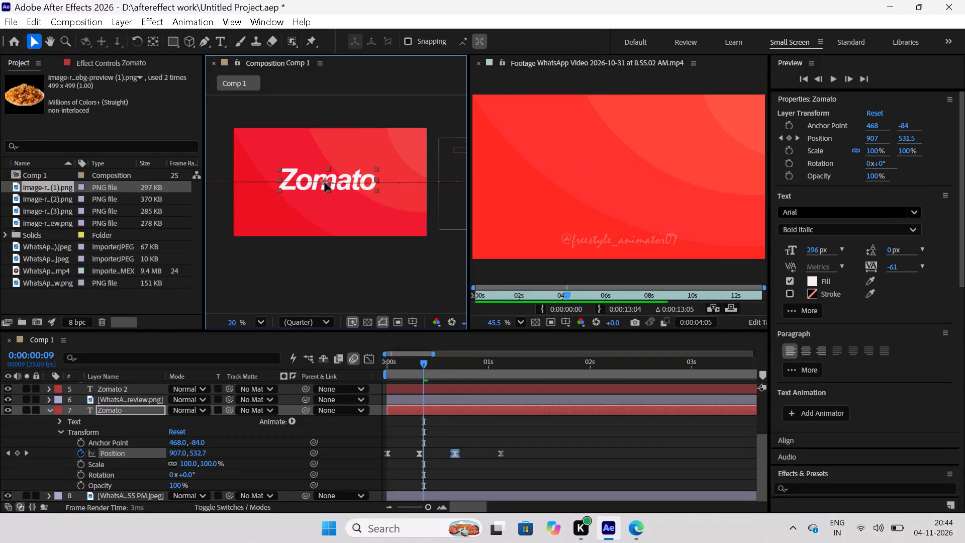
{"action": "left_click_drag", "start_coordinate": [325, 183], "coordinate": [324, 181]}
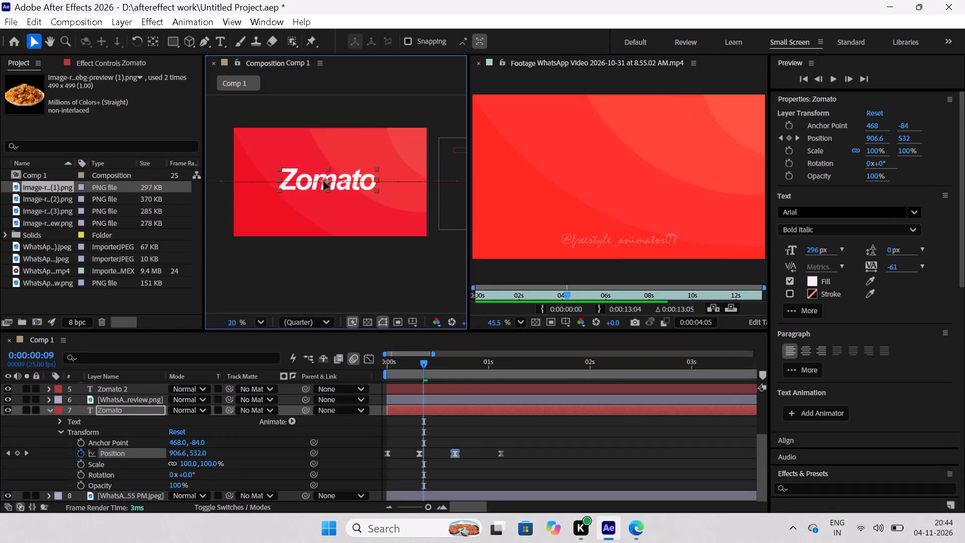
{"action": "left_click_drag", "start_coordinate": [324, 181], "coordinate": [323, 182]}
Preview the composition from the start to check the revised Zomato text motion, and scrub back to 0:00:02:17.
{"action": "left_click_drag", "start_coordinate": [422, 360], "coordinate": [410, 361]}
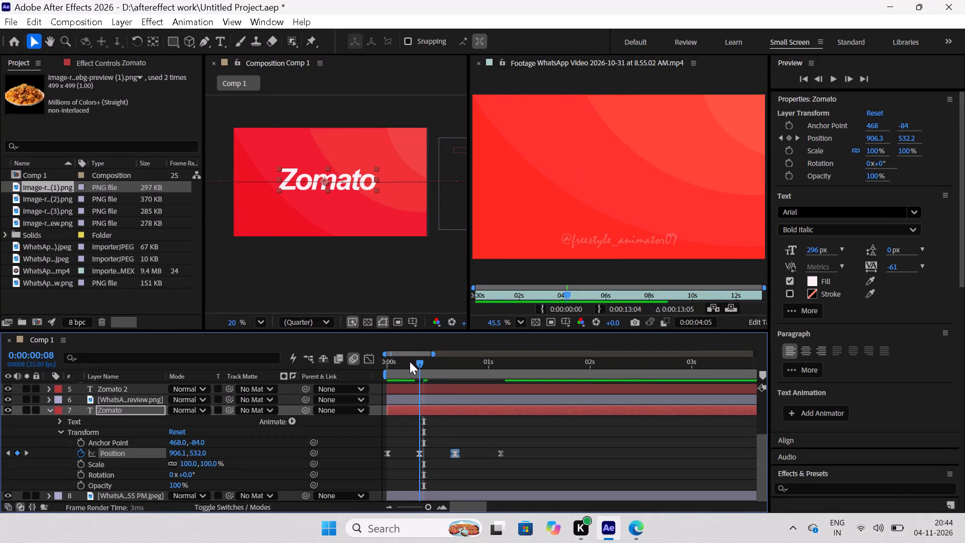
{"action": "left_click_drag", "start_coordinate": [410, 361], "coordinate": [353, 383]}
{"action": "key", "text": "space"}
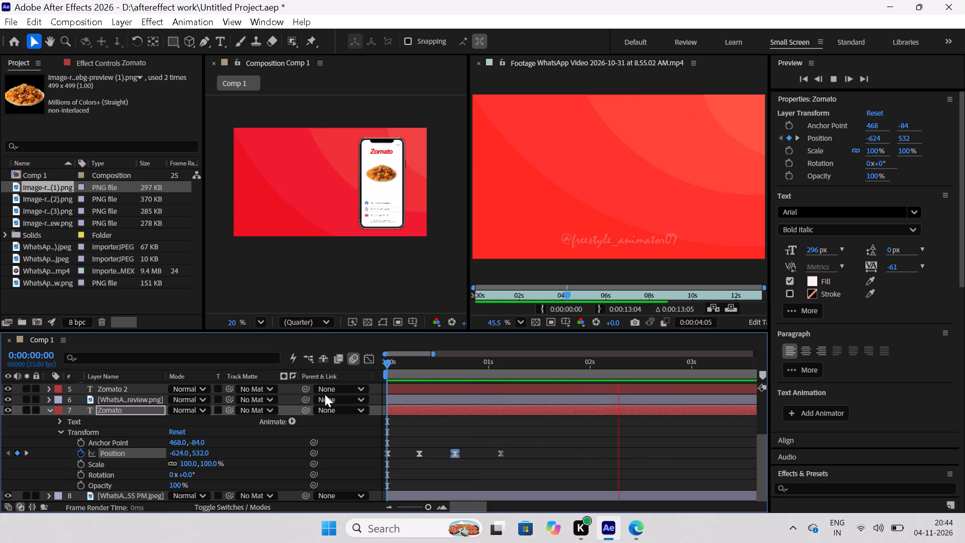
{"action": "key", "text": "space"}
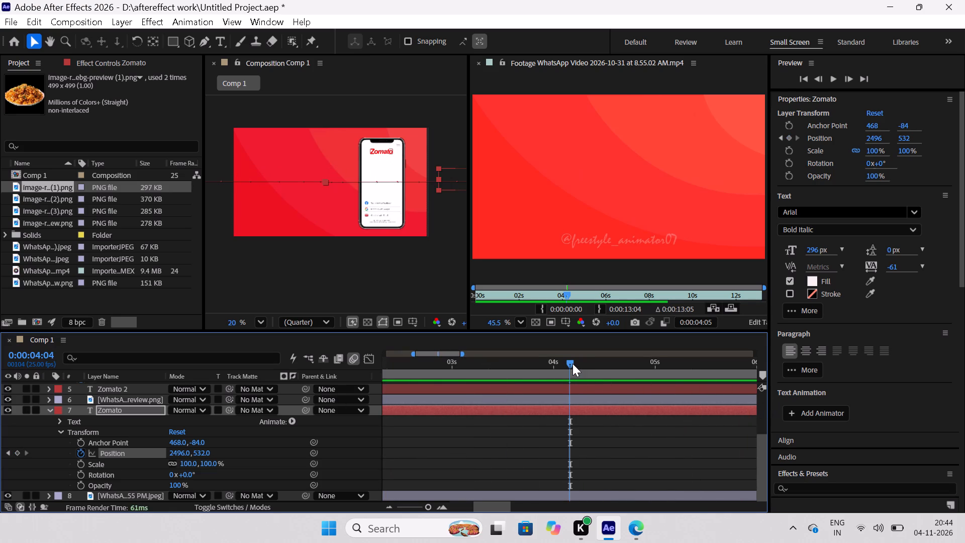
{"action": "left_click_drag", "start_coordinate": [572, 364], "coordinate": [424, 405]}
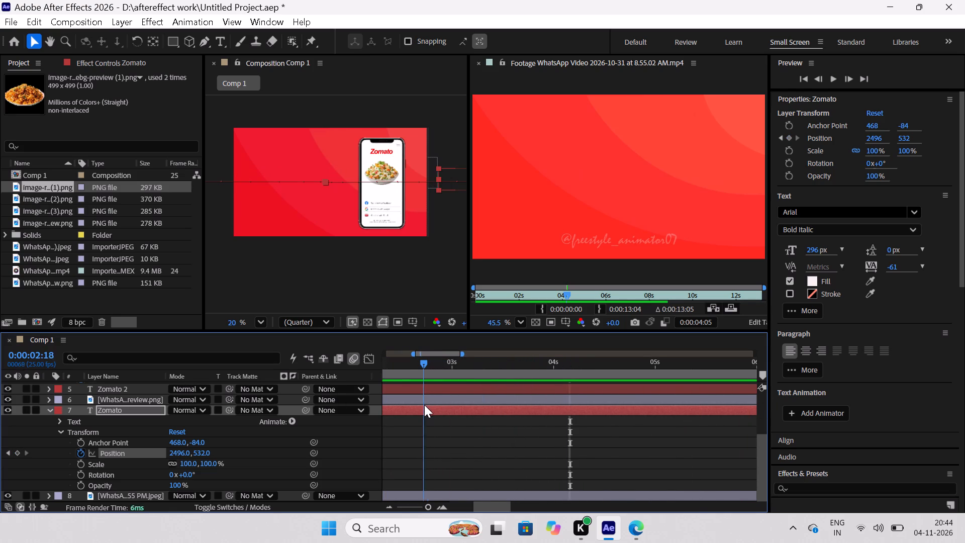
{"action": "left_click_drag", "start_coordinate": [424, 405], "coordinate": [423, 406]}
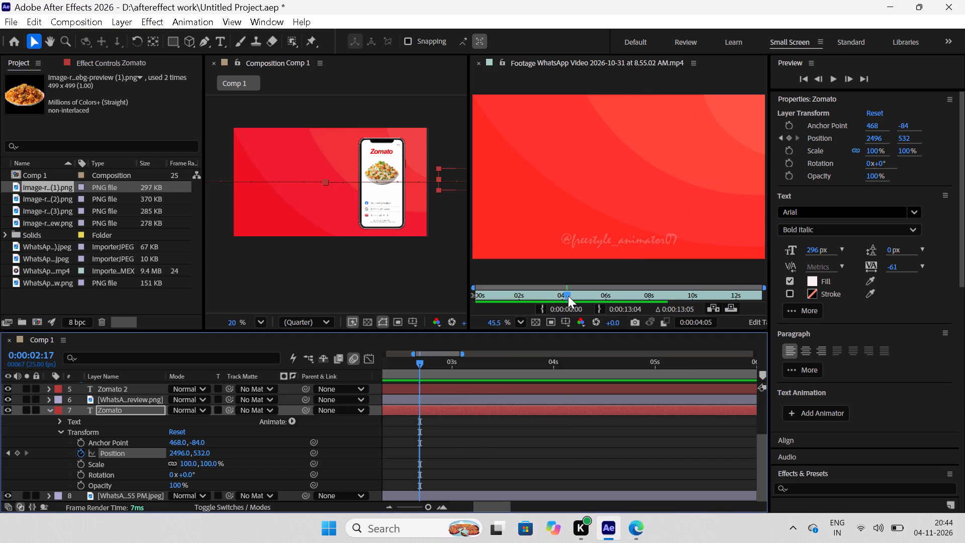
Scrub the reference video between about 0:00:02:15 and 0:00:04:20 to examine the food images and login text timing.
{"action": "scroll", "coordinate": [617, 169], "scroll_direction": "down", "scroll_amount": 1}
{"action": "left_click_drag", "start_coordinate": [564, 295], "coordinate": [578, 299]}
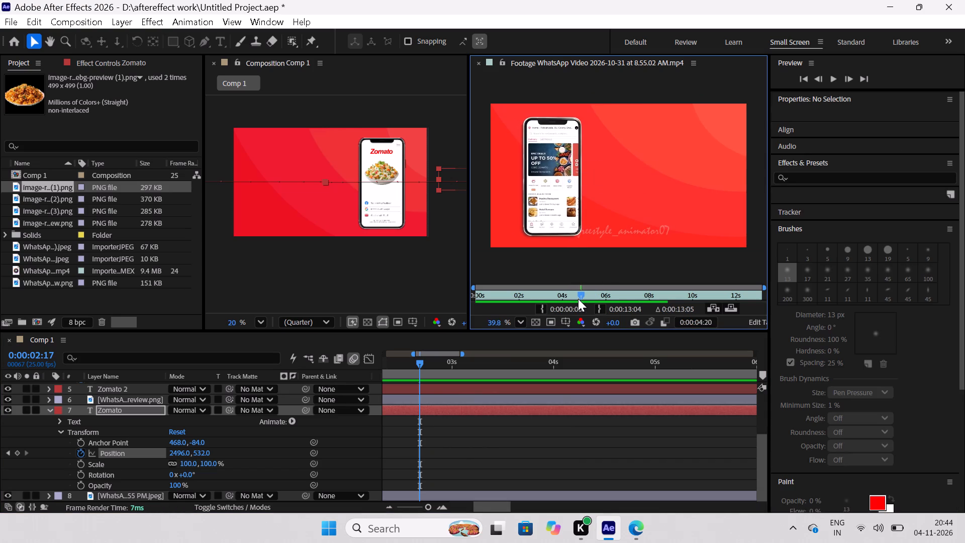
{"action": "left_click_drag", "start_coordinate": [578, 299], "coordinate": [552, 311]}
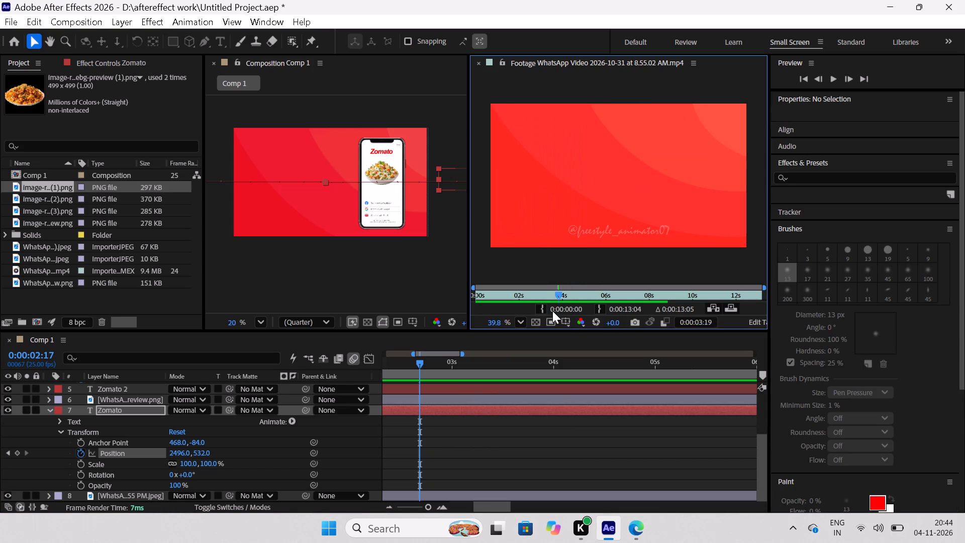
{"action": "left_click_drag", "start_coordinate": [552, 311], "coordinate": [551, 315]}
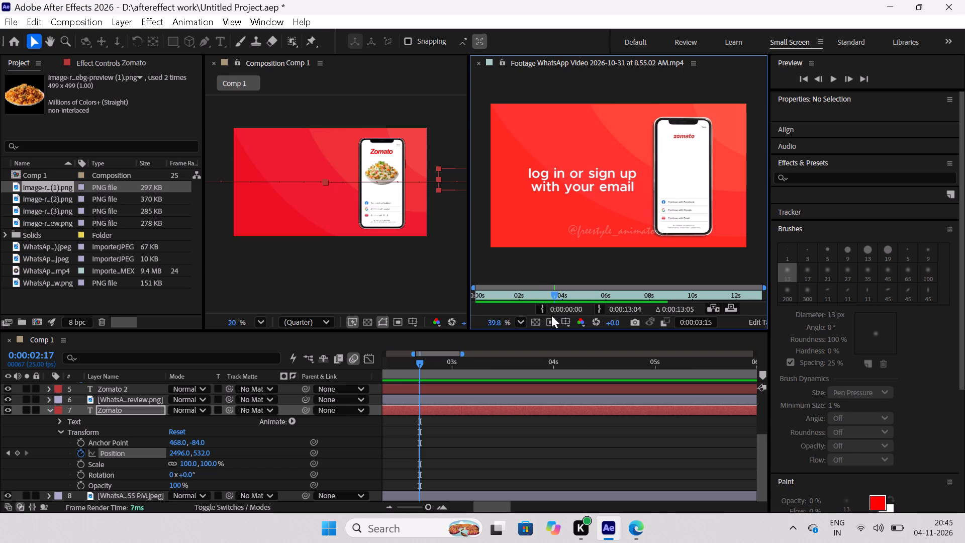
{"action": "left_click_drag", "start_coordinate": [551, 315], "coordinate": [529, 320]}
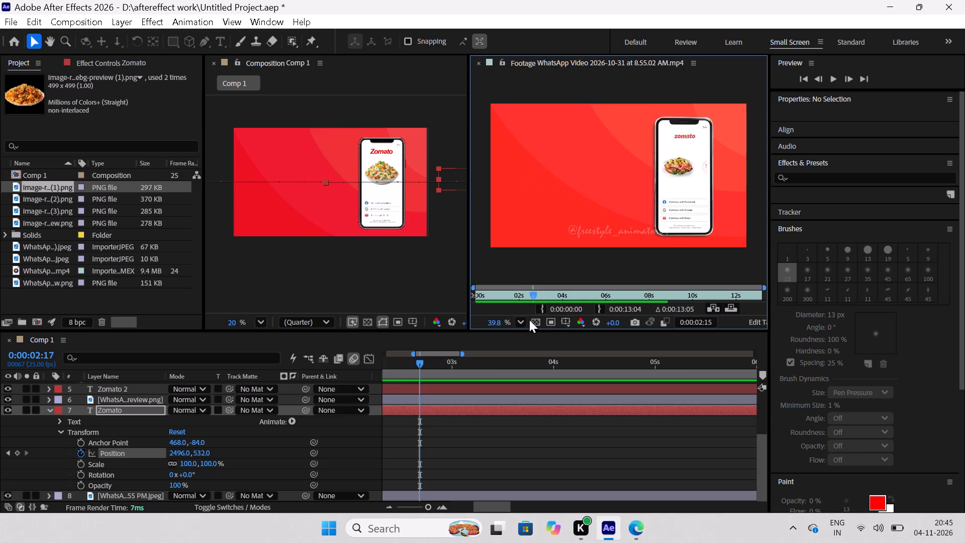
{"action": "left_click_drag", "start_coordinate": [529, 320], "coordinate": [530, 325]}
{"action": "left_click_drag", "start_coordinate": [530, 325], "coordinate": [536, 325]}
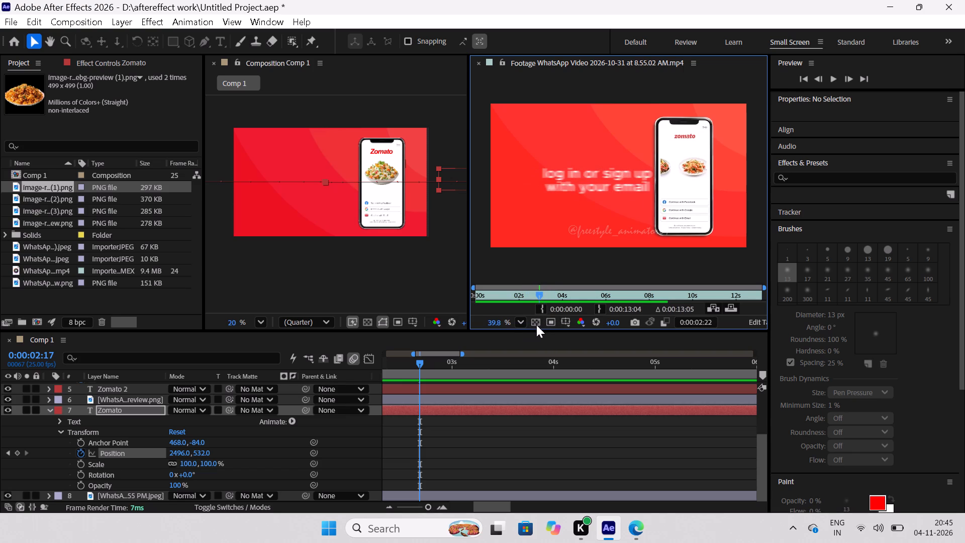
{"action": "left_click_drag", "start_coordinate": [536, 325], "coordinate": [533, 324]}
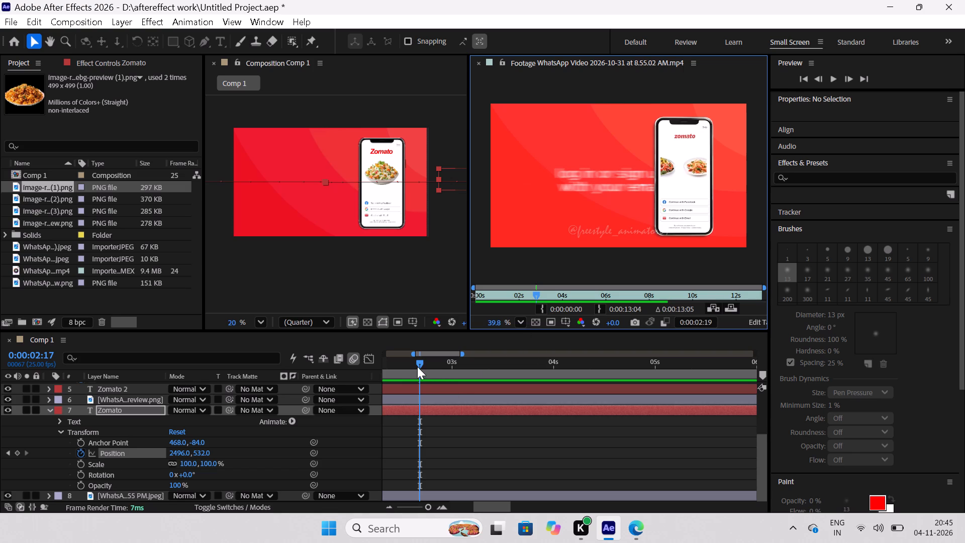
Scrub the composition from the start to 0:00:02:06 to review the Zomato text exit and the first food image's entrance.
{"action": "left_click_drag", "start_coordinate": [422, 363], "coordinate": [398, 370]}
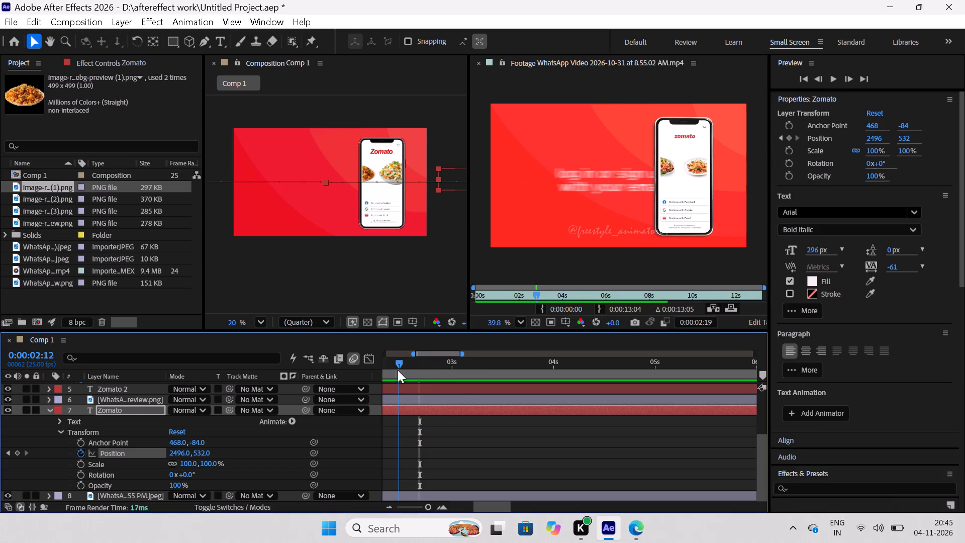
{"action": "left_click_drag", "start_coordinate": [398, 370], "coordinate": [392, 398]}
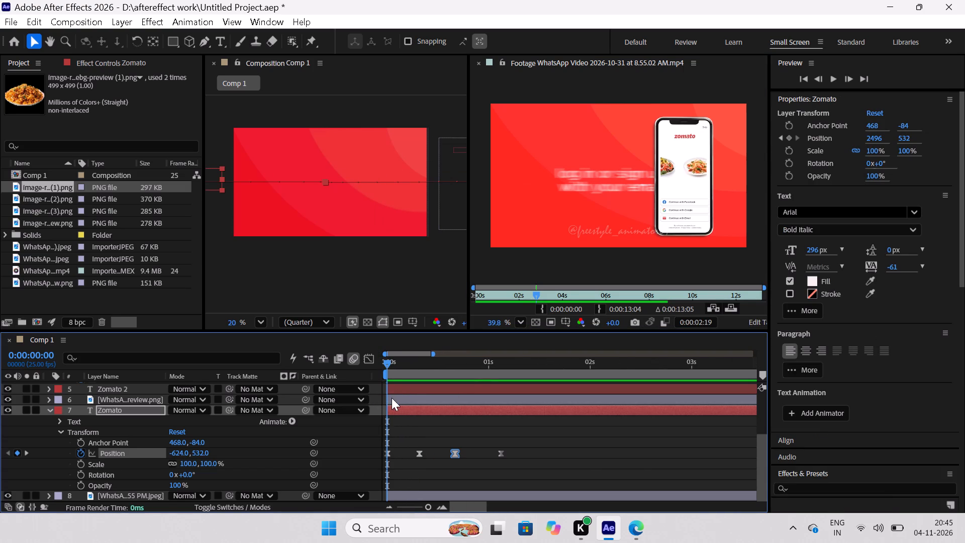
{"action": "left_click_drag", "start_coordinate": [392, 398], "coordinate": [449, 414]}
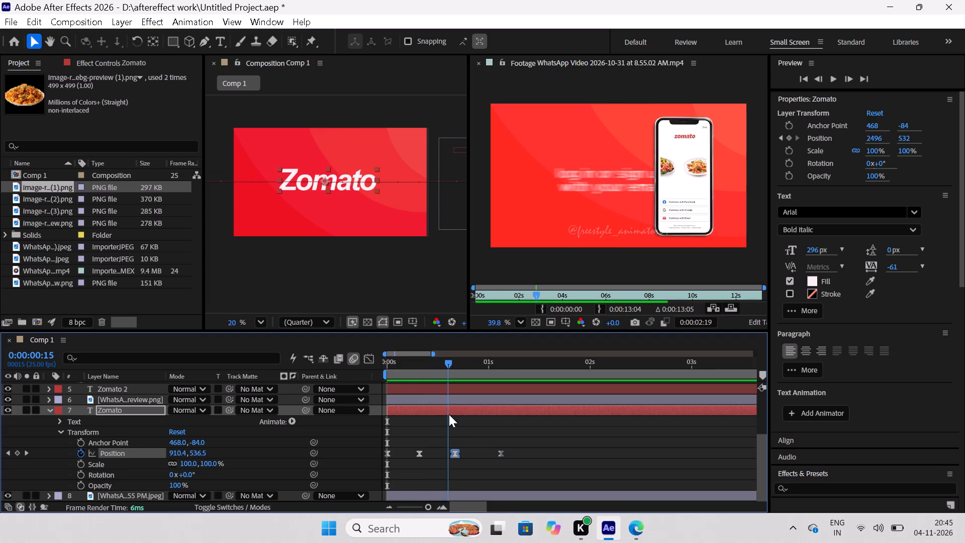
{"action": "left_click_drag", "start_coordinate": [449, 414], "coordinate": [488, 426]}
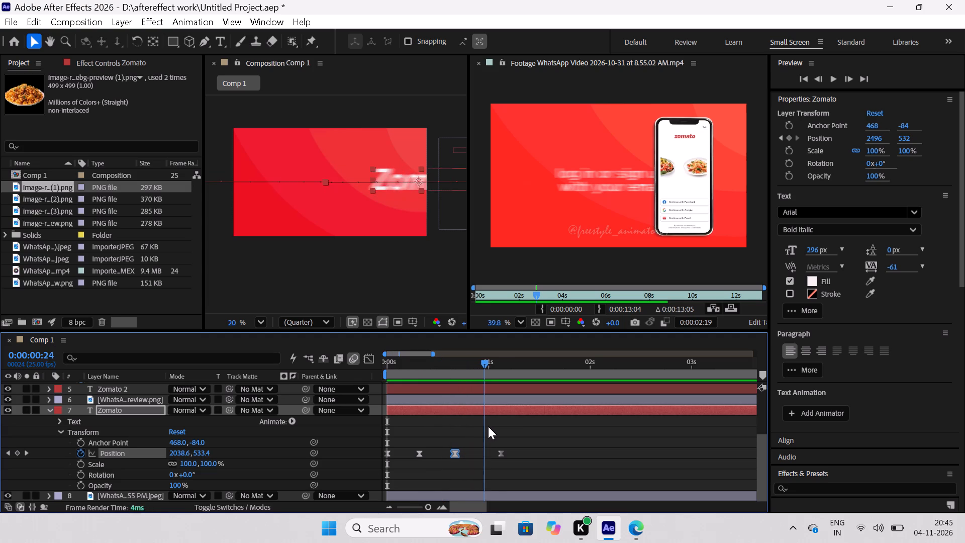
{"action": "left_click_drag", "start_coordinate": [488, 426], "coordinate": [531, 436]}
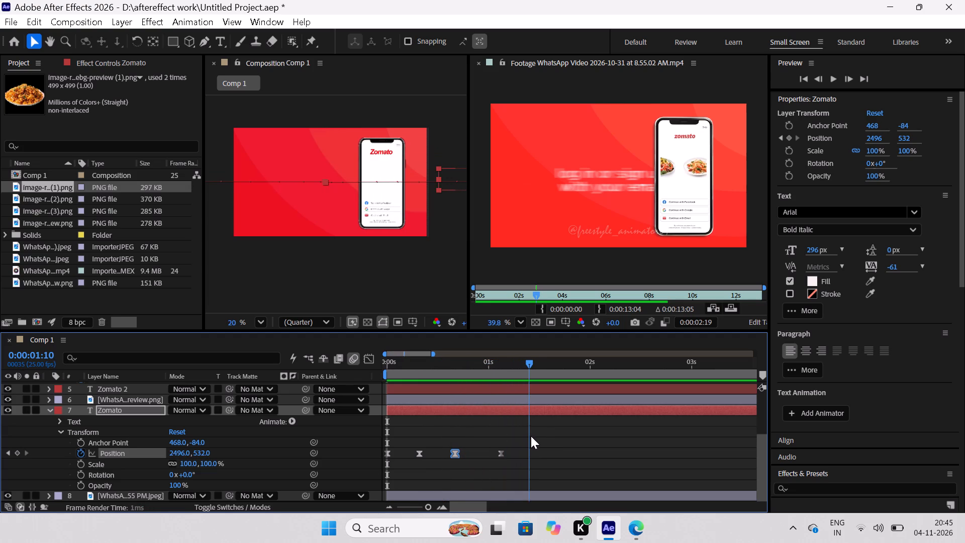
{"action": "left_click_drag", "start_coordinate": [531, 436], "coordinate": [566, 442]}
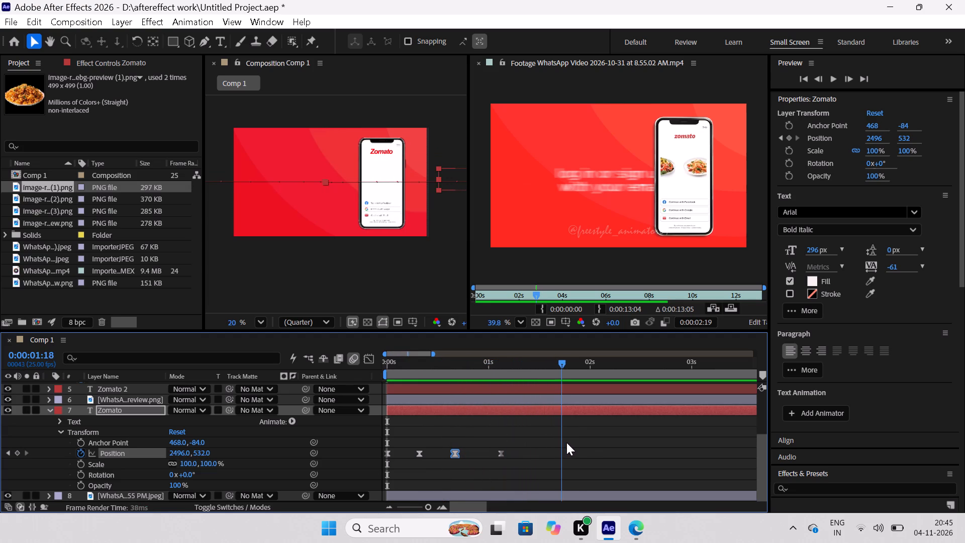
{"action": "left_click_drag", "start_coordinate": [566, 442], "coordinate": [617, 444]}
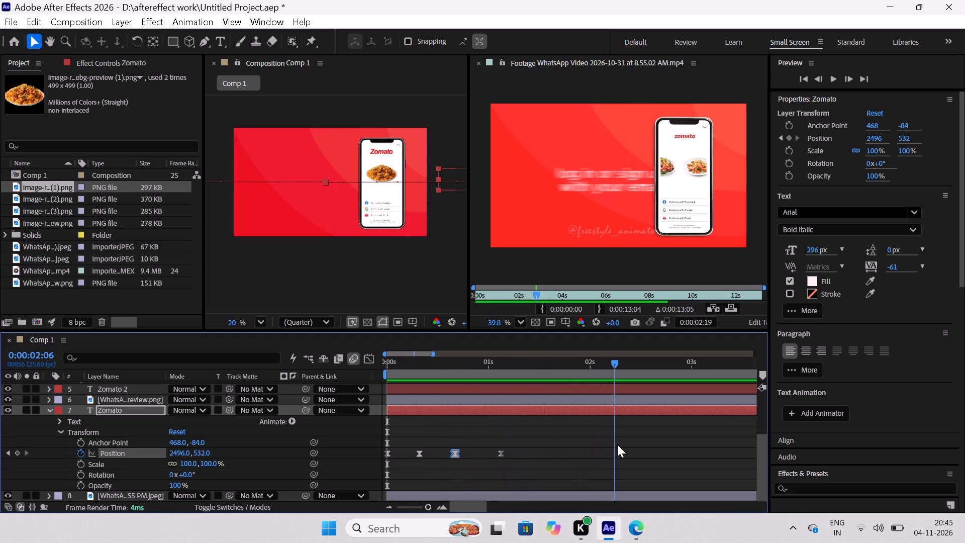
{"action": "left_click_drag", "start_coordinate": [617, 444], "coordinate": [618, 444]}
Collapse the white Zomato layer and scrub between about 0:00:02:06 and 0:00:02:15 to examine the change between food images, stopping at 0:00:02:12.
{"action": "left_click", "coordinate": [48, 412]}
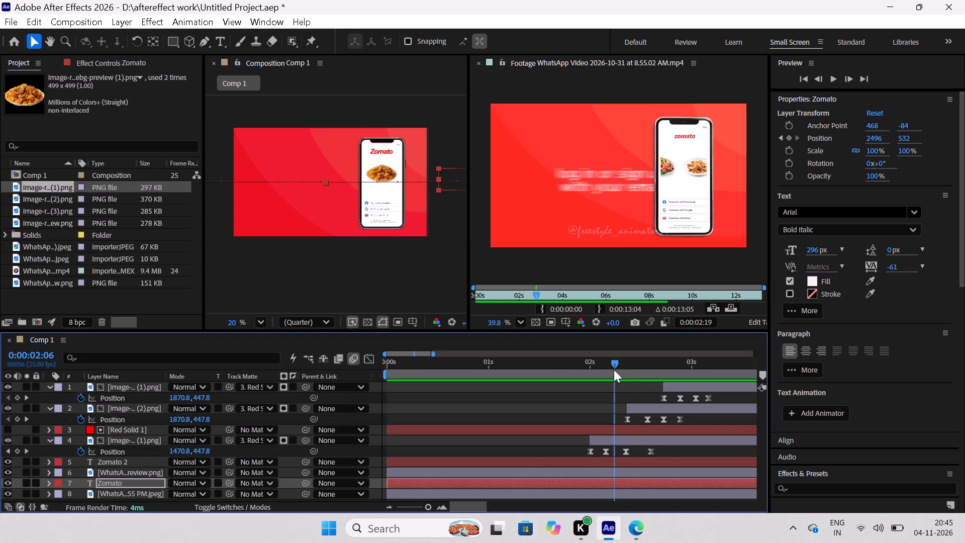
{"action": "left_click_drag", "start_coordinate": [613, 364], "coordinate": [612, 378]}
{"action": "left_click_drag", "start_coordinate": [612, 378], "coordinate": [636, 390]}
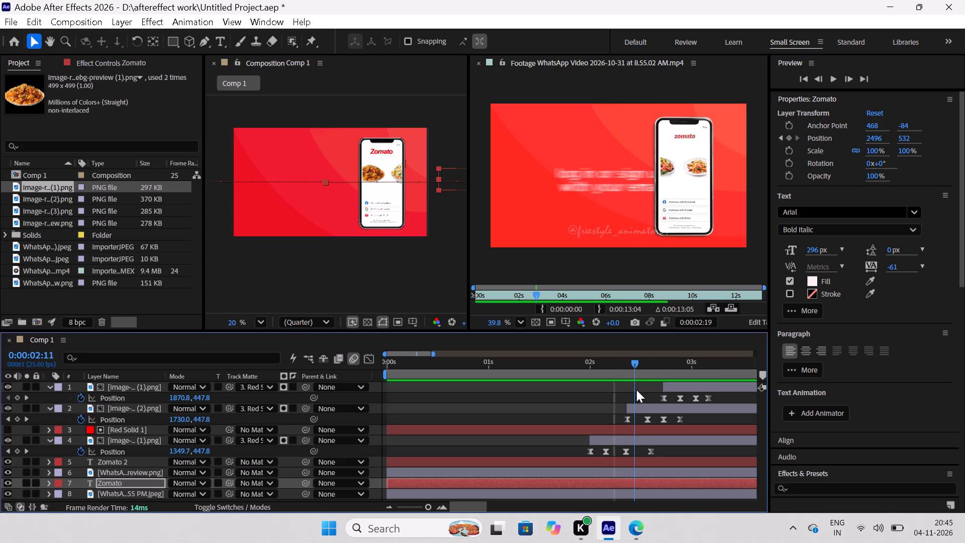
{"action": "left_click_drag", "start_coordinate": [636, 390], "coordinate": [638, 390]}
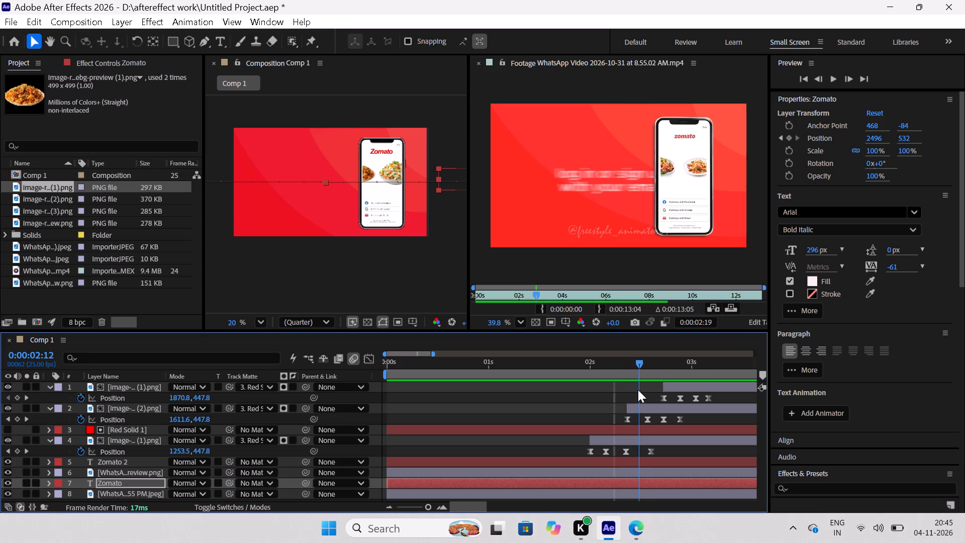
{"action": "left_click_drag", "start_coordinate": [638, 390], "coordinate": [641, 393]}
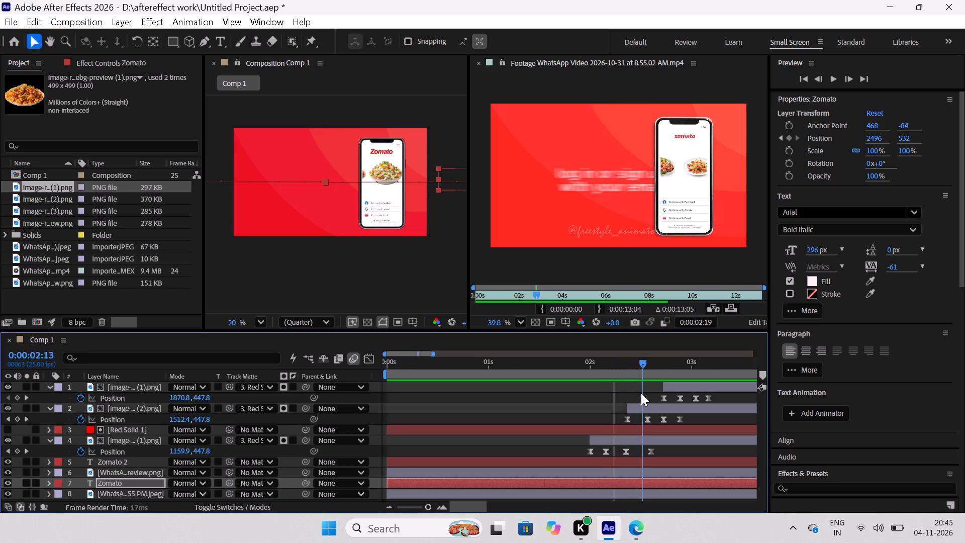
{"action": "left_click_drag", "start_coordinate": [641, 393], "coordinate": [638, 399]}
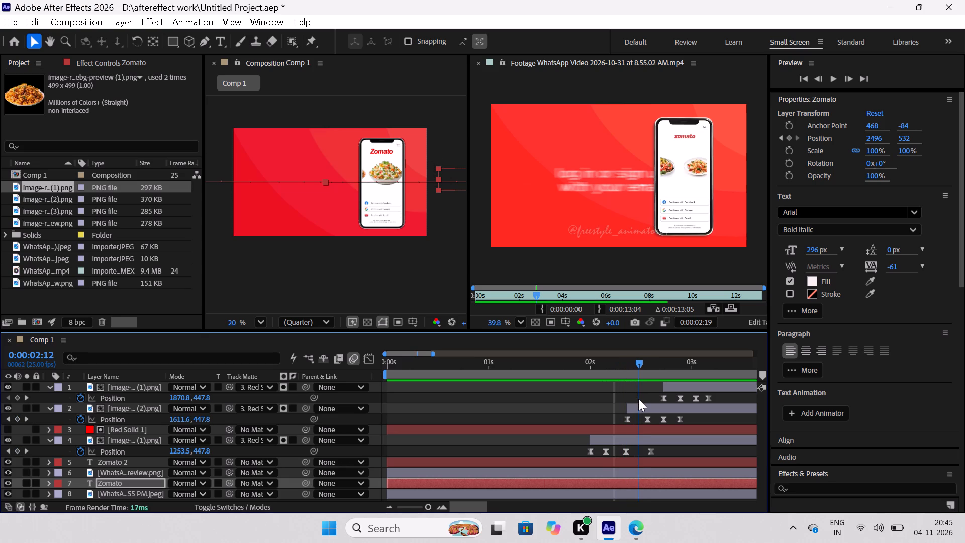
{"action": "left_click_drag", "start_coordinate": [638, 399], "coordinate": [638, 399]}
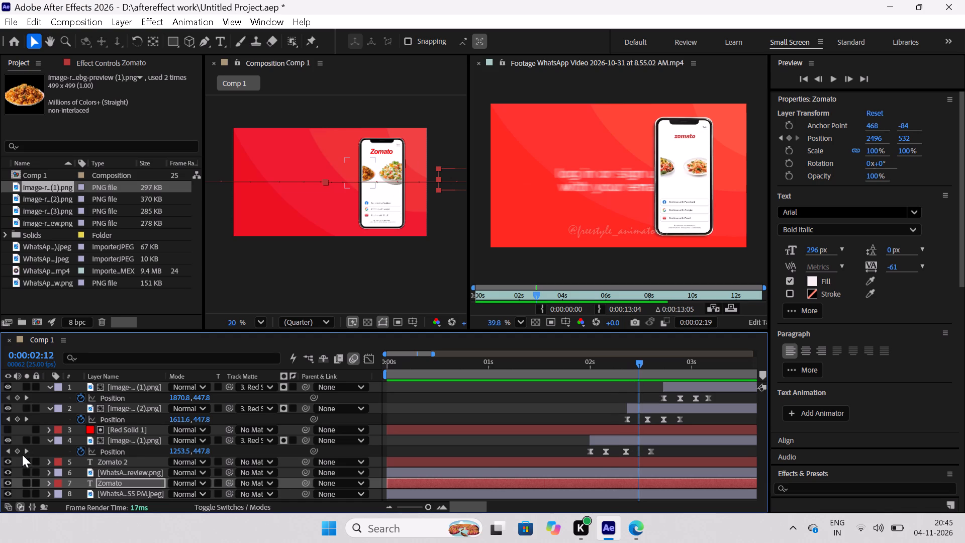
{"action": "left_click", "coordinate": [8, 447]}
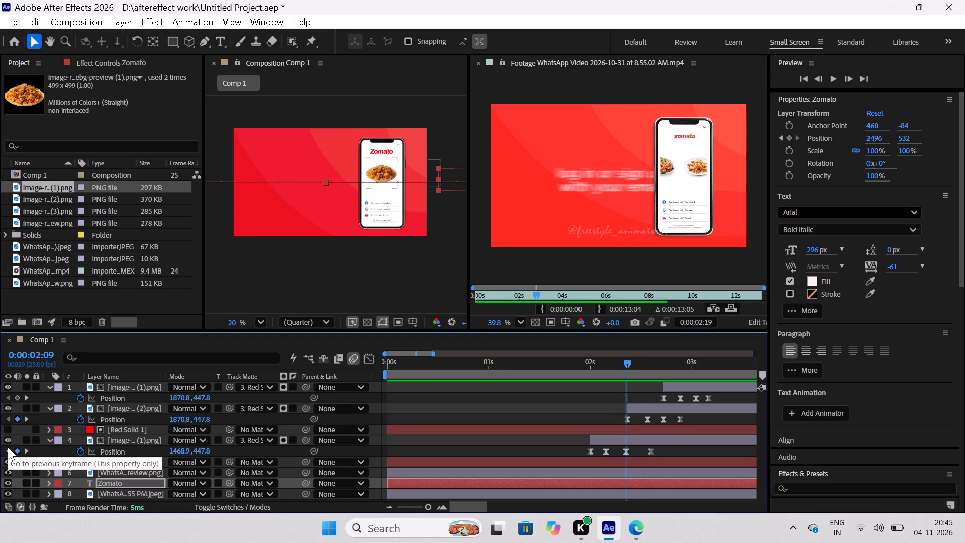
{"action": "left_click", "coordinate": [29, 455]}
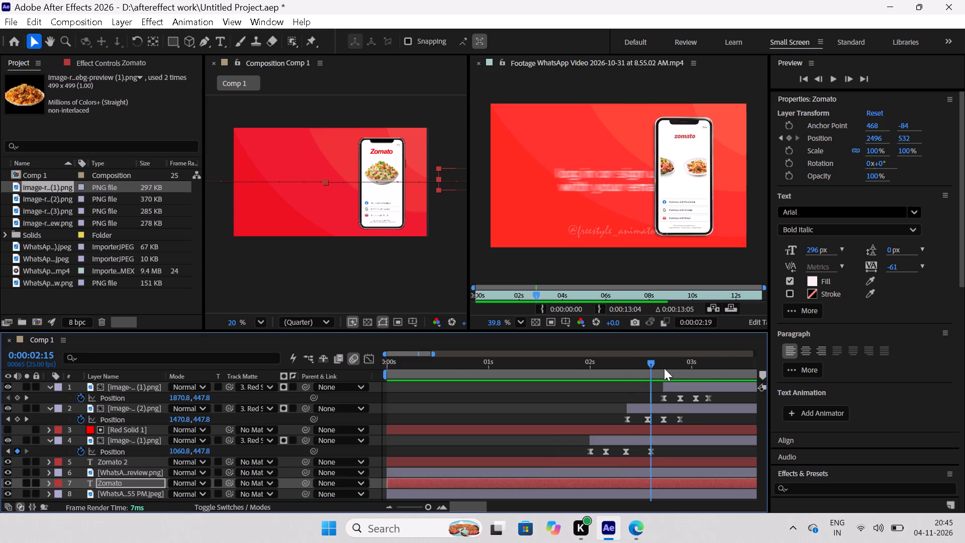
{"action": "left_click_drag", "start_coordinate": [648, 364], "coordinate": [643, 374]}
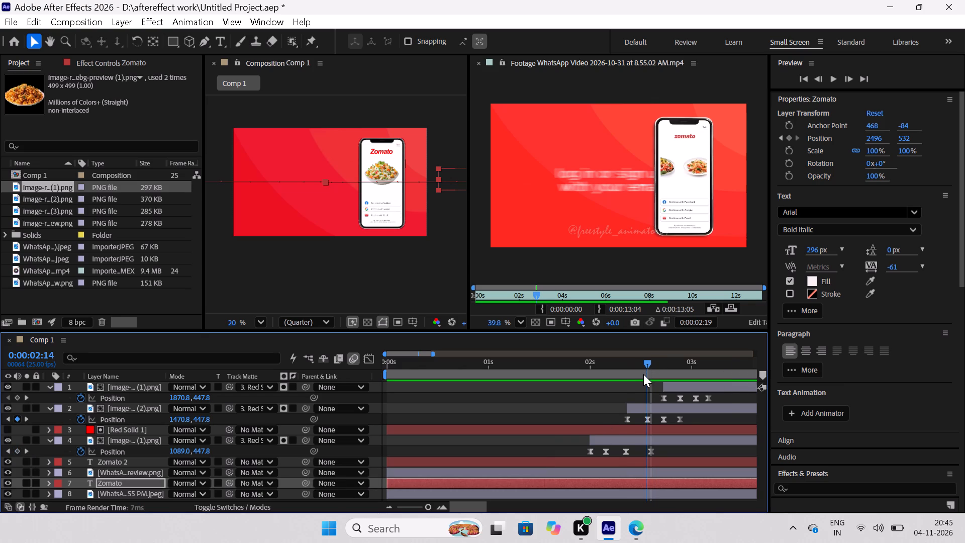
{"action": "left_click_drag", "start_coordinate": [643, 374], "coordinate": [638, 379]}
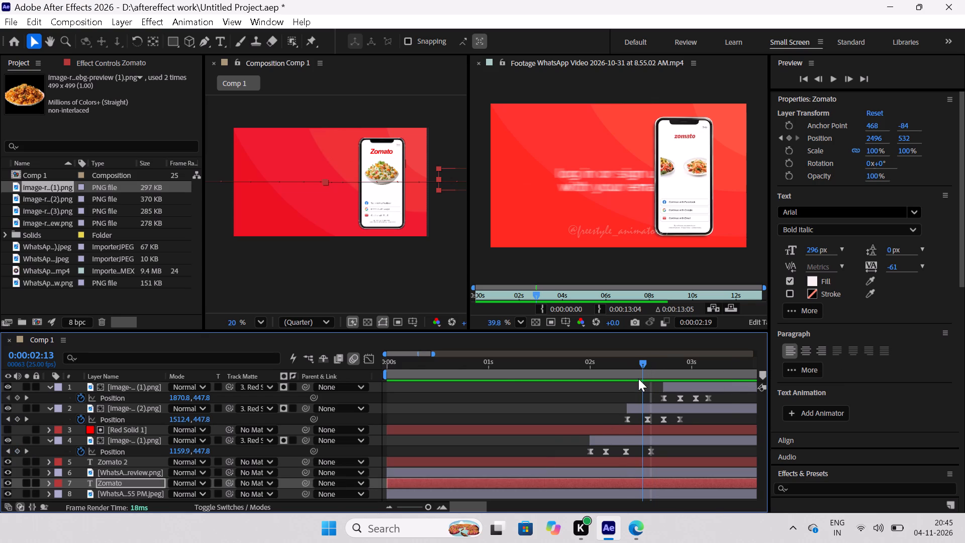
{"action": "left_click_drag", "start_coordinate": [638, 379], "coordinate": [637, 380]}
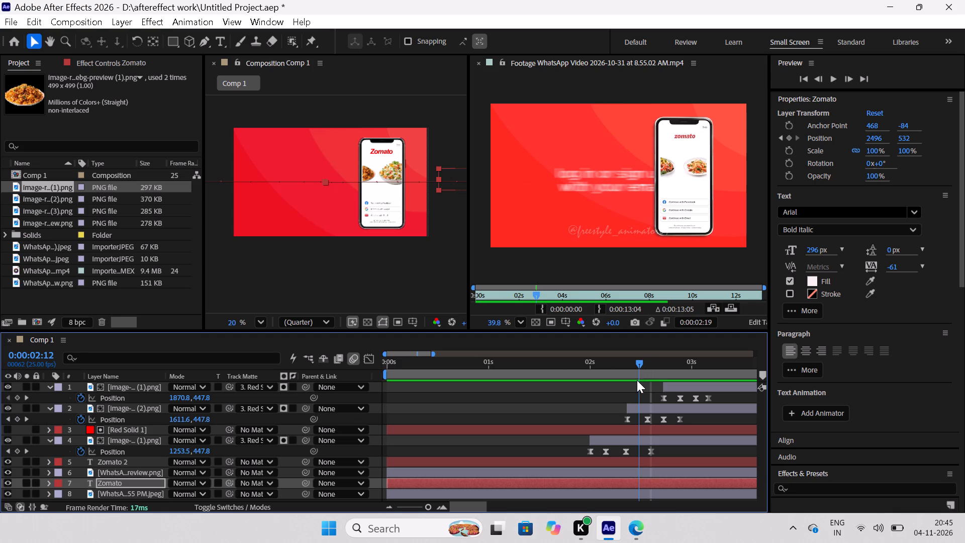
{"action": "left_click_drag", "start_coordinate": [637, 380], "coordinate": [626, 399]}
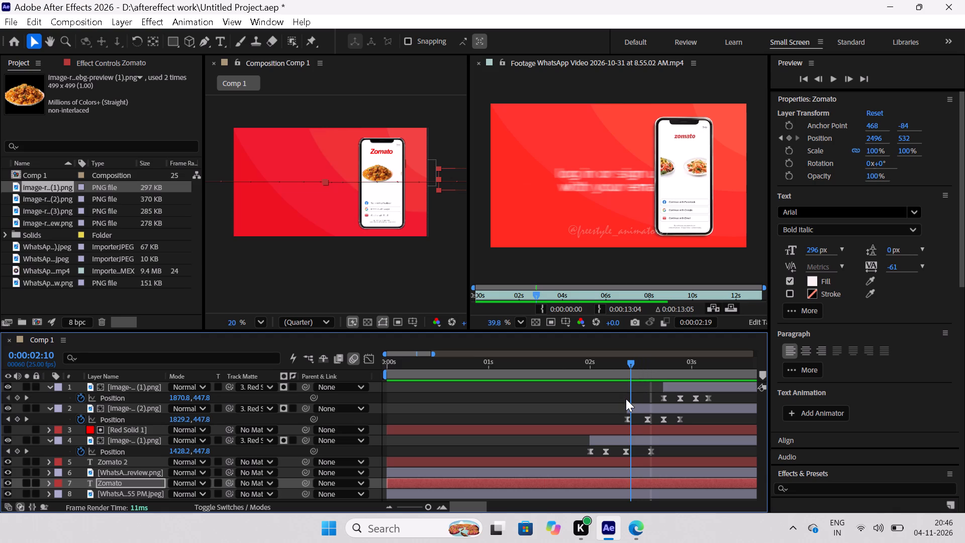
{"action": "left_click_drag", "start_coordinate": [626, 399], "coordinate": [635, 400]}
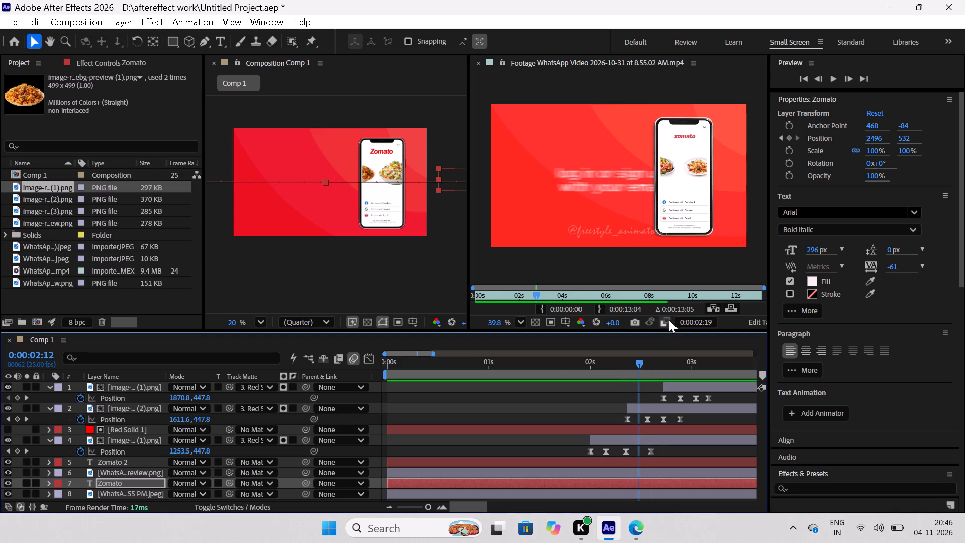
Check the reference video's login text at 0:00:03:02 and add a text layer reading "Log in or sign up" beside the phone in Comp 1.
{"action": "left_click_drag", "start_coordinate": [532, 292], "coordinate": [539, 297]}
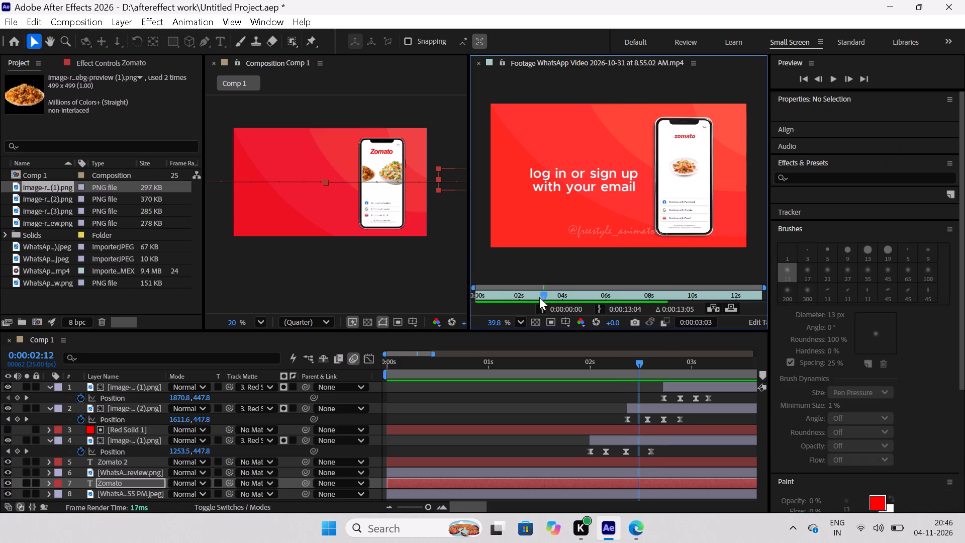
{"action": "left_click_drag", "start_coordinate": [539, 297], "coordinate": [538, 308]}
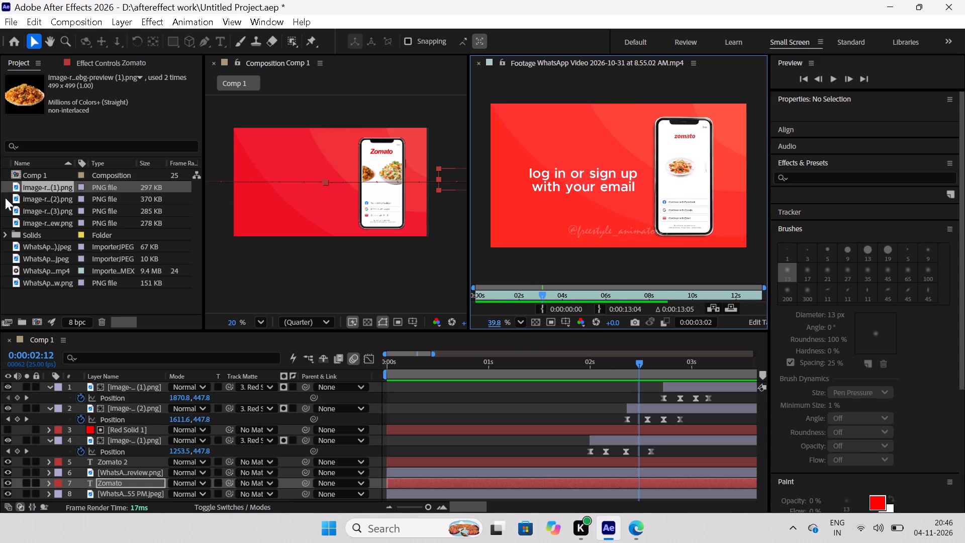
{"action": "left_click", "coordinate": [289, 257]}
{"action": "left_click_drag", "start_coordinate": [222, 39], "coordinate": [222, 45]}
{"action": "left_click", "coordinate": [252, 173]}
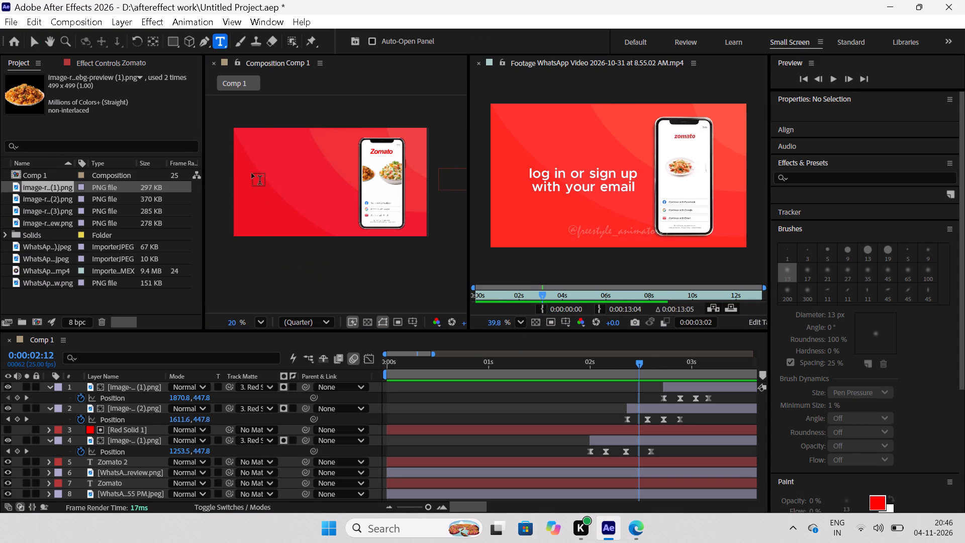
{"action": "type", "text": "Log in"}
{"action": "key", "text": "space"}
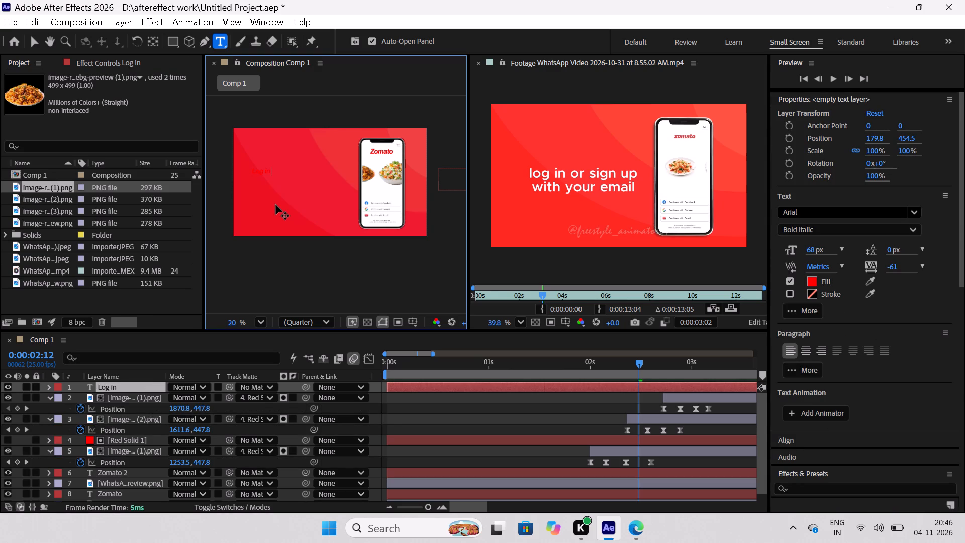
{"action": "type", "text": "or"}
{"action": "key", "text": "space"}
{"action": "type", "text": "sign"}
{"action": "key", "text": "space"}
{"action": "type", "text": "uo"}
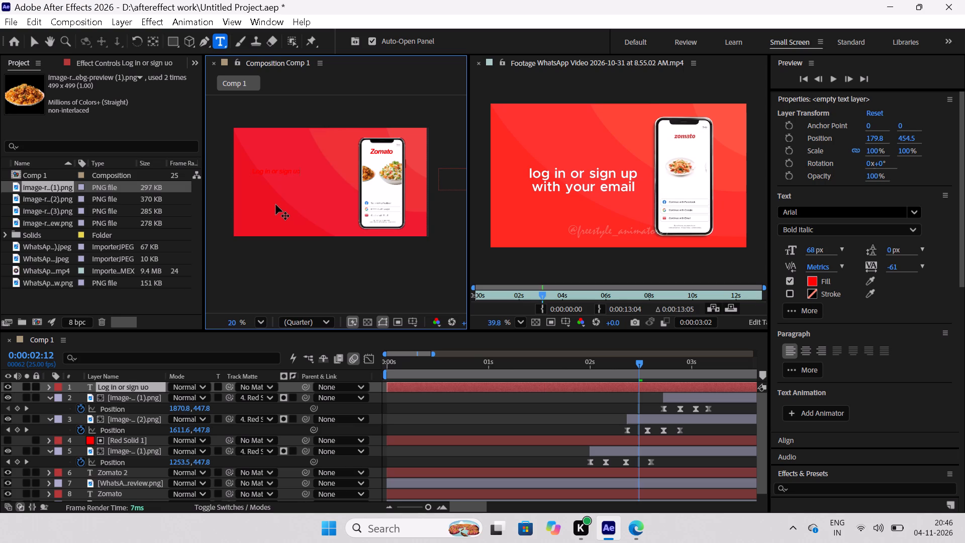
{"action": "key", "text": "BackSpace"}
{"action": "type", "text": "p"}
{"action": "key", "text": "space"}
Add a line break after "Log in or sign up", start the second line with "w", and undo that letter's deletion.
{"action": "key", "text": "Return"}
{"action": "key", "text": "w"}
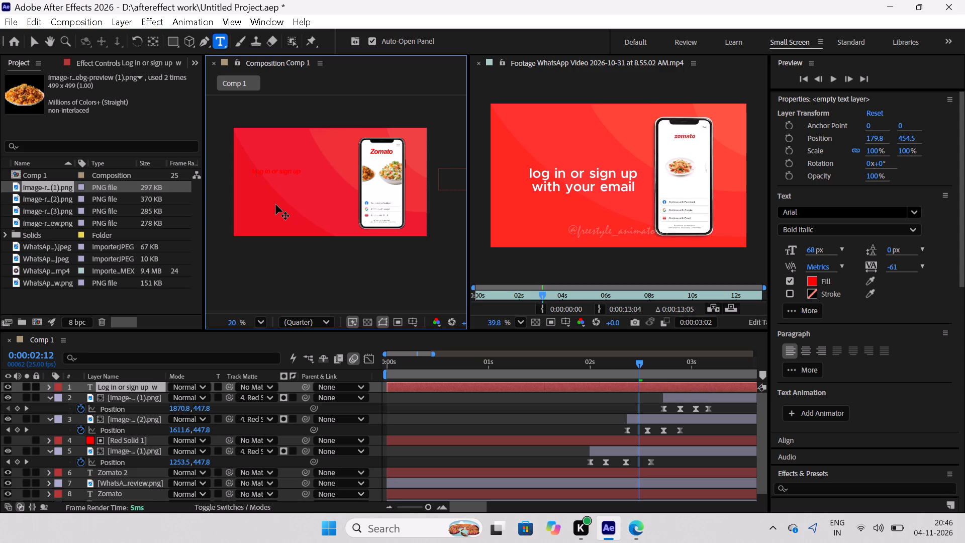
{"action": "key", "text": "BackSpace"}
{"action": "key", "text": "Right"}
{"action": "key", "text": "Right"}
{"action": "key", "text": "Right"}
{"action": "key", "text": "Right"}
{"action": "key", "text": "Right"}
{"action": "key", "text": "ctrl+z"}
Try to insert another line break after "sign up" in the new text.
{"action": "left_click", "coordinate": [294, 172]}
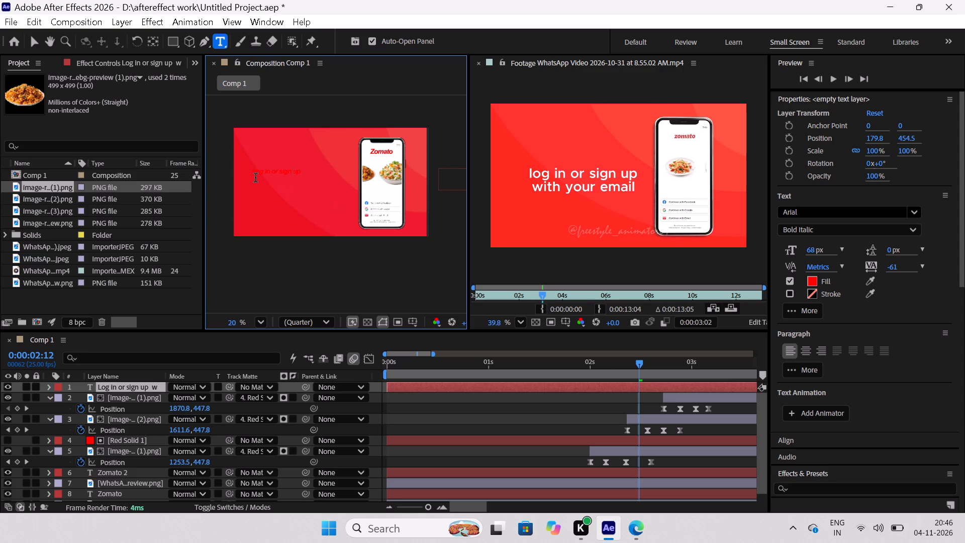
{"action": "key", "text": "Right"}
{"action": "key", "text": "Right"}
{"action": "key", "text": "Right"}
{"action": "key", "text": "Return"}
{"action": "key", "text": "Right"}
{"action": "key", "text": "Right"}
{"action": "key", "text": "Right"}
{"action": "key", "text": "Right"}
{"action": "key", "text": "Right"}
{"action": "key", "text": "Right"}
{"action": "key", "text": "Right"}
{"action": "key", "text": "Right"}
{"action": "key", "text": "Right"}
{"action": "key", "text": "Right"}
{"action": "key", "text": "Right"}
{"action": "key", "text": "Right"}
{"action": "key", "text": "Right"}
{"action": "key", "text": "Right"}
{"action": "key", "text": "Right"}
{"action": "key", "text": "Right"}
{"action": "key", "text": "Right"}
{"action": "key", "text": "Right"}
{"action": "key", "text": "Right"}
{"action": "key", "text": "Right"}
{"action": "key", "text": "Right"}
{"action": "key", "text": "Right"}
{"action": "key", "text": "Right"}
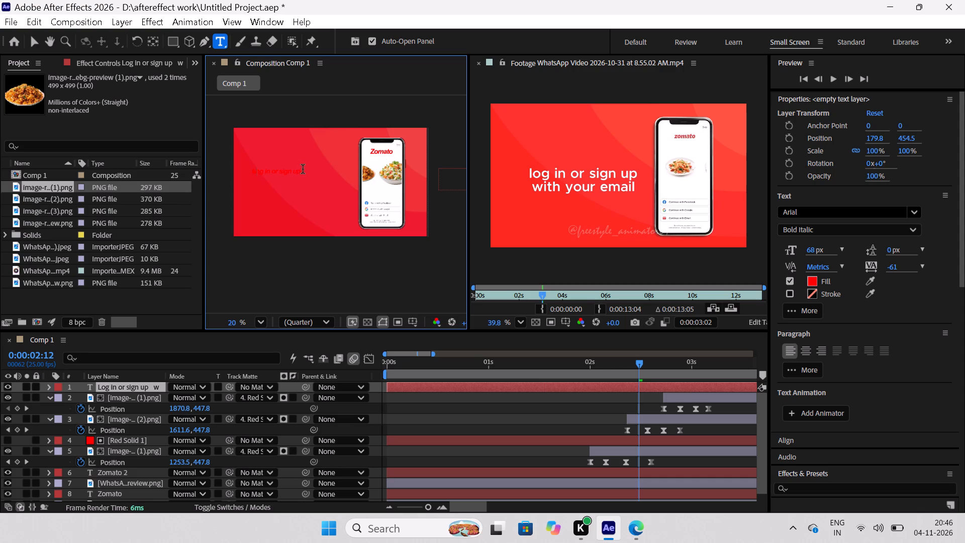
Insert "with your email" directly after "sign up" on the text's first line.
{"action": "left_click", "coordinate": [303, 169]}
{"action": "key", "text": "space"}
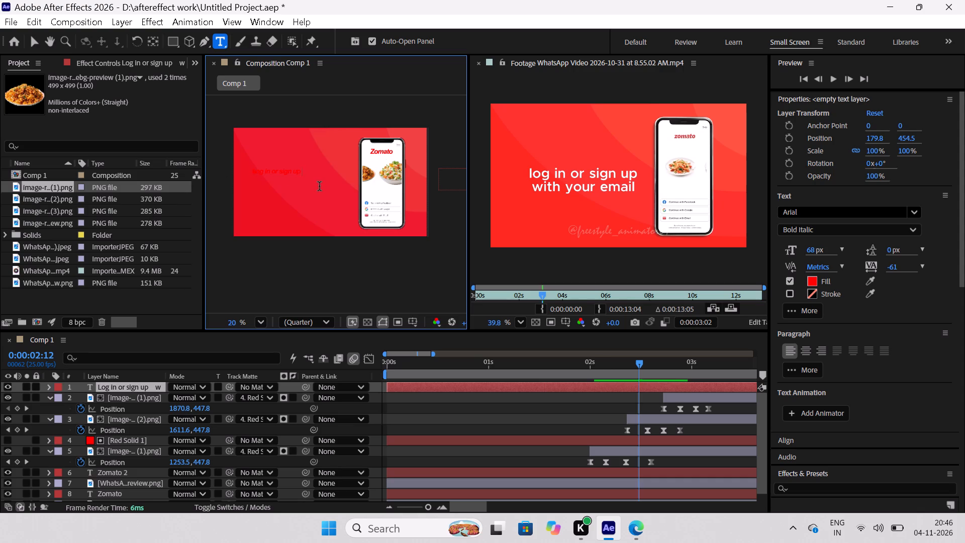
{"action": "type", "text": "with"}
{"action": "key", "text": "space"}
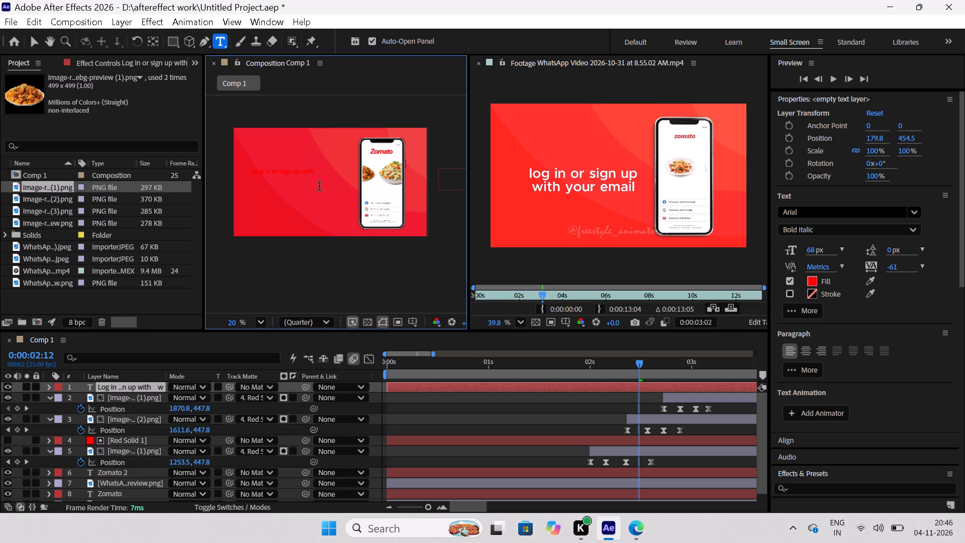
{"action": "type", "text": "your"}
{"action": "key", "text": "space"}
{"action": "type", "text": "email"}
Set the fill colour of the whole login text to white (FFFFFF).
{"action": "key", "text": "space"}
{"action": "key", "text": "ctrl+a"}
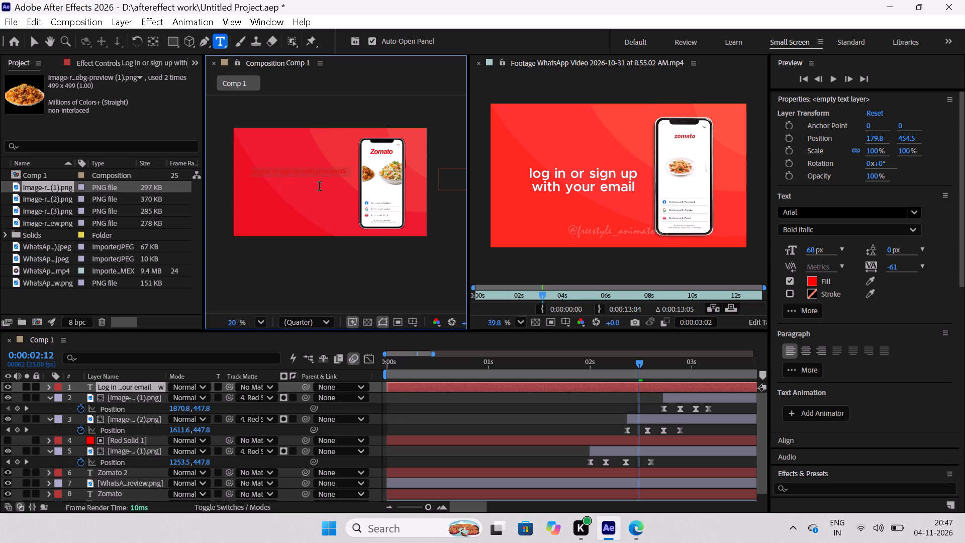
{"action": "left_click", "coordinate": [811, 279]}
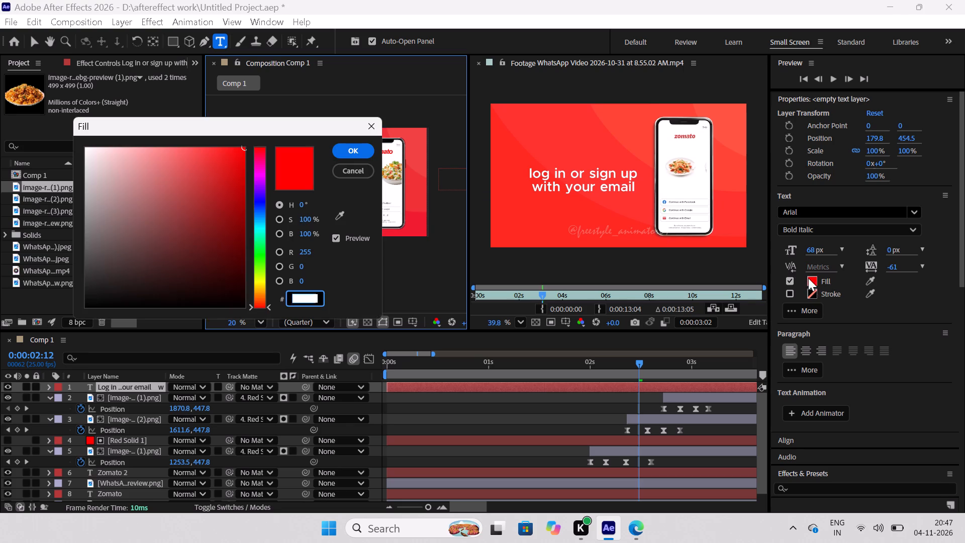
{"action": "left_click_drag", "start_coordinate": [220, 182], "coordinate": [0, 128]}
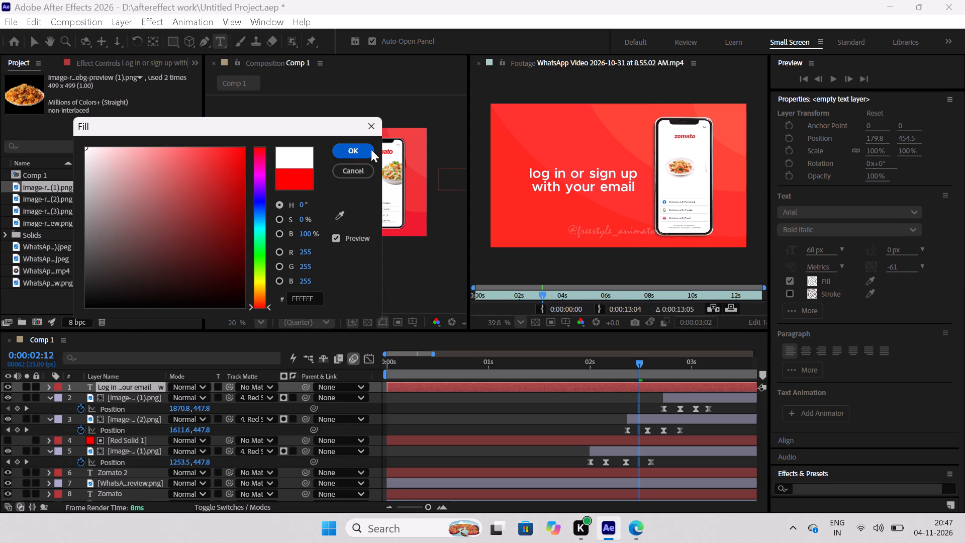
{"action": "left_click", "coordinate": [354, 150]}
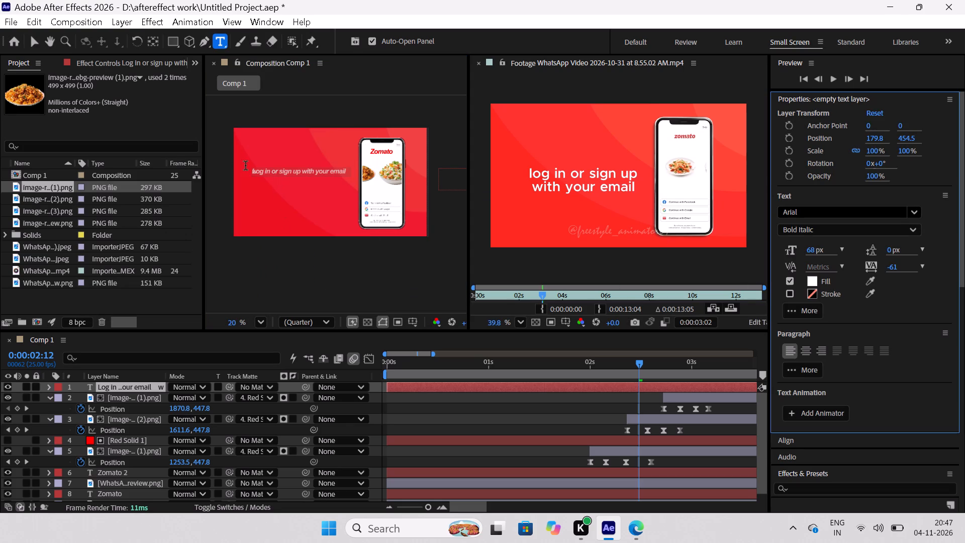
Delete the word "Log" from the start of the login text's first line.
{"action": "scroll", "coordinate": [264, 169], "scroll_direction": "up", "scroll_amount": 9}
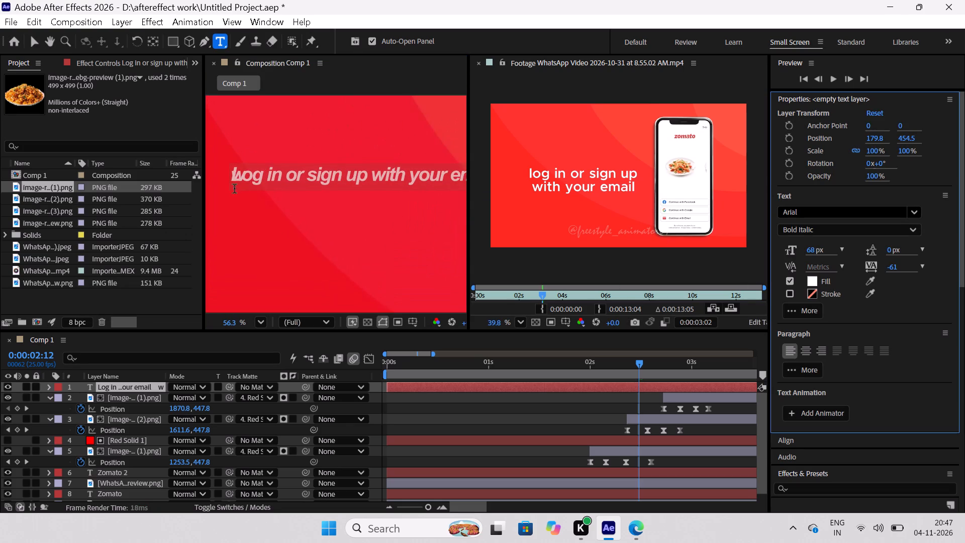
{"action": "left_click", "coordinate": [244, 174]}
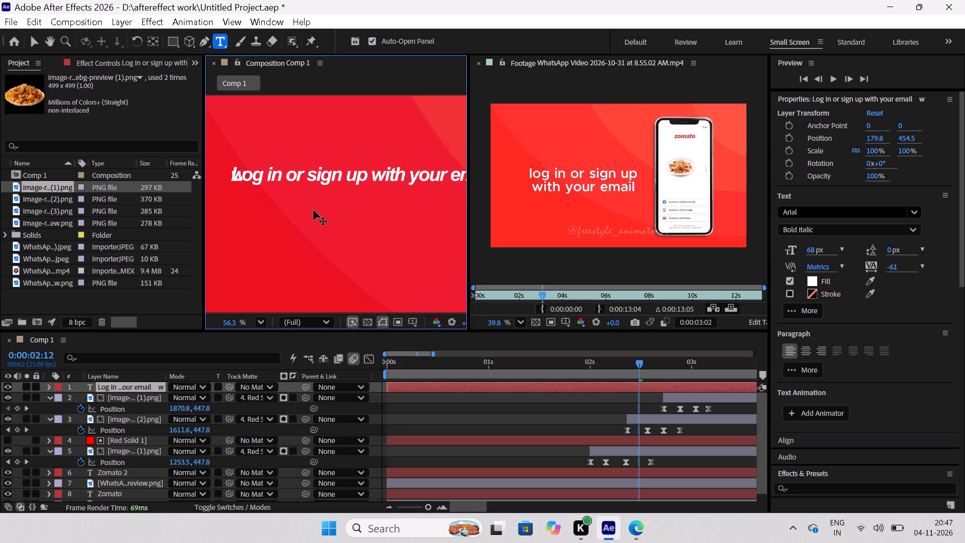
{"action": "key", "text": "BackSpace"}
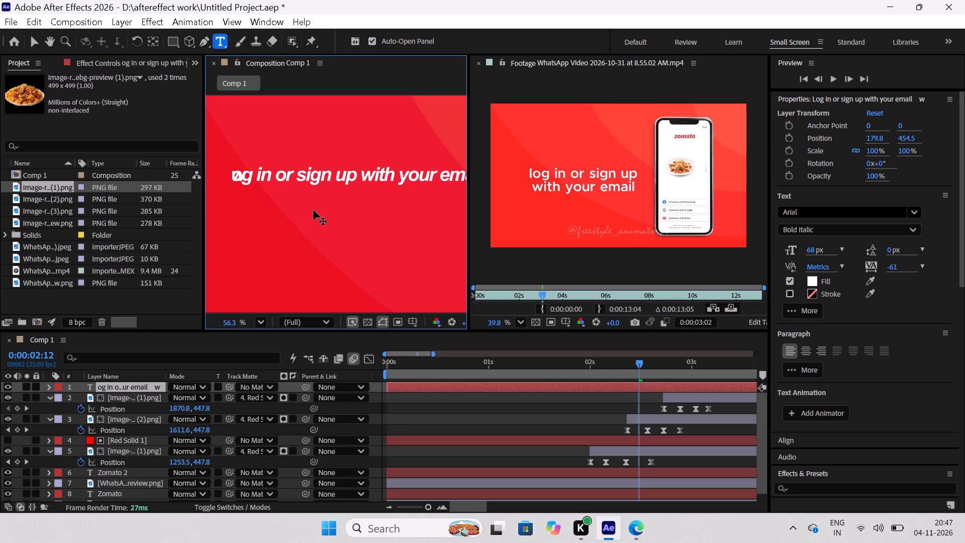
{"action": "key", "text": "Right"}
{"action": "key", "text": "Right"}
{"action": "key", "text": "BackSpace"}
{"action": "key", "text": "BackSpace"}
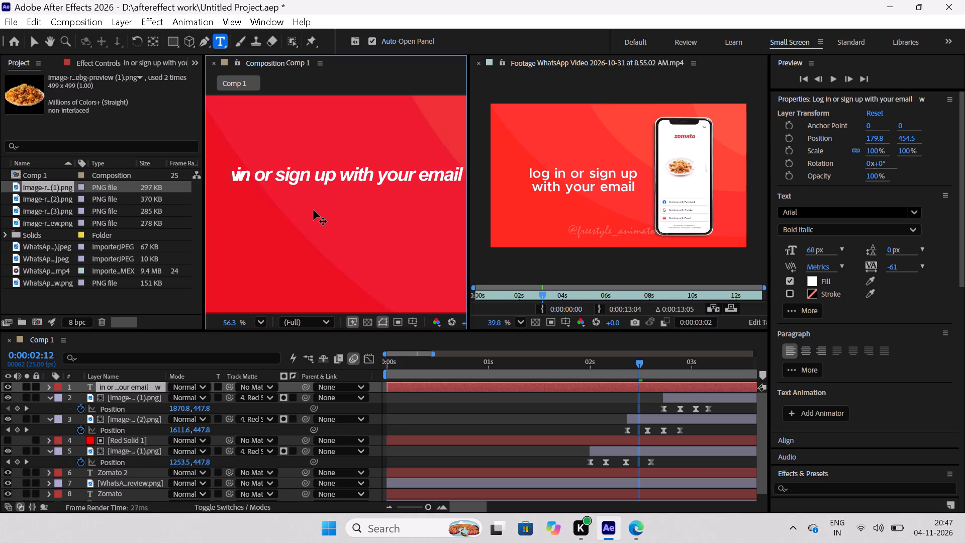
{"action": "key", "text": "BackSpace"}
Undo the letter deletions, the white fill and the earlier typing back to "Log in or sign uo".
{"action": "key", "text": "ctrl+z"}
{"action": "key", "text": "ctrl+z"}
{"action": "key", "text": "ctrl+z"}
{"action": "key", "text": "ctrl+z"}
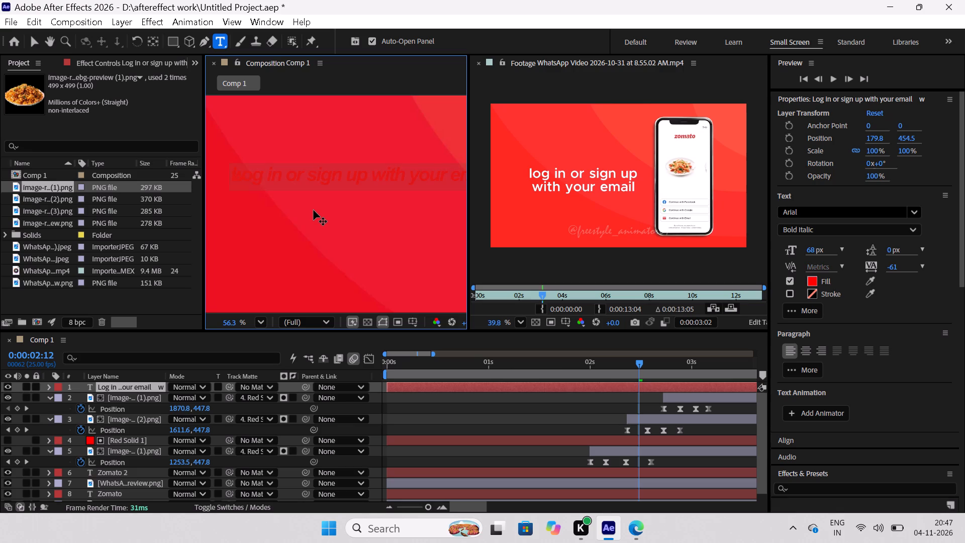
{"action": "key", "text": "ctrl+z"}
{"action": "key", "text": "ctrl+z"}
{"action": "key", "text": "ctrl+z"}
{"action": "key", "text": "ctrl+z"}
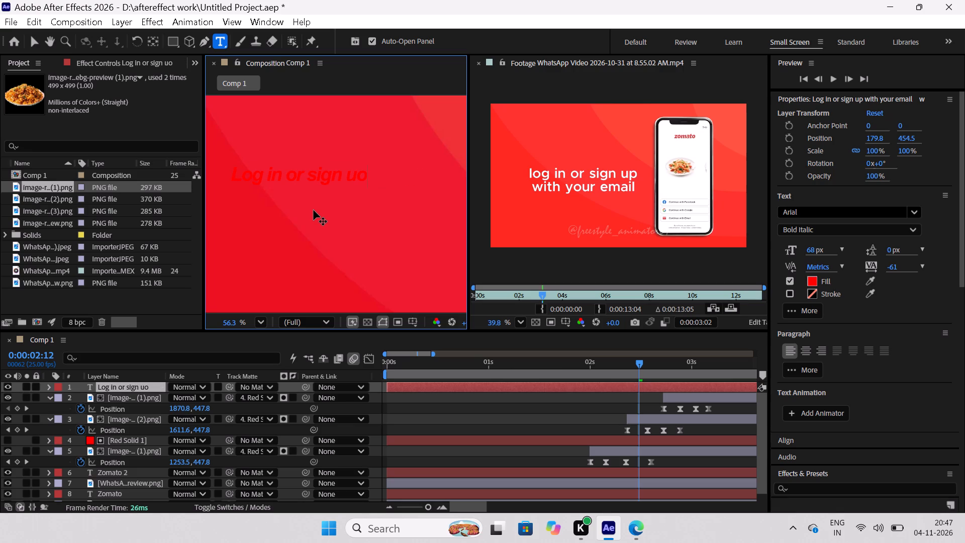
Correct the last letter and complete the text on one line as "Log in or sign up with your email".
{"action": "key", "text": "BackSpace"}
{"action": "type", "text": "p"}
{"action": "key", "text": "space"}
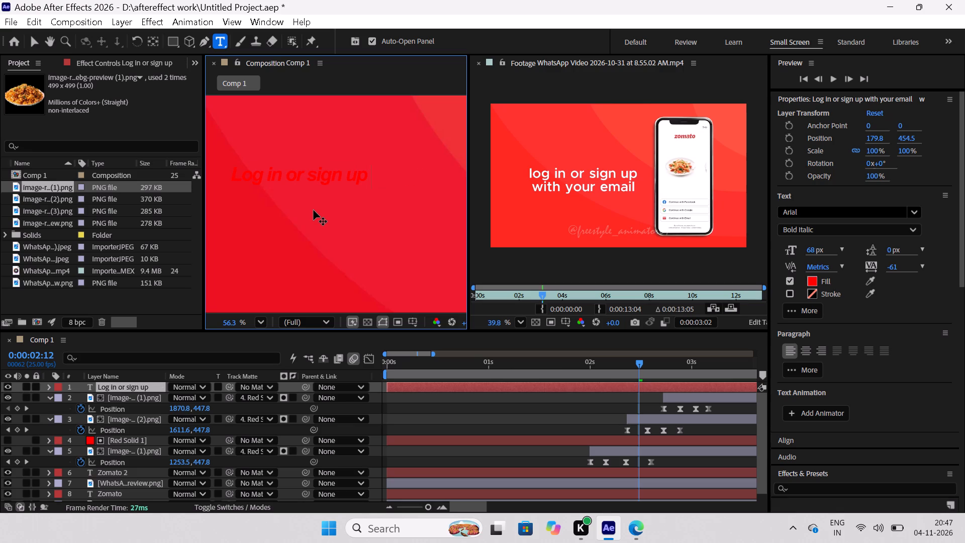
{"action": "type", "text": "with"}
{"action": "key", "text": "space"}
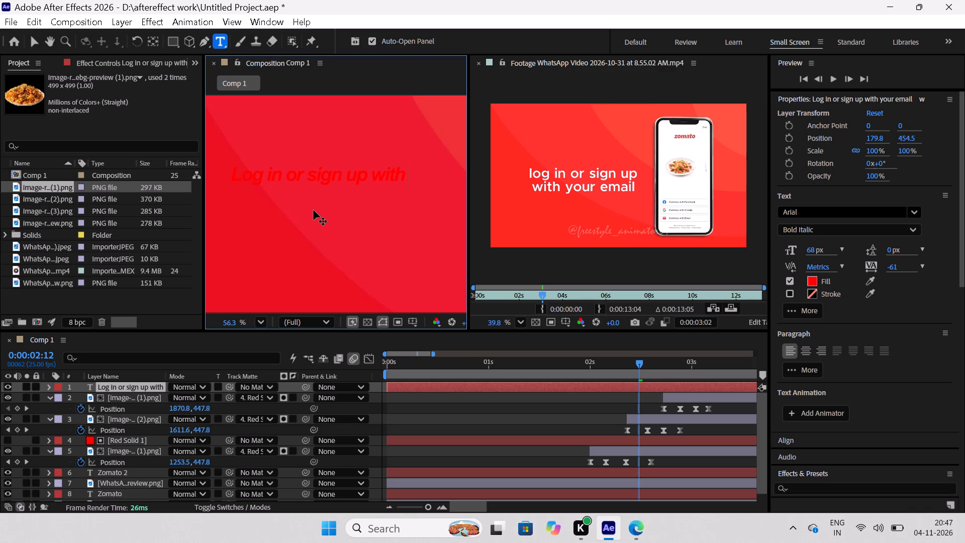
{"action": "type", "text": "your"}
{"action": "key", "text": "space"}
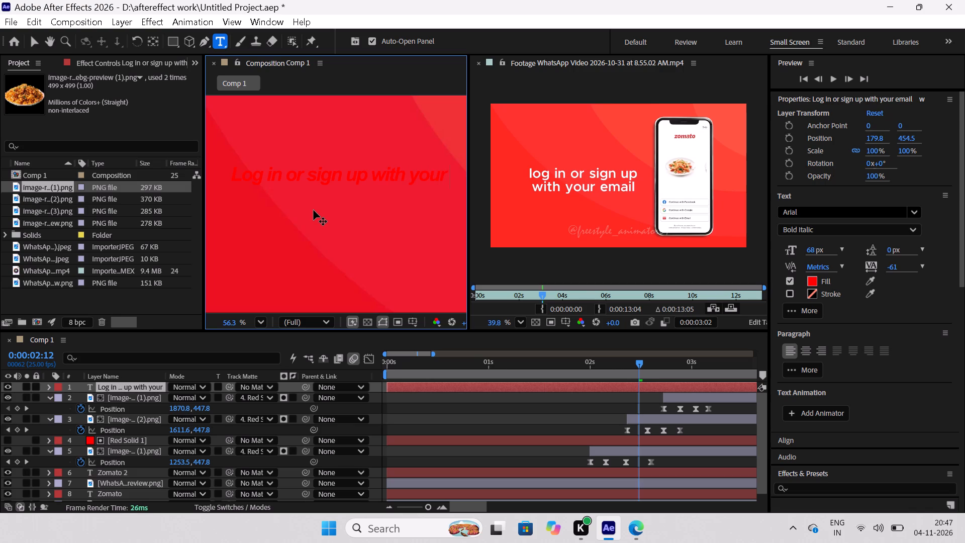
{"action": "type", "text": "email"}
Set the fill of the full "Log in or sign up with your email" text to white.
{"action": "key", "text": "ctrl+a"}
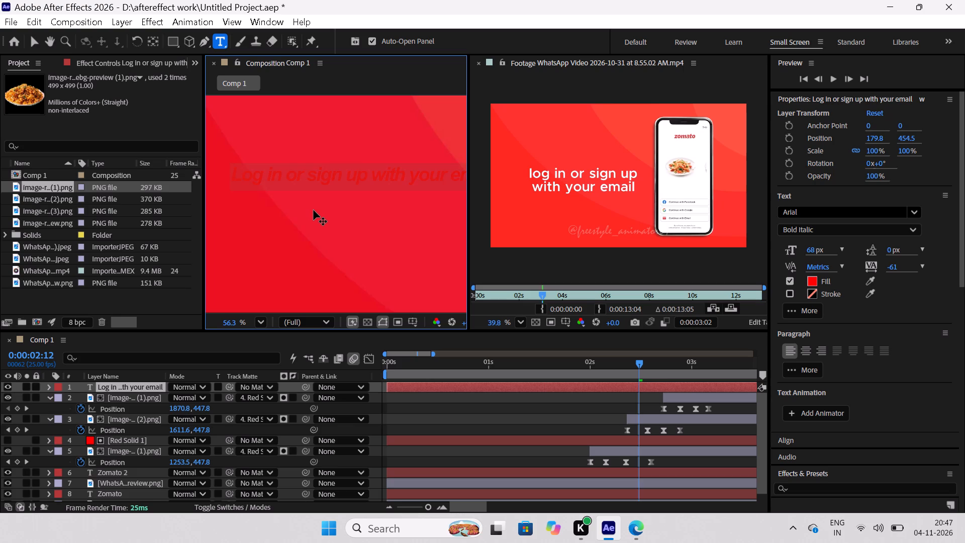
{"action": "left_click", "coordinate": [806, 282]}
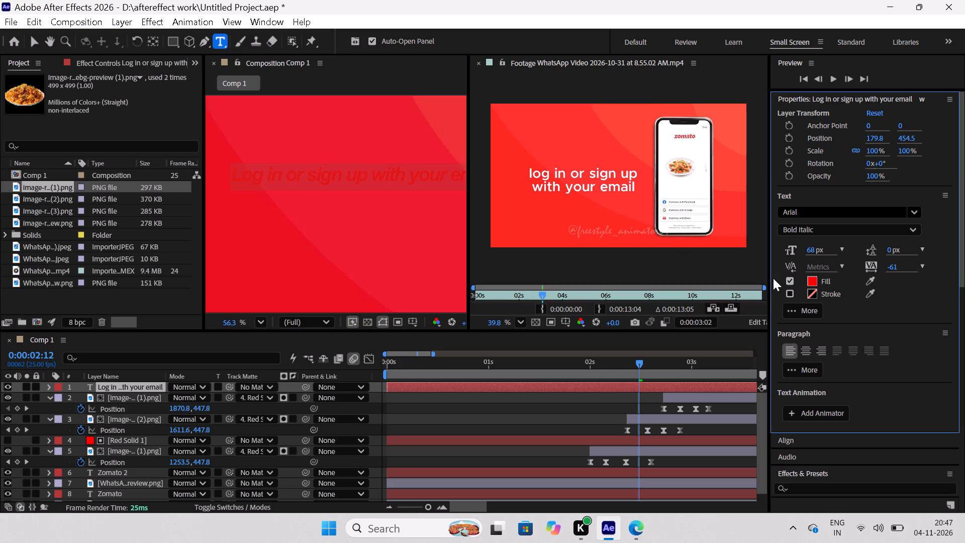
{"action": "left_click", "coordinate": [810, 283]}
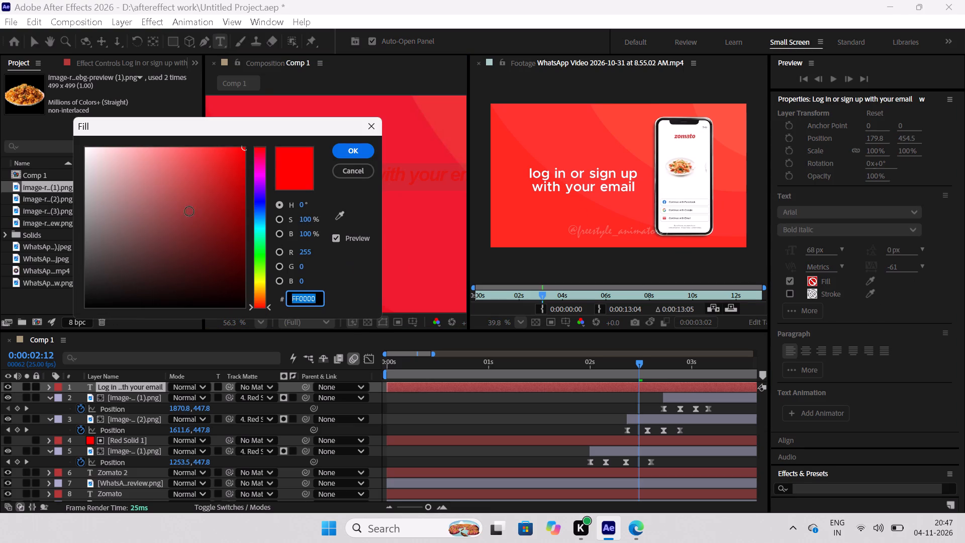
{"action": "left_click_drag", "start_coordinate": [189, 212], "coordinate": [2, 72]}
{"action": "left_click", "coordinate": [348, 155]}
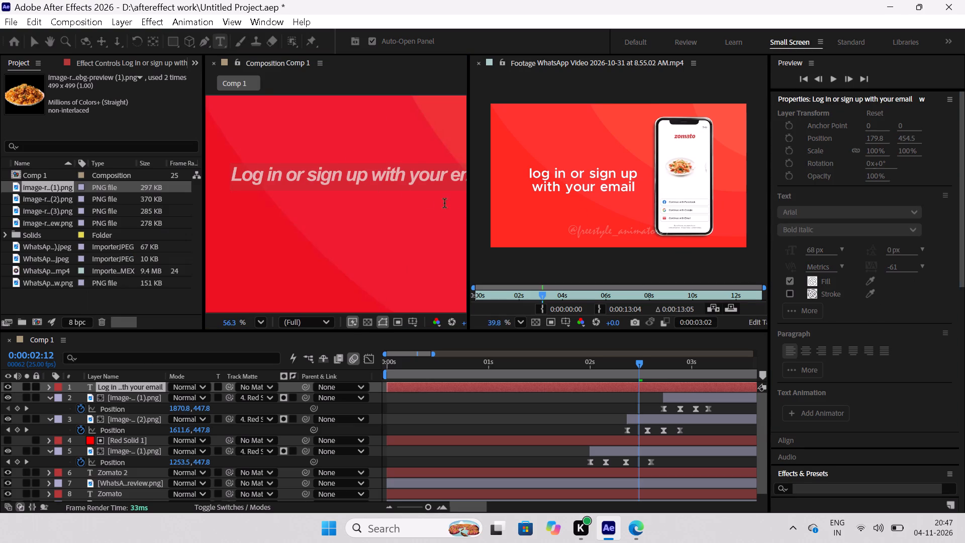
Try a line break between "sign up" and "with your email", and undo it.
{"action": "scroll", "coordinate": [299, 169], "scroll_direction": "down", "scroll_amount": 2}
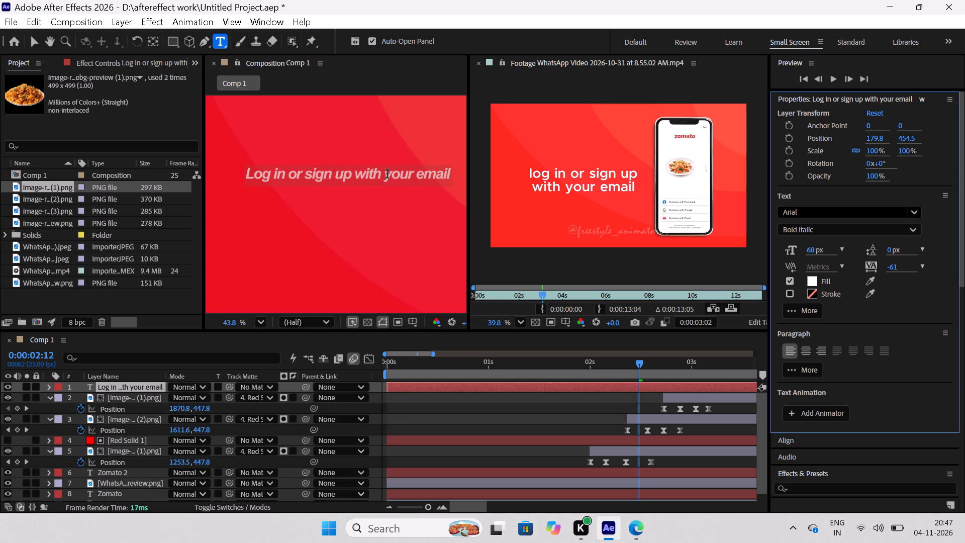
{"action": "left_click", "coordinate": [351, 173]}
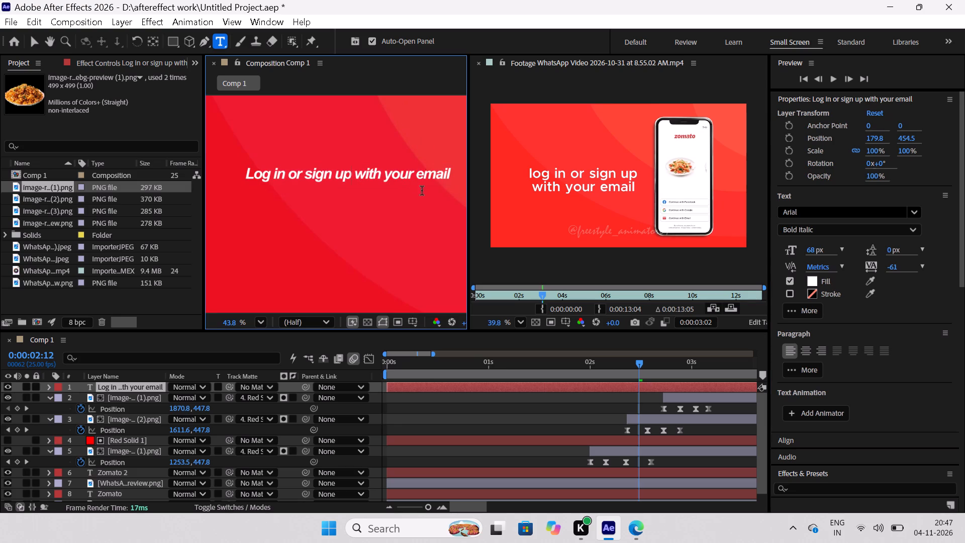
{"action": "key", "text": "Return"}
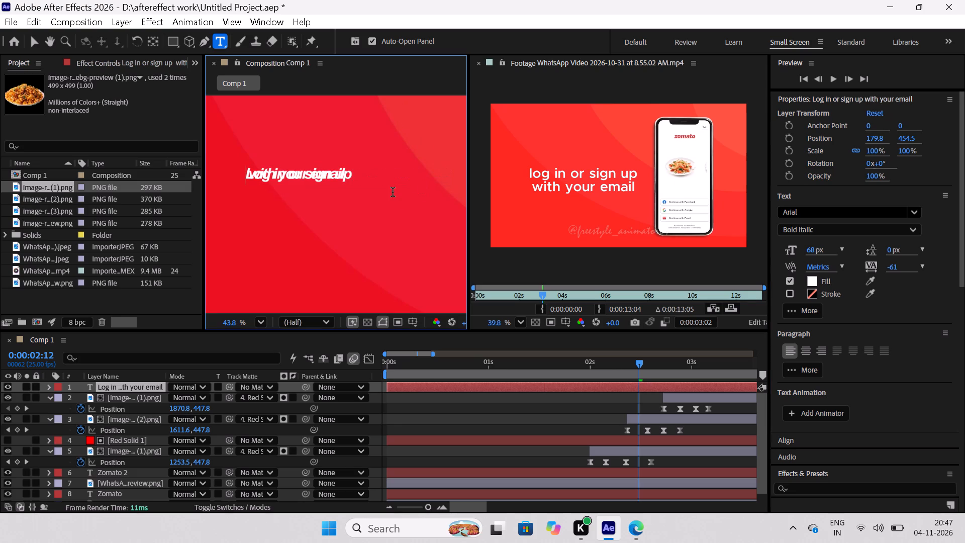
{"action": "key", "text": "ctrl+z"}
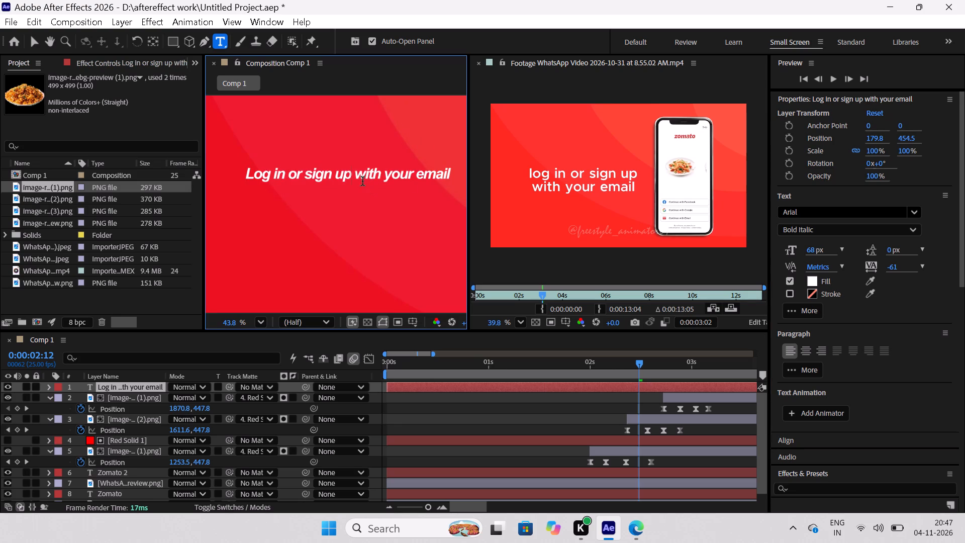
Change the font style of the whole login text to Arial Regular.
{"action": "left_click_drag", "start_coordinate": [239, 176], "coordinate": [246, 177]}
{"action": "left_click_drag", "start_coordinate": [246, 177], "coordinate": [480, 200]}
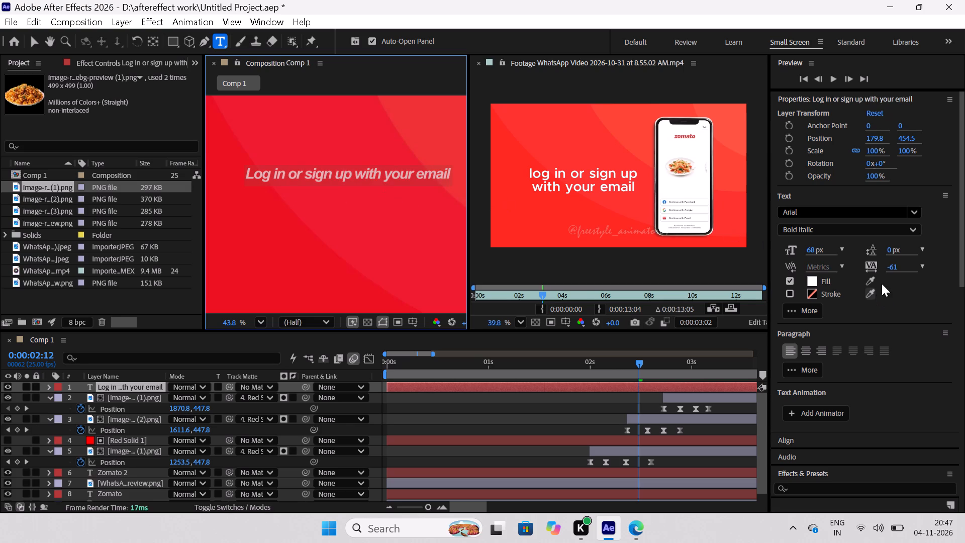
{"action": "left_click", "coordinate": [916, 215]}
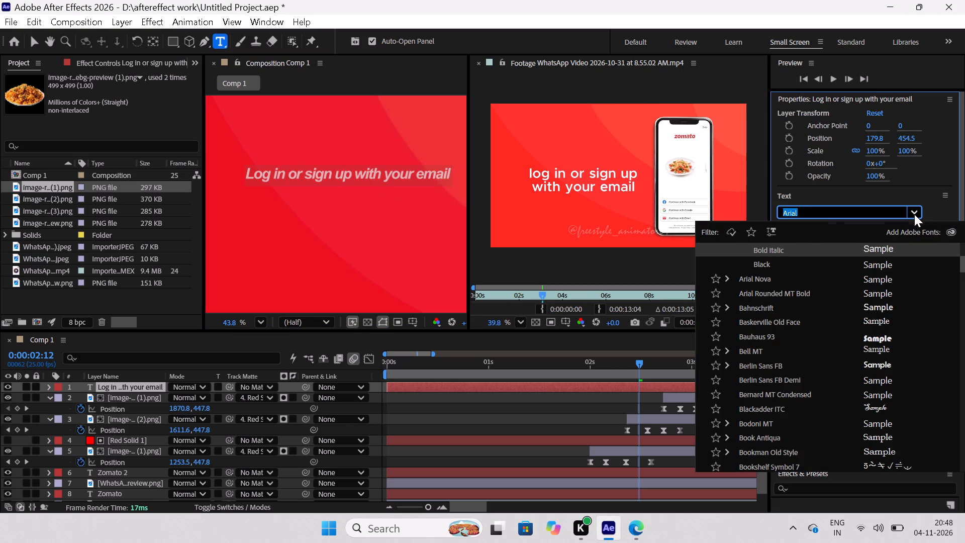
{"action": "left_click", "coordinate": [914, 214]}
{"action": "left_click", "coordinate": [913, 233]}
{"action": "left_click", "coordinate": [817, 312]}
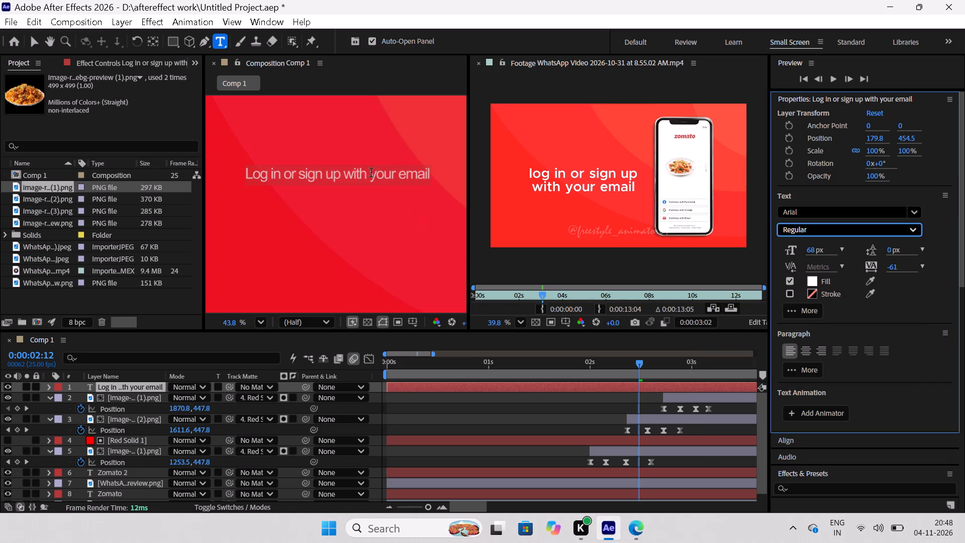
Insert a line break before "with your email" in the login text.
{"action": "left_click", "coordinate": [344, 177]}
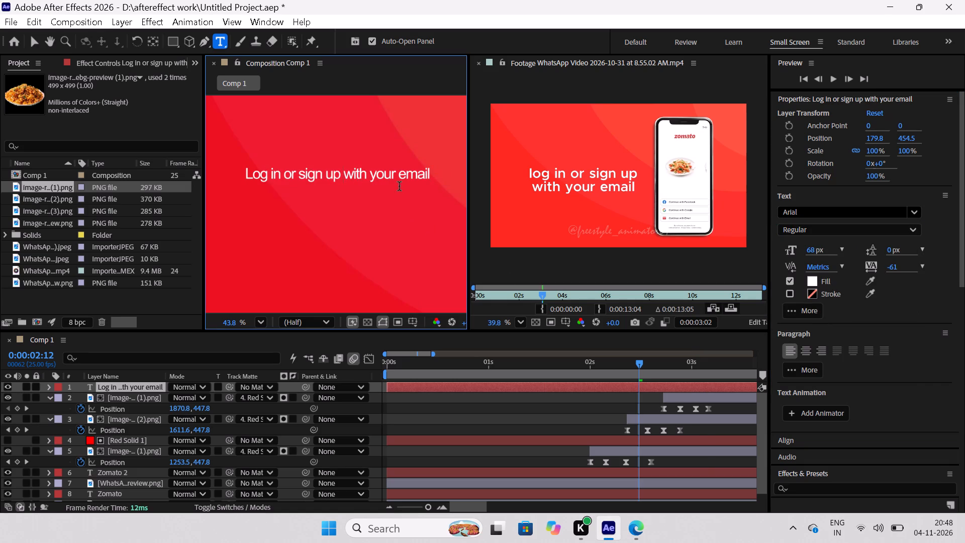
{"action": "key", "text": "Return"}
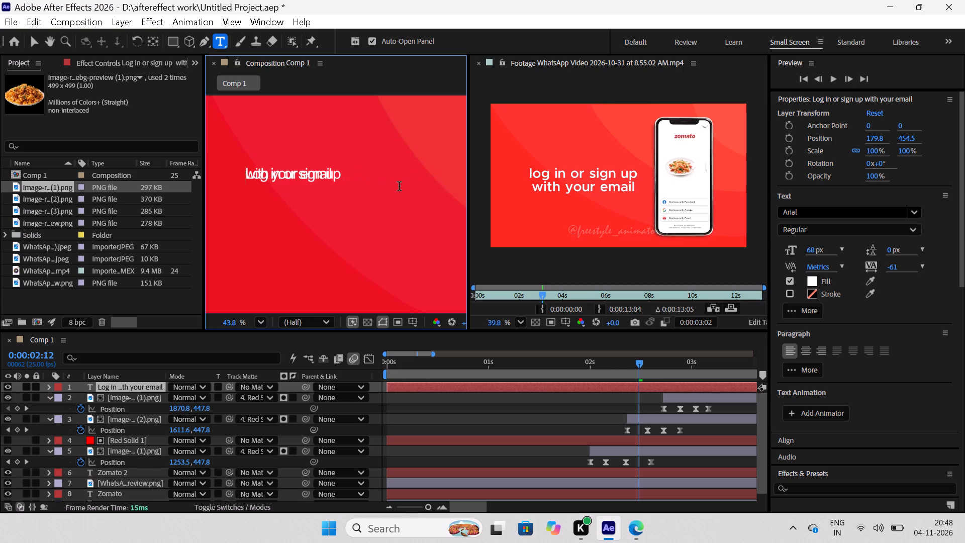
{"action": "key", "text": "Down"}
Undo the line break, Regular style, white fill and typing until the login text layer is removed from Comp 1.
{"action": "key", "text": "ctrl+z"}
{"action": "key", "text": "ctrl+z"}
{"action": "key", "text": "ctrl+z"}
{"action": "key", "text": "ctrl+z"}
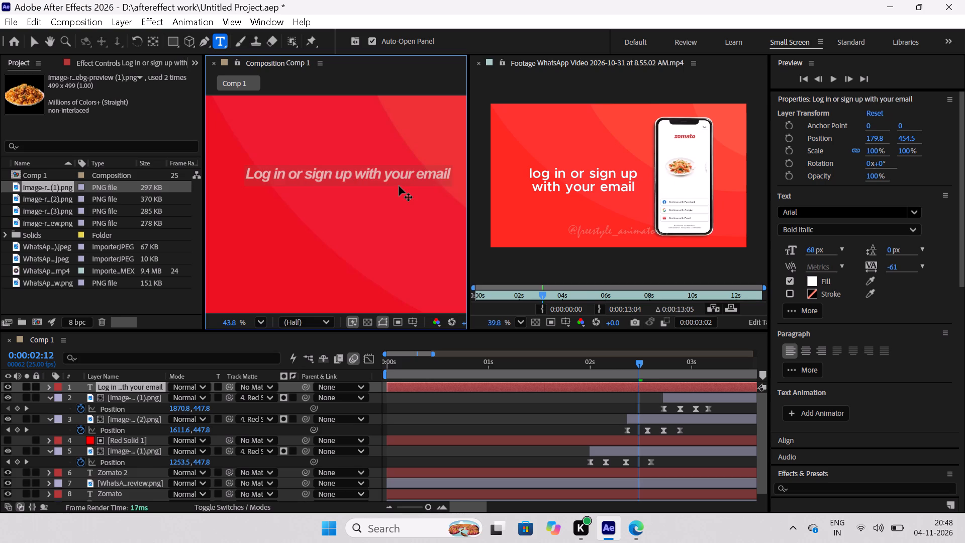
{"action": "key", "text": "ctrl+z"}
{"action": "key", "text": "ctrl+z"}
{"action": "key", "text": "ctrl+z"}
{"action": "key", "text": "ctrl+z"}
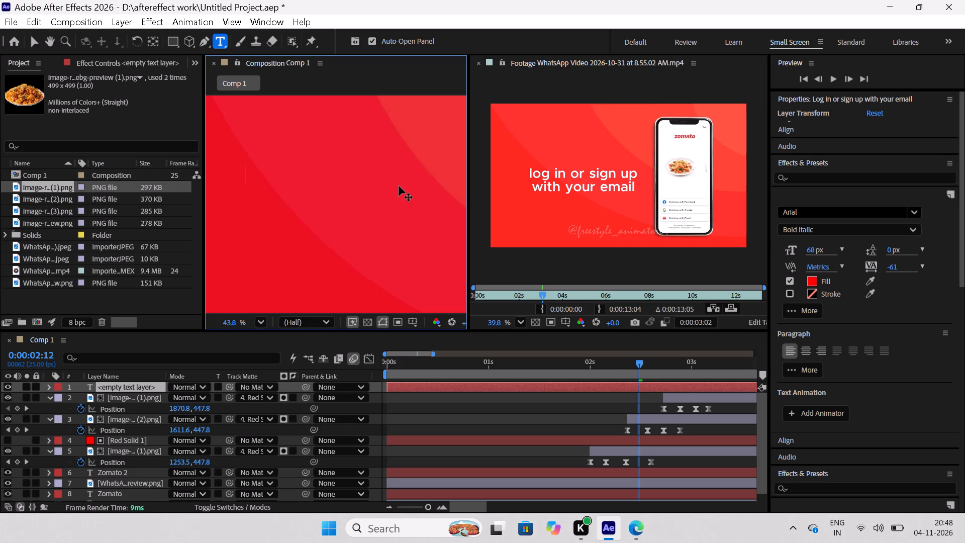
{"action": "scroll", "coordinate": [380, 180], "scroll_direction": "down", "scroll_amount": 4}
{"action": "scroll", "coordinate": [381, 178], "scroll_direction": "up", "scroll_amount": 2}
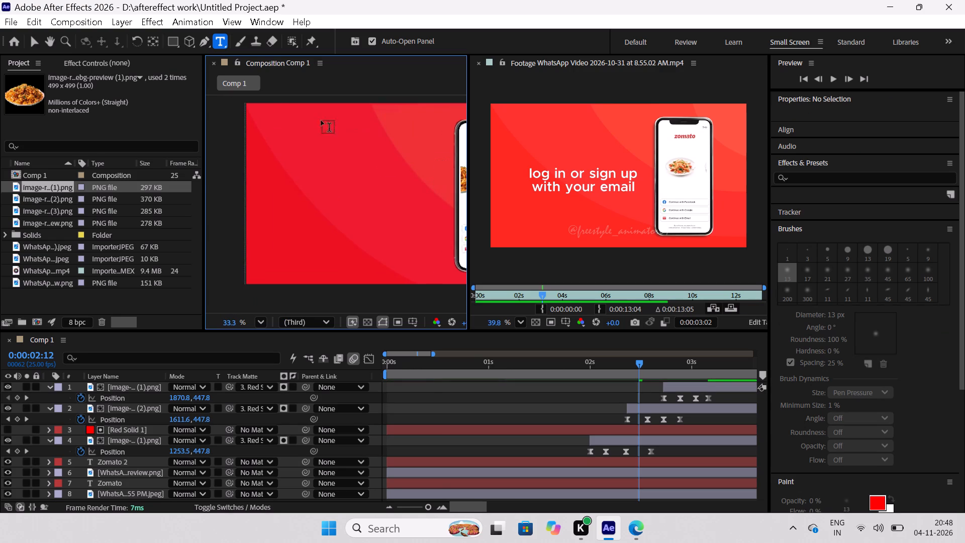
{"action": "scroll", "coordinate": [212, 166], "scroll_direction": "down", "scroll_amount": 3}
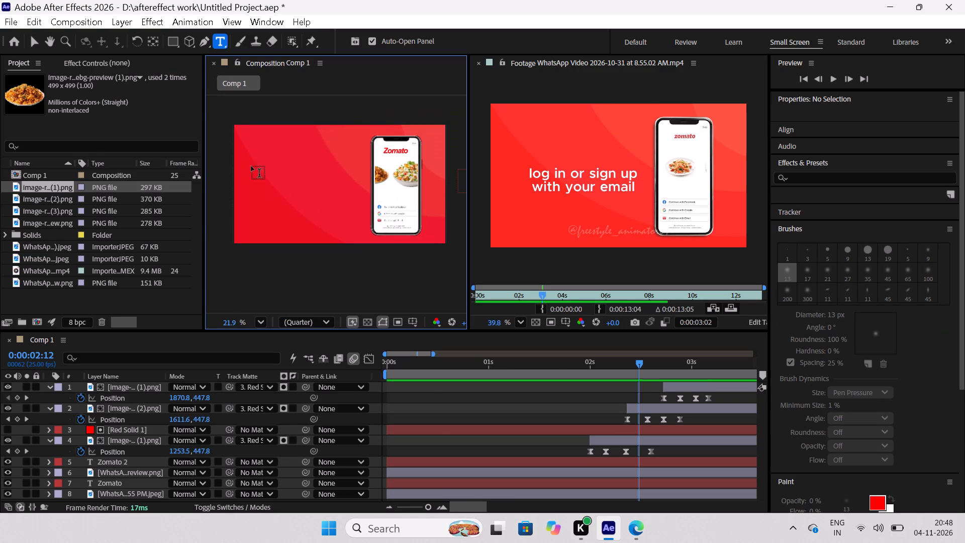
Add a white text layer reading "log in or sign up" in the red area beside the phone, and save the project.
{"action": "left_click", "coordinate": [267, 148]}
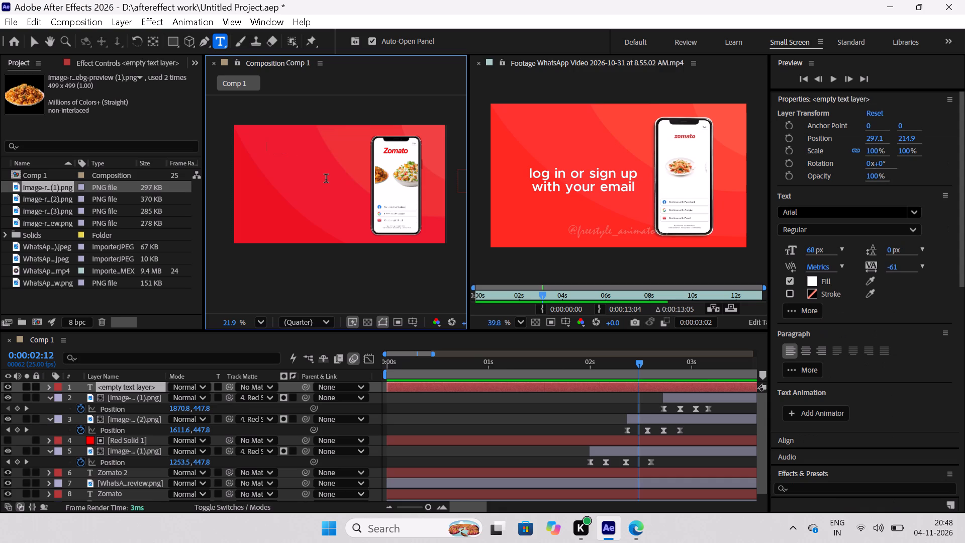
{"action": "type", "text": "lo"}
{"action": "key", "text": "BackSpace"}
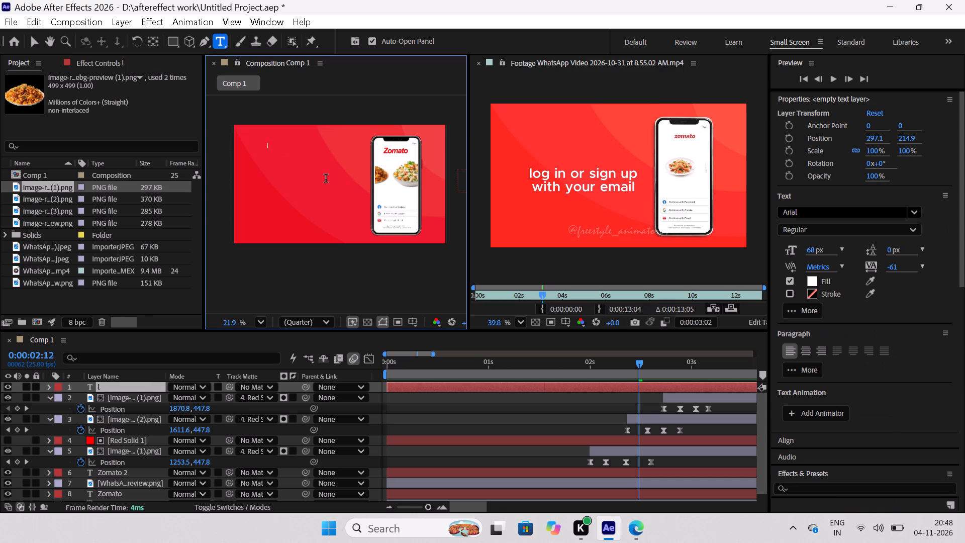
{"action": "key", "text": "BackSpace"}
{"action": "type", "text": "log in"}
{"action": "key", "text": "space"}
{"action": "type", "text": "or si"}
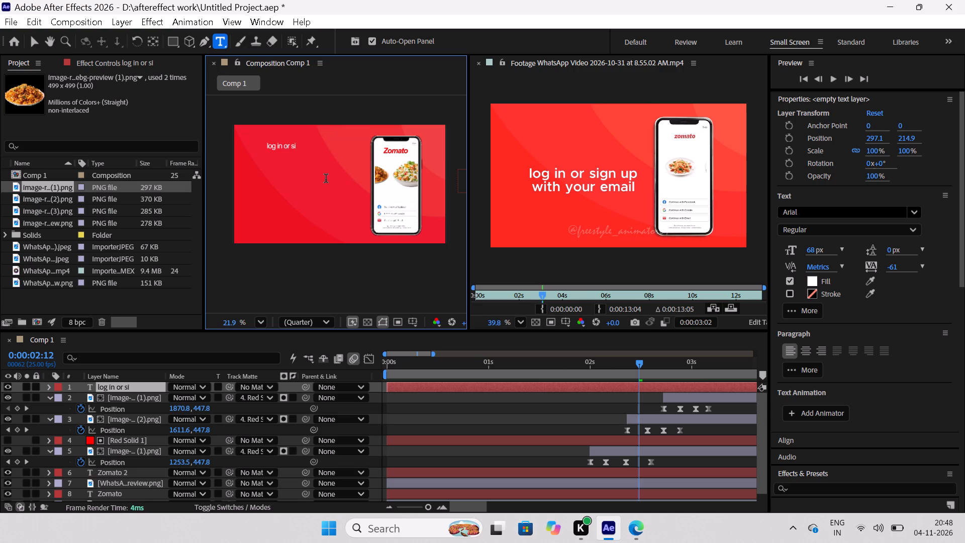
{"action": "type", "text": "gn up"}
{"action": "key", "text": "space"}
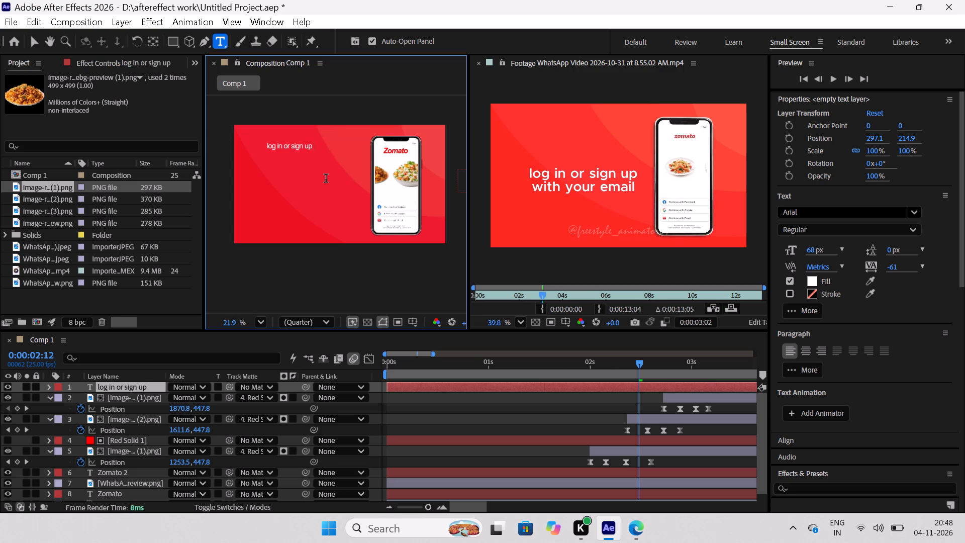
{"action": "key", "text": "Return"}
{"action": "left_click", "coordinate": [320, 148]}
{"action": "key", "text": "ctrl+s"}
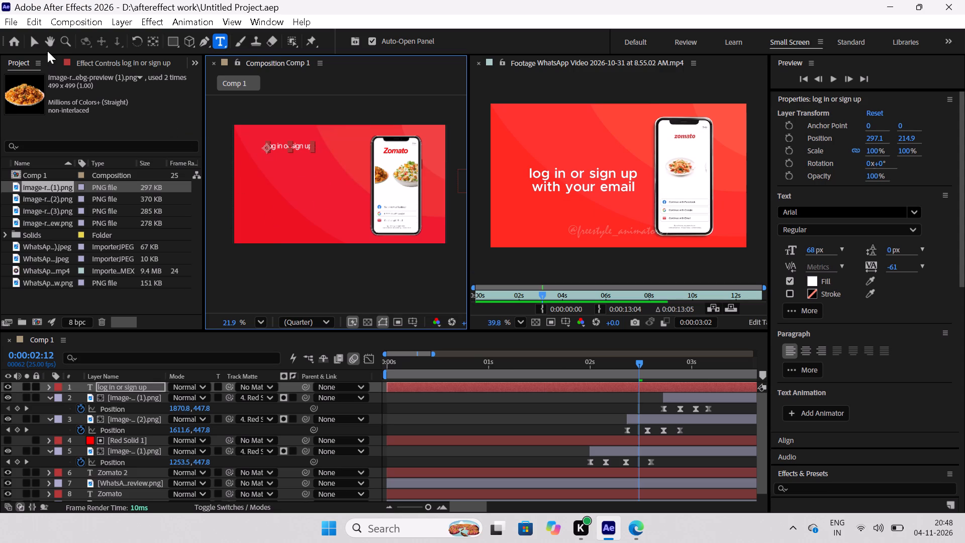
Move the anchor point of the "log in or sign up" text to the middle of the line.
{"action": "left_click", "coordinate": [28, 36]}
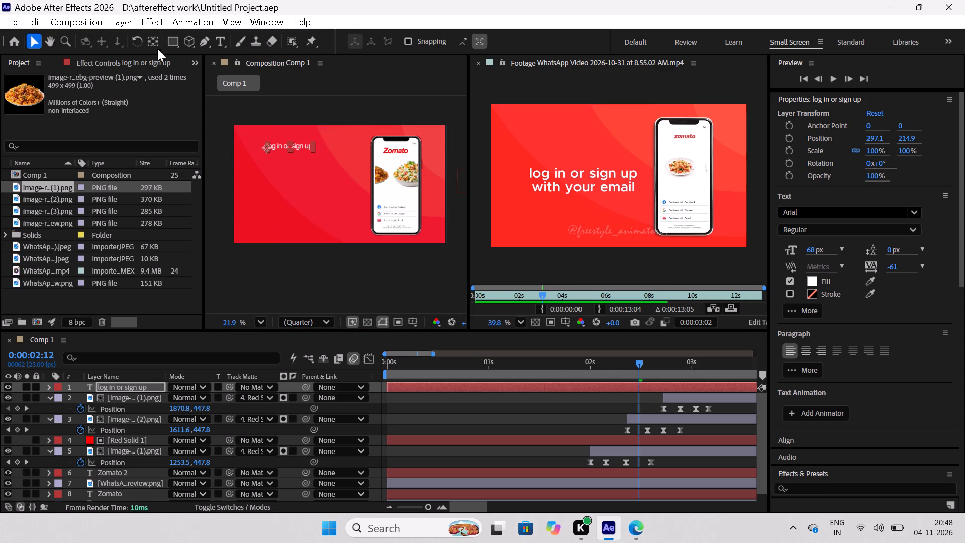
{"action": "left_click", "coordinate": [146, 47]}
{"action": "scroll", "coordinate": [301, 134], "scroll_direction": "up", "scroll_amount": 5}
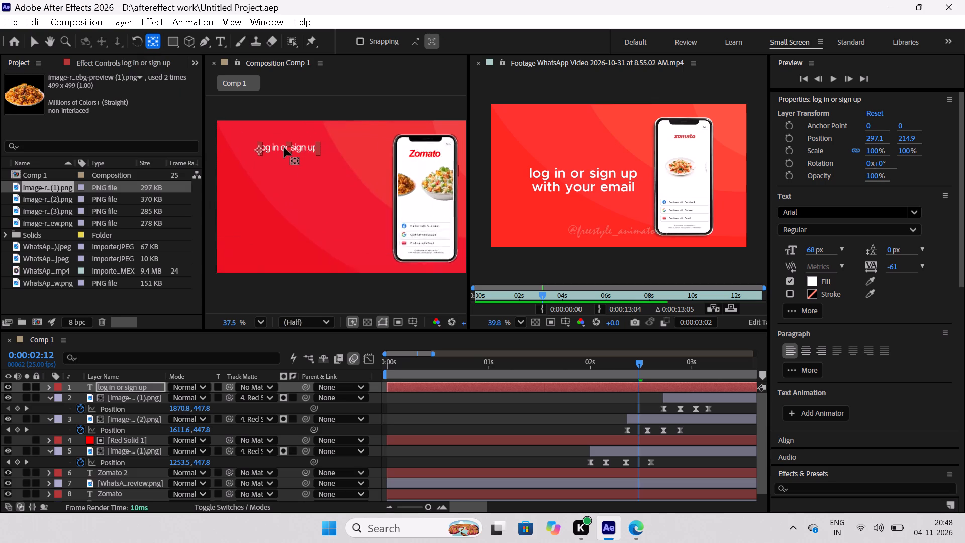
{"action": "left_click_drag", "start_coordinate": [252, 154], "coordinate": [280, 154]}
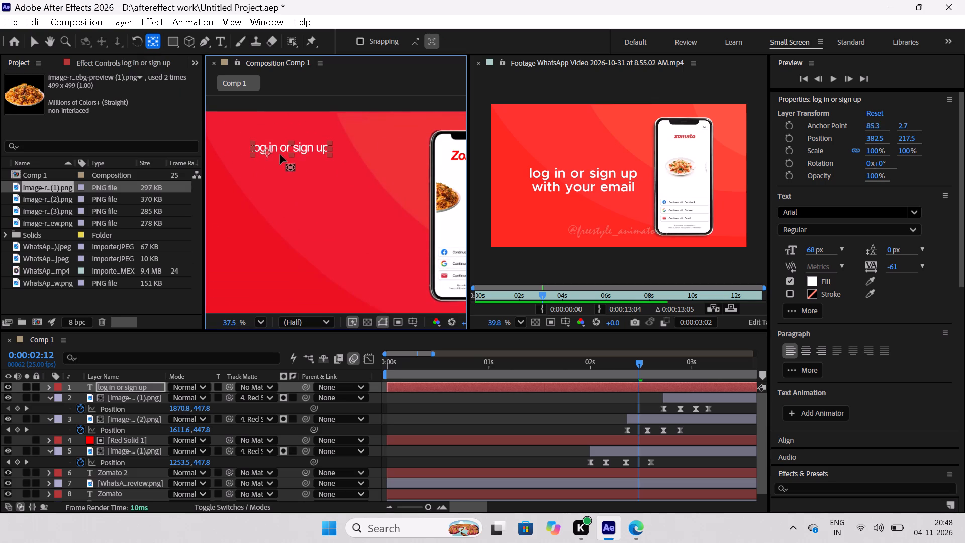
{"action": "left_click_drag", "start_coordinate": [280, 154], "coordinate": [293, 151]}
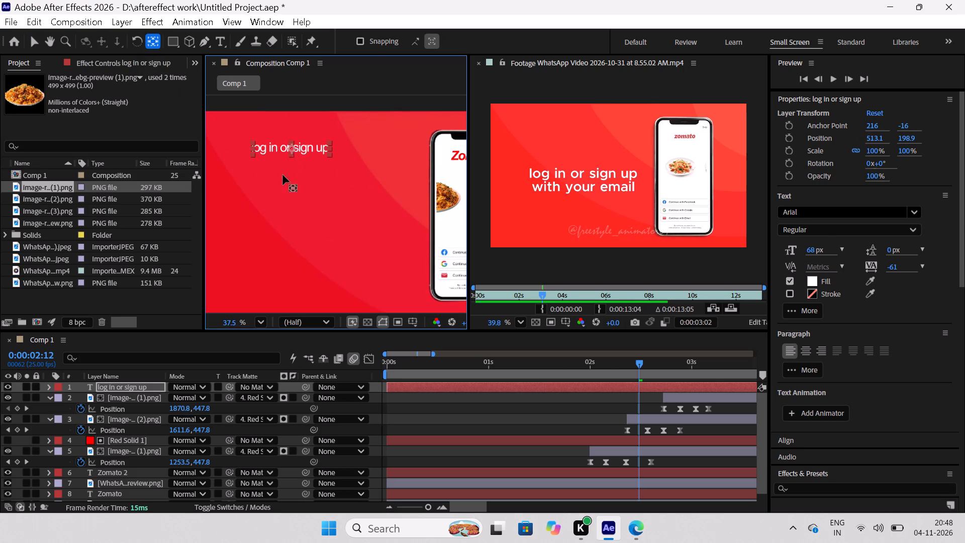
Add a separate text layer reading "with your email" just under the start of the "log in or sign up" line.
{"action": "left_click", "coordinate": [270, 186]}
{"action": "left_click", "coordinate": [220, 43]}
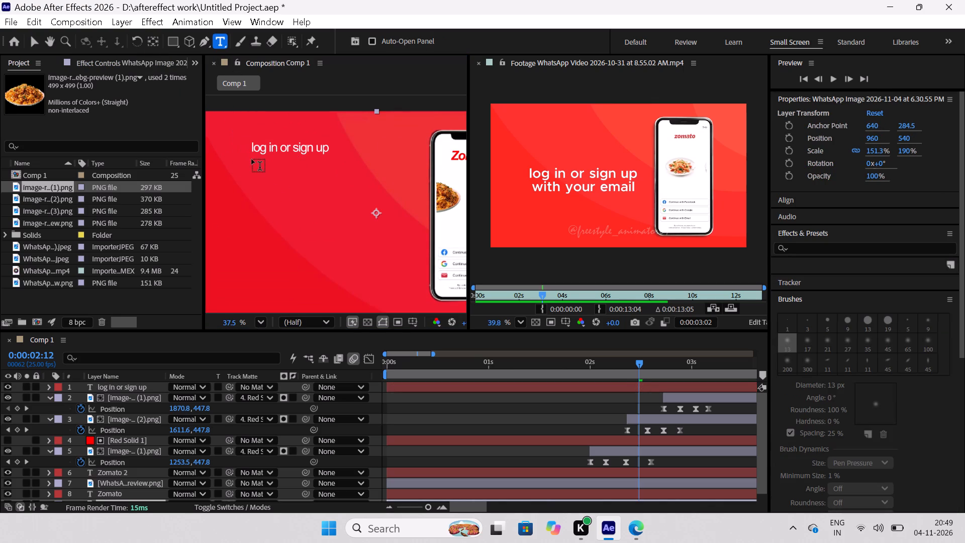
{"action": "left_click", "coordinate": [252, 159]}
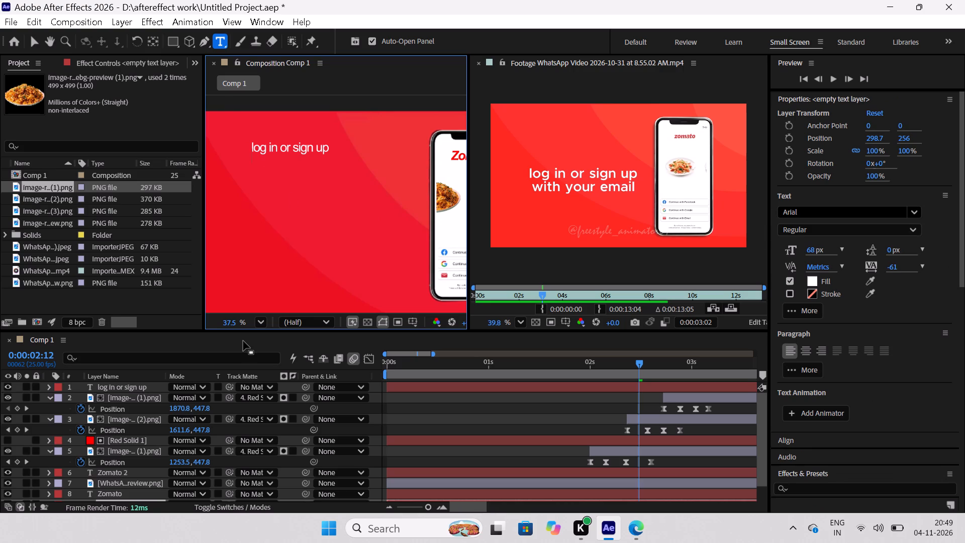
{"action": "type", "text": "with"}
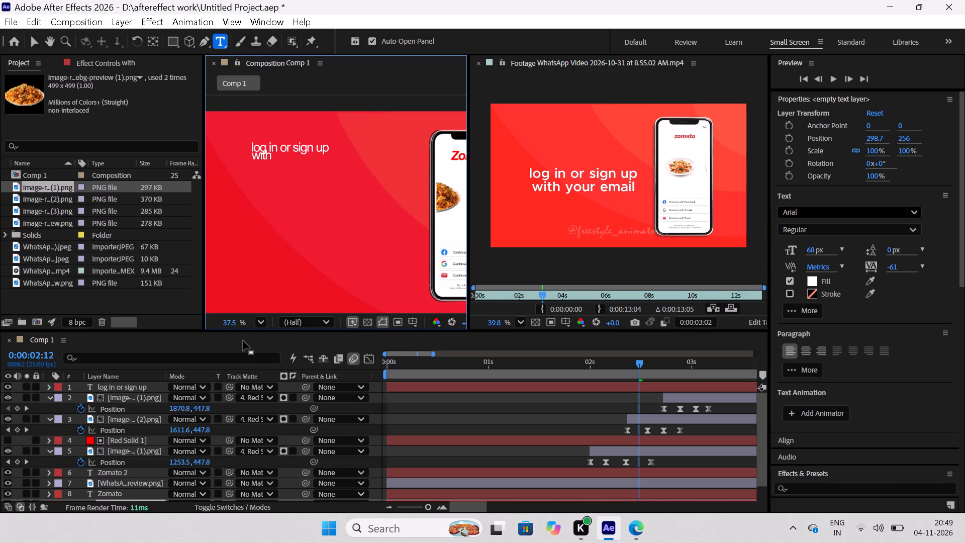
{"action": "key", "text": "space"}
{"action": "type", "text": "your"}
{"action": "key", "text": "space"}
{"action": "type", "text": "email"}
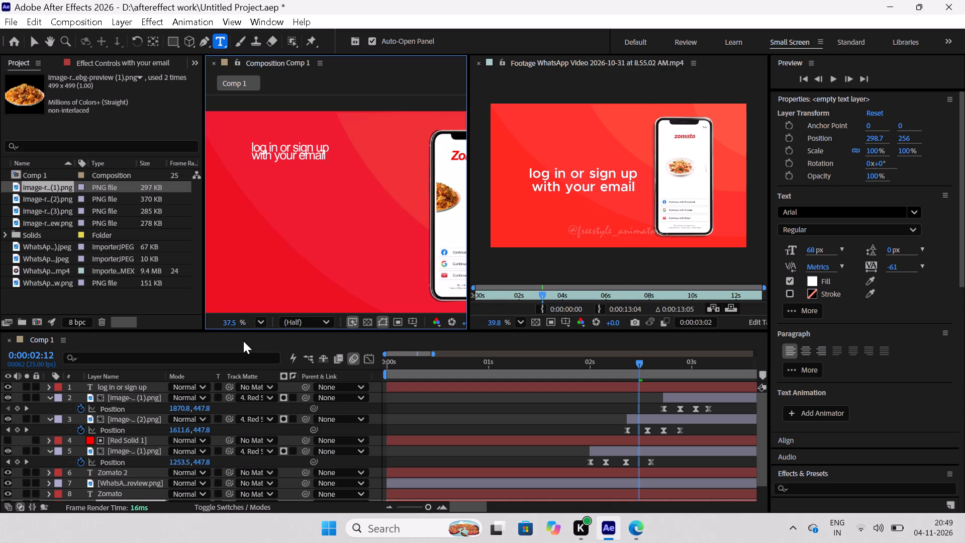
{"action": "key", "text": "space"}
Move the anchor point of the "with your email" text to the middle of the line.
{"action": "left_click", "coordinate": [31, 42]}
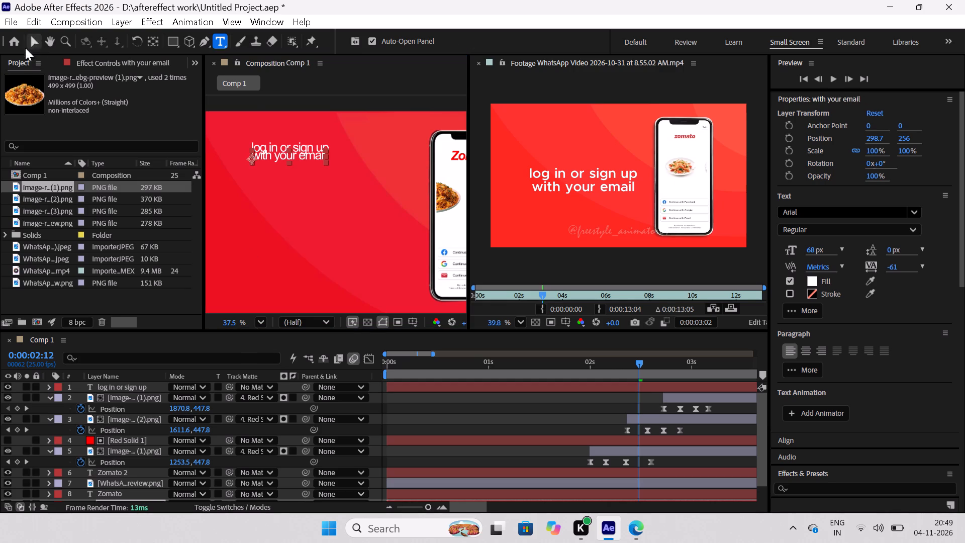
{"action": "left_click", "coordinate": [153, 42]}
{"action": "left_click_drag", "start_coordinate": [254, 161], "coordinate": [269, 161]}
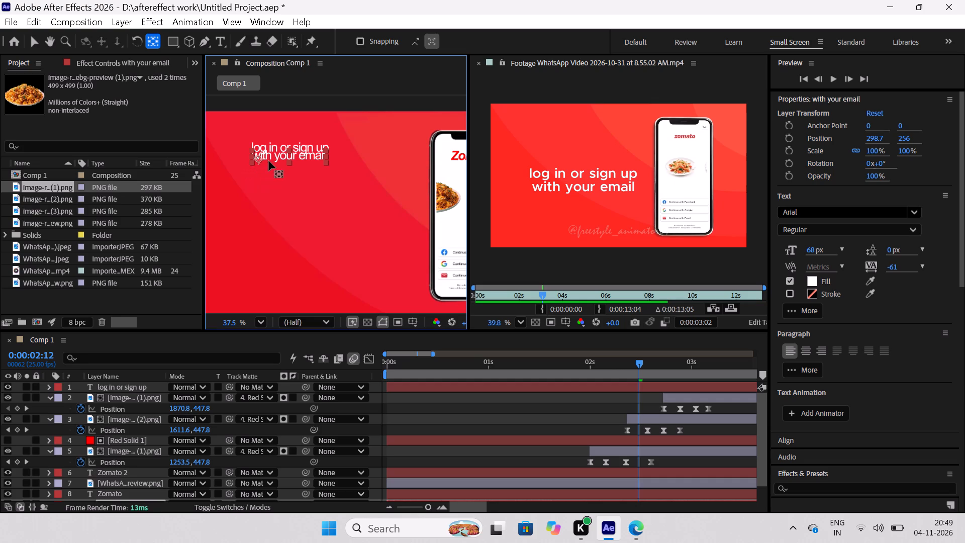
{"action": "left_click_drag", "start_coordinate": [269, 161], "coordinate": [294, 158]}
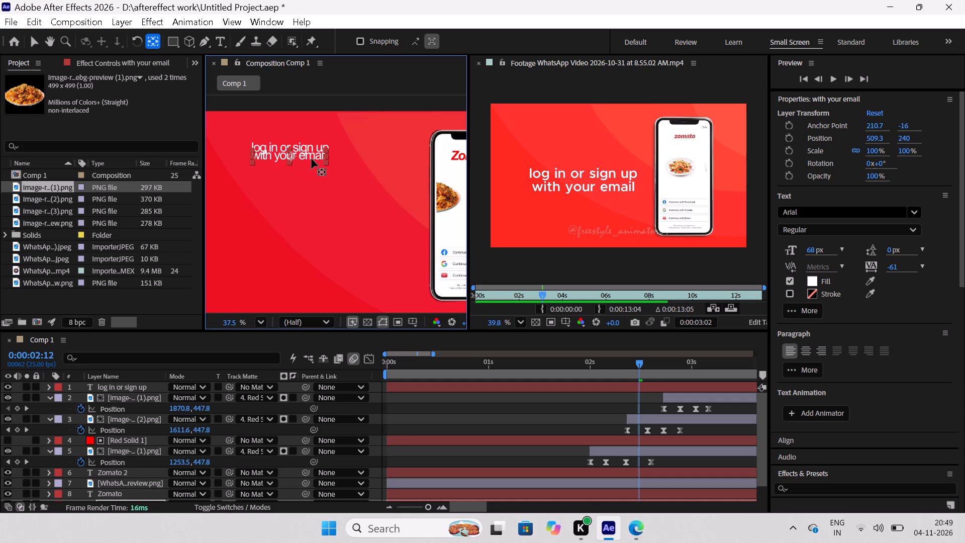
Move the "with your email" text down clear of the first line, to a position of about 512, 277.
{"action": "left_click_drag", "start_coordinate": [308, 158], "coordinate": [308, 166]}
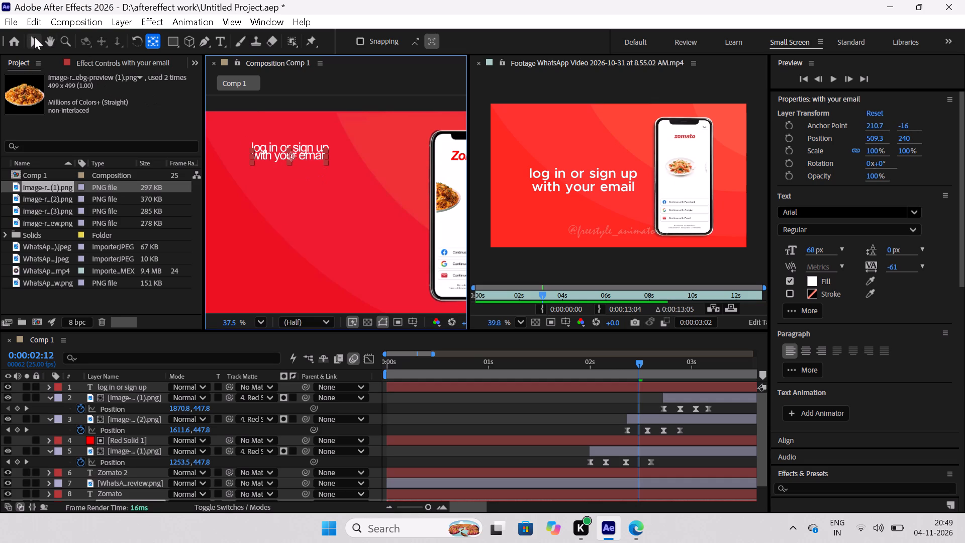
{"action": "left_click", "coordinate": [34, 37]}
{"action": "left_click_drag", "start_coordinate": [306, 156], "coordinate": [307, 163]}
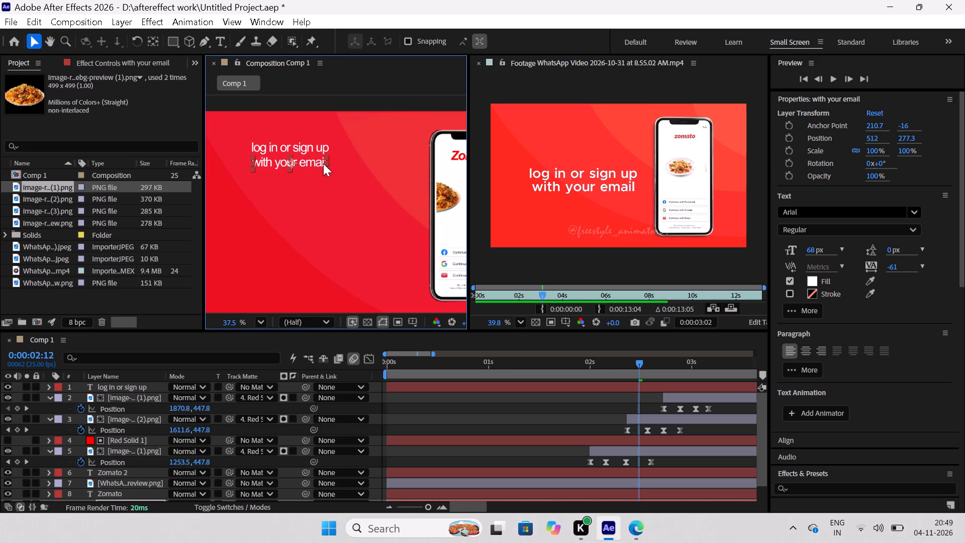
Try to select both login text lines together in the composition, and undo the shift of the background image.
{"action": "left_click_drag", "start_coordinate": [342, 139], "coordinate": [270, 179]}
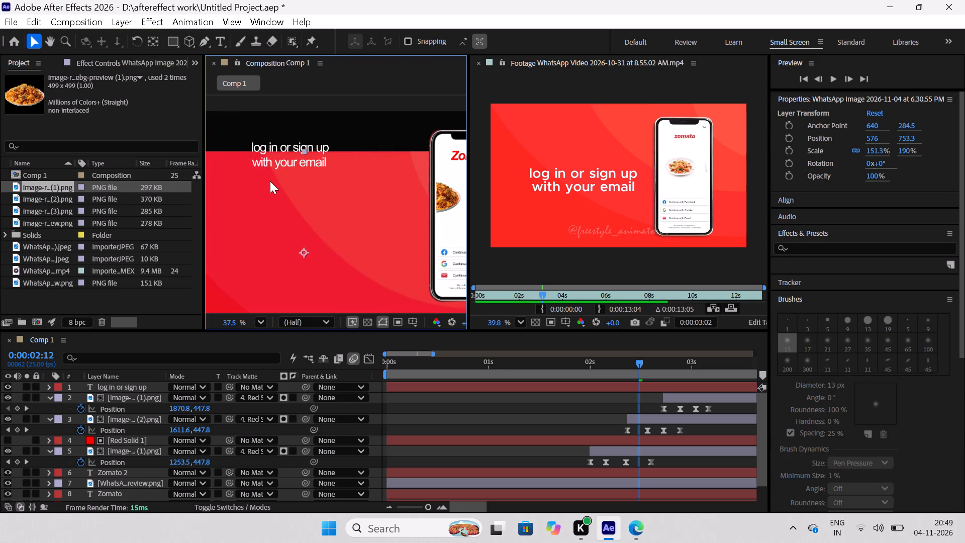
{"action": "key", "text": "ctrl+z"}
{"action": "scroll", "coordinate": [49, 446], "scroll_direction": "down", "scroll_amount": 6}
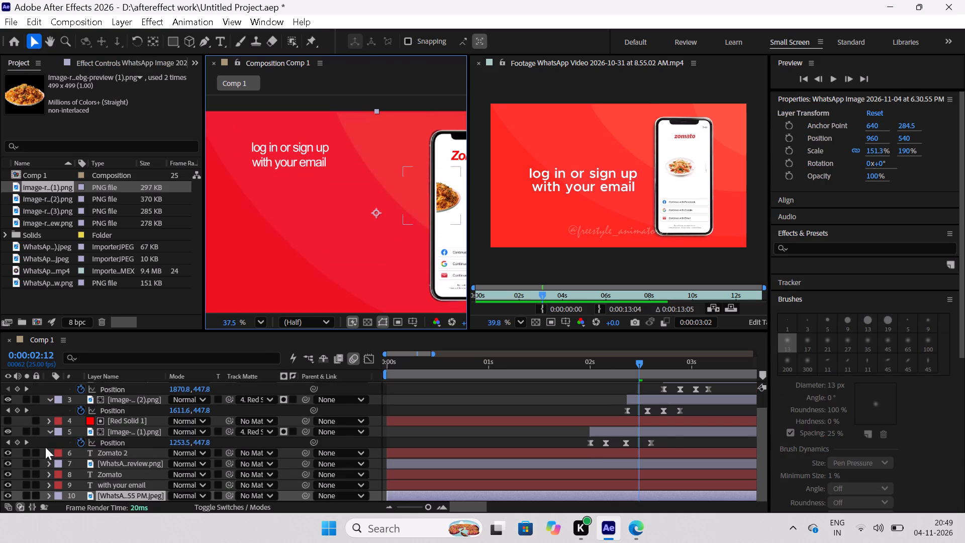
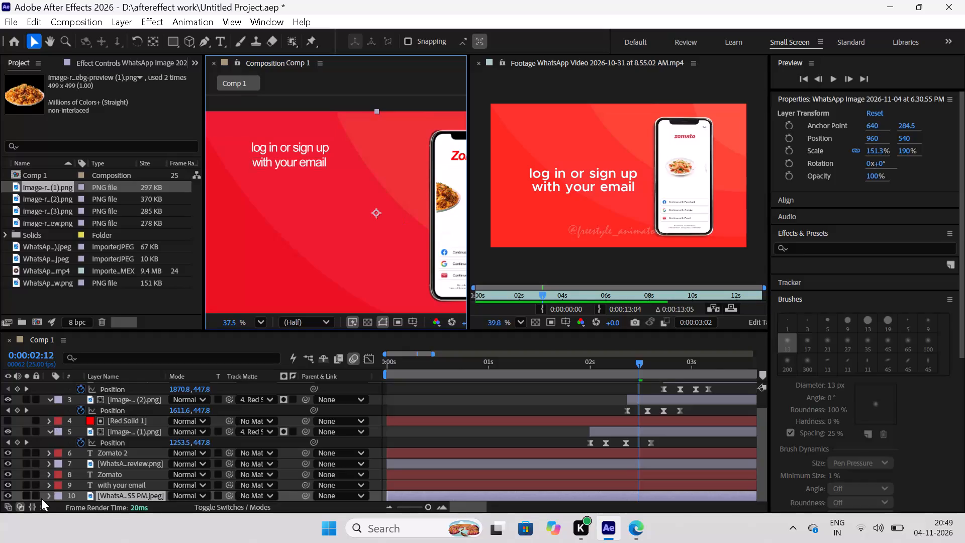
Lock the red background image layer of the composition.
{"action": "left_click", "coordinate": [33, 495]}
{"action": "left_click_drag", "start_coordinate": [368, 221], "coordinate": [349, 246]}
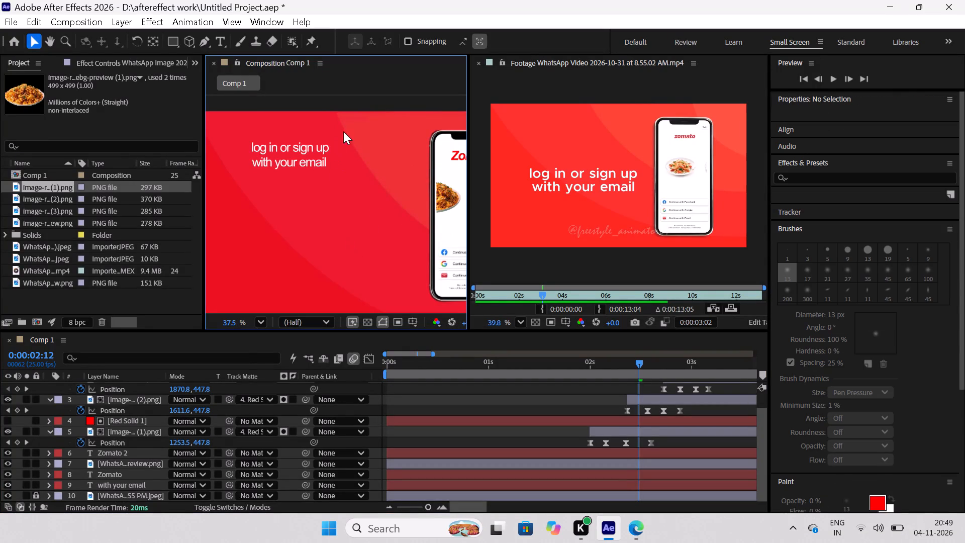
Set the font style of the "log in or sign up" text to Bold.
{"action": "left_click_drag", "start_coordinate": [343, 131], "coordinate": [225, 194]}
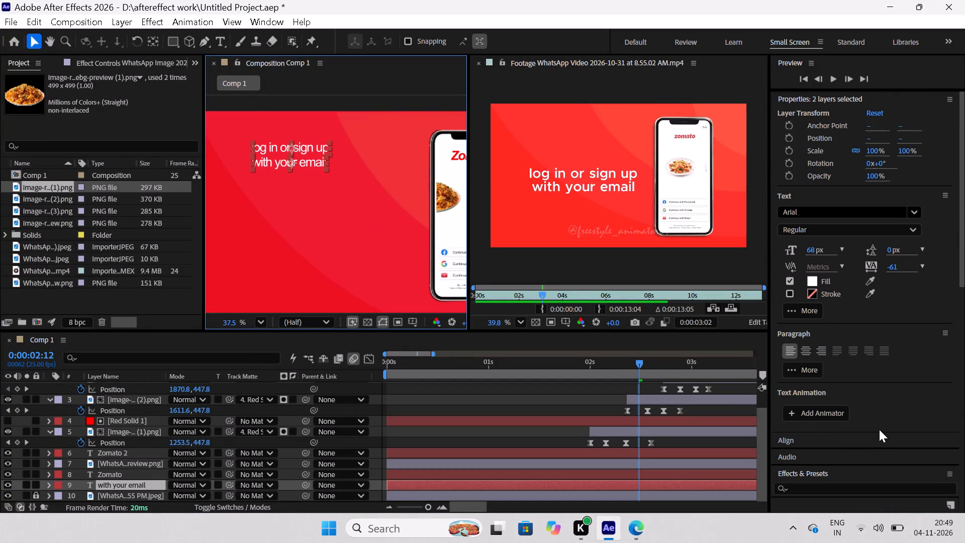
{"action": "triple_click", "coordinate": [259, 162]}
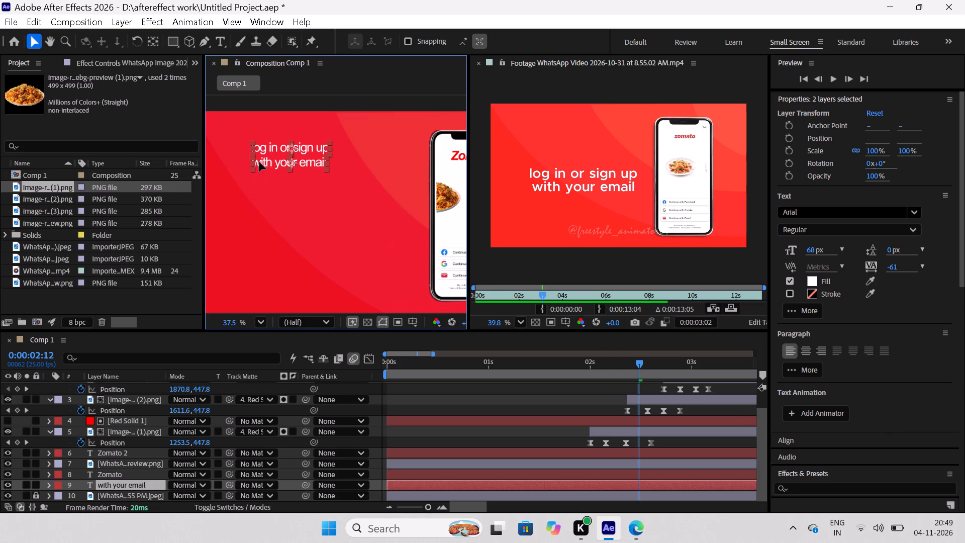
{"action": "double_click", "coordinate": [260, 161]}
{"action": "left_click", "coordinate": [269, 213]}
{"action": "double_click", "coordinate": [276, 154]}
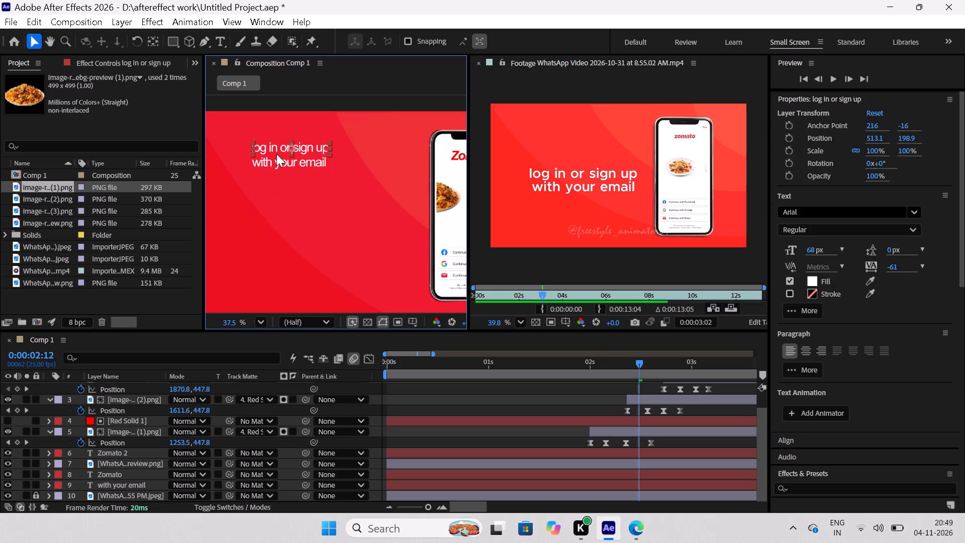
{"action": "double_click", "coordinate": [276, 154]}
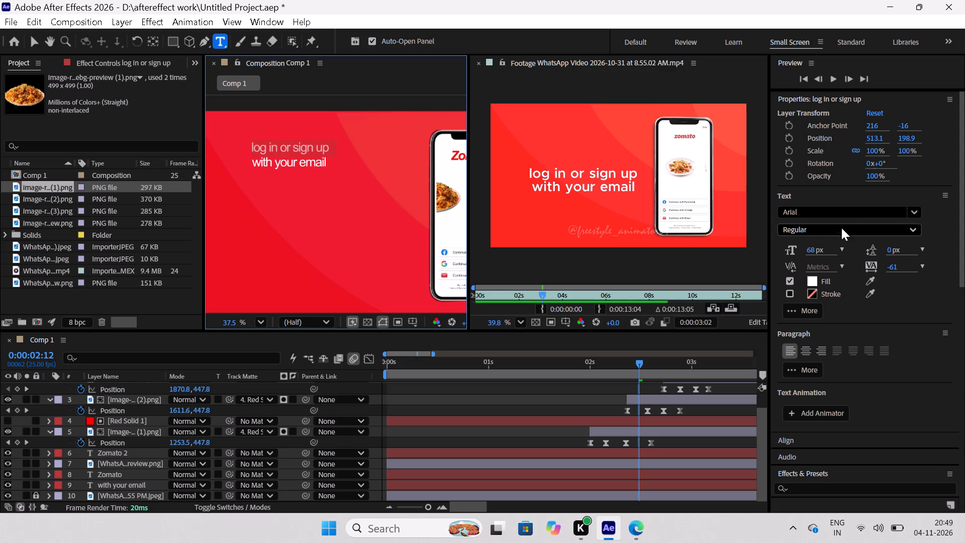
{"action": "left_click", "coordinate": [909, 233]}
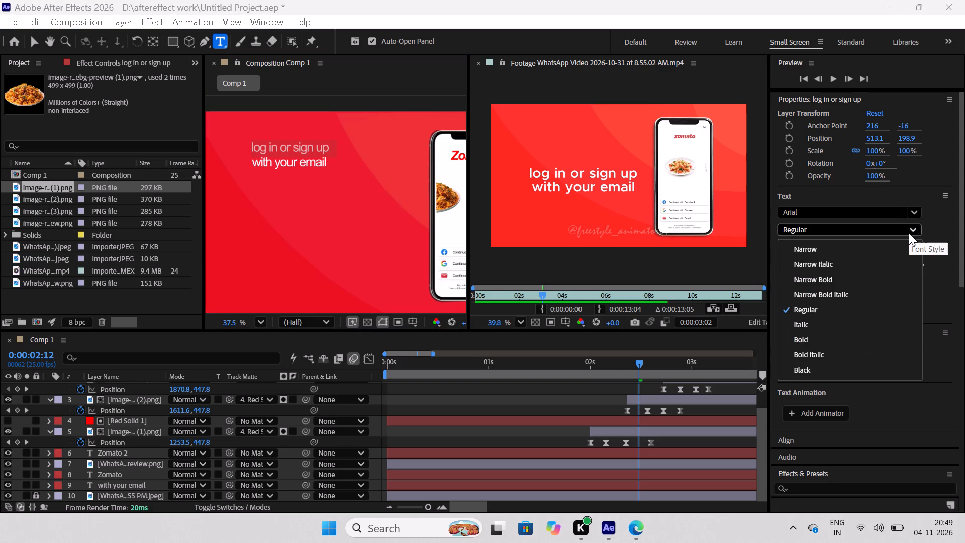
{"action": "left_click", "coordinate": [841, 347]}
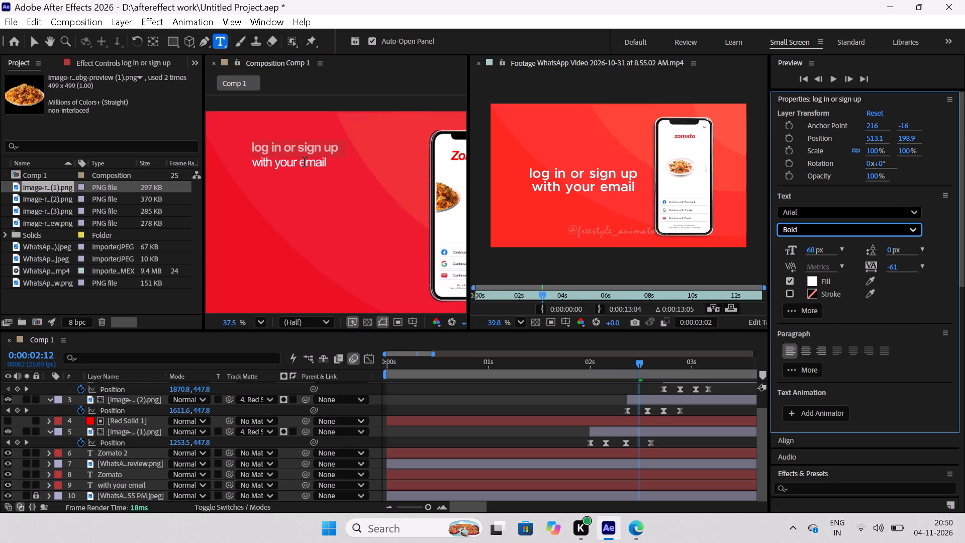
Set the font style of the "with your email" text to Bold.
{"action": "double_click", "coordinate": [304, 162]}
{"action": "left_click_drag", "start_coordinate": [333, 167], "coordinate": [291, 179]}
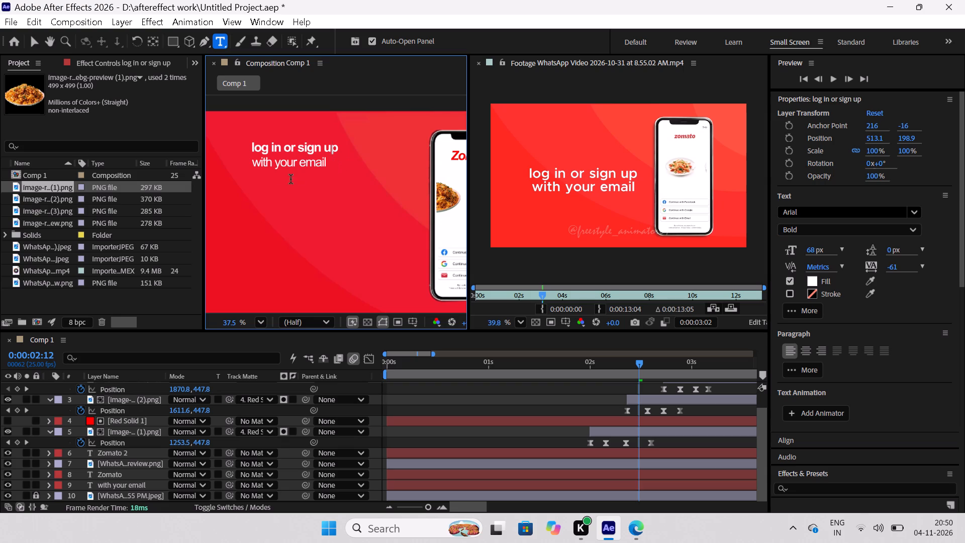
{"action": "left_click_drag", "start_coordinate": [291, 179], "coordinate": [247, 185]}
{"action": "left_click", "coordinate": [288, 172]}
{"action": "left_click", "coordinate": [290, 193]}
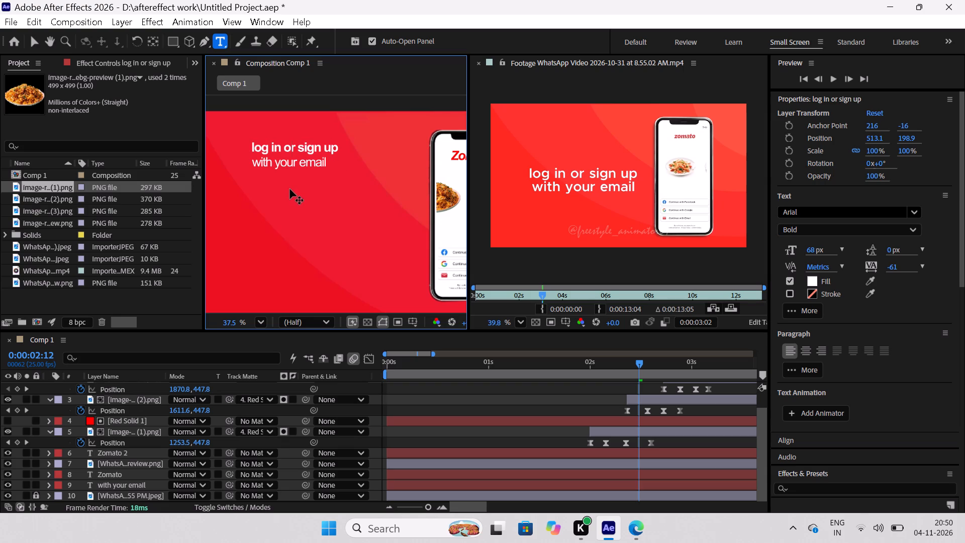
{"action": "double_click", "coordinate": [290, 189]}
{"action": "left_click", "coordinate": [30, 43]}
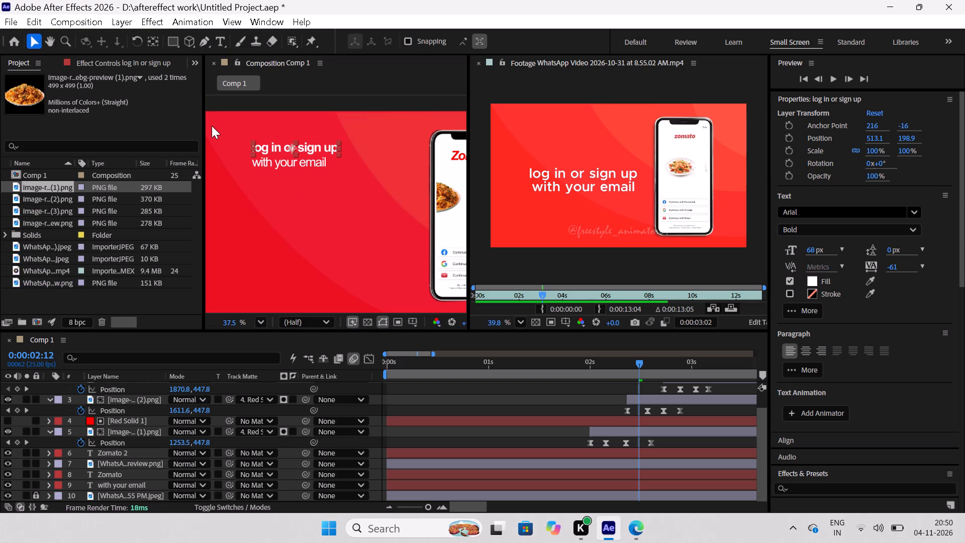
{"action": "left_click", "coordinate": [214, 141]}
{"action": "triple_click", "coordinate": [302, 161]}
{"action": "left_click", "coordinate": [300, 160]}
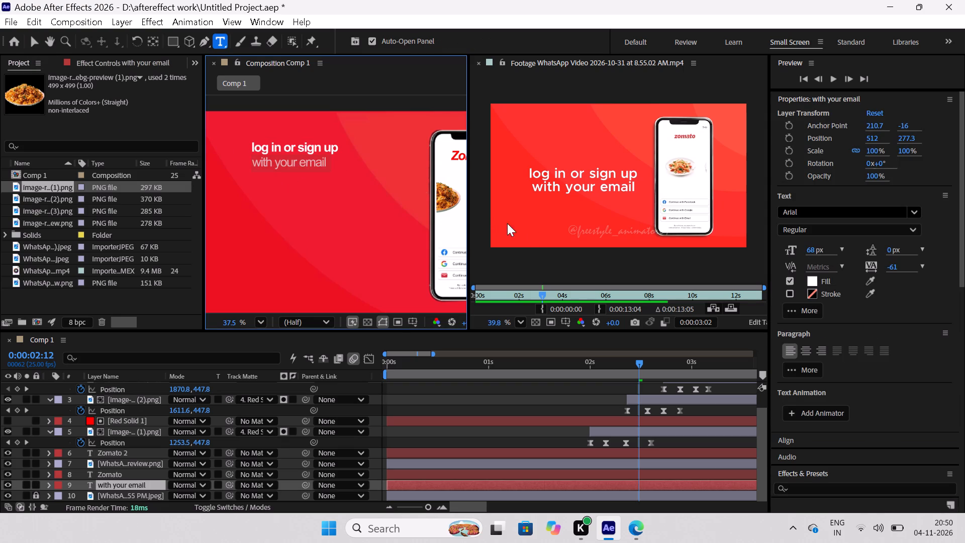
{"action": "left_click", "coordinate": [877, 229]}
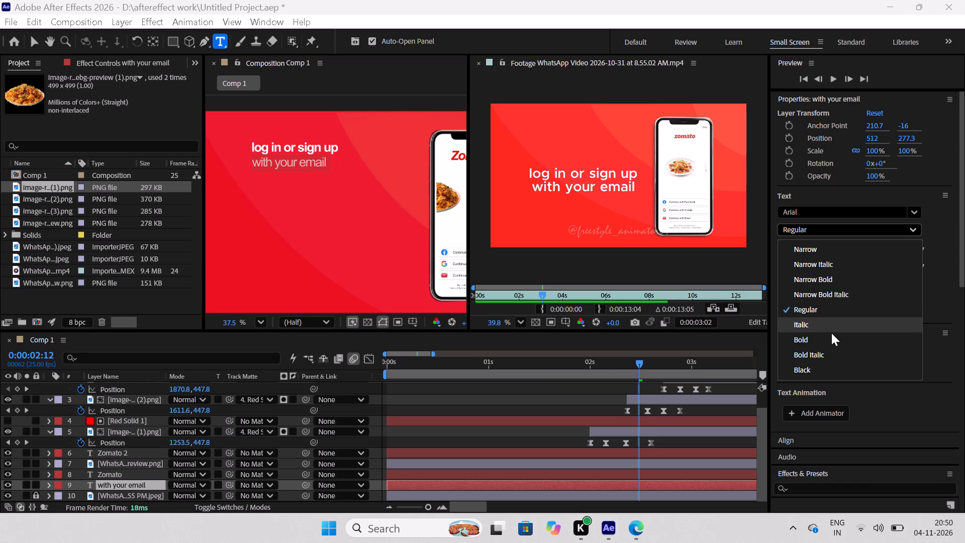
{"action": "left_click", "coordinate": [831, 333]}
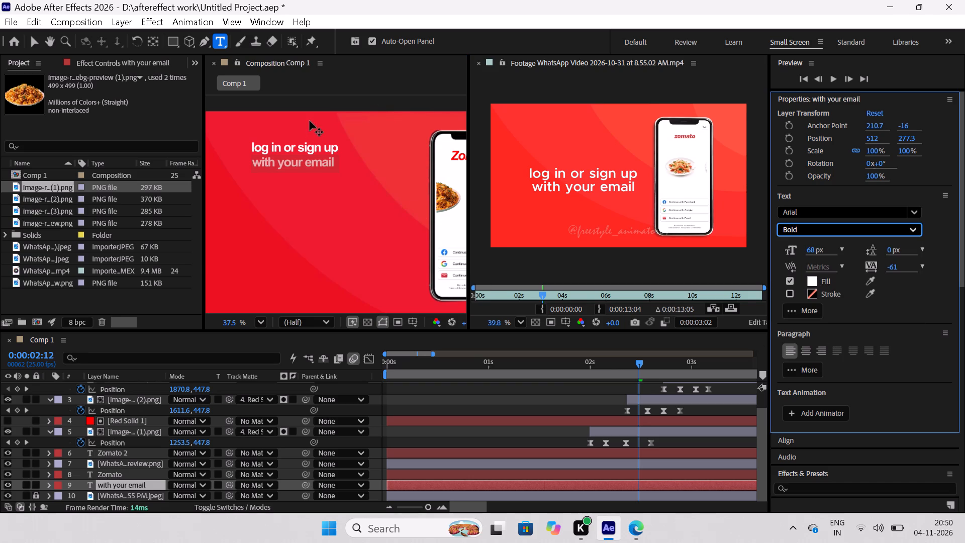
{"action": "left_click", "coordinate": [323, 98]}
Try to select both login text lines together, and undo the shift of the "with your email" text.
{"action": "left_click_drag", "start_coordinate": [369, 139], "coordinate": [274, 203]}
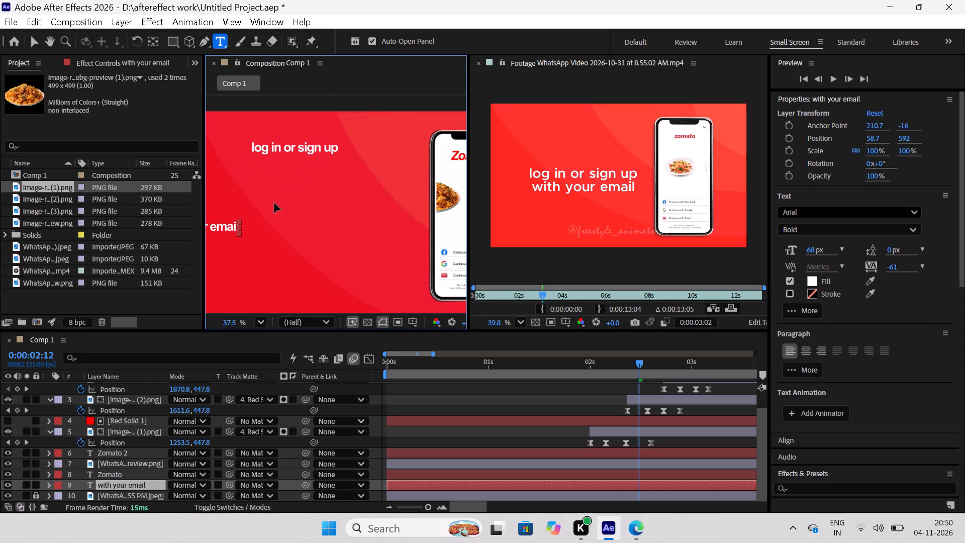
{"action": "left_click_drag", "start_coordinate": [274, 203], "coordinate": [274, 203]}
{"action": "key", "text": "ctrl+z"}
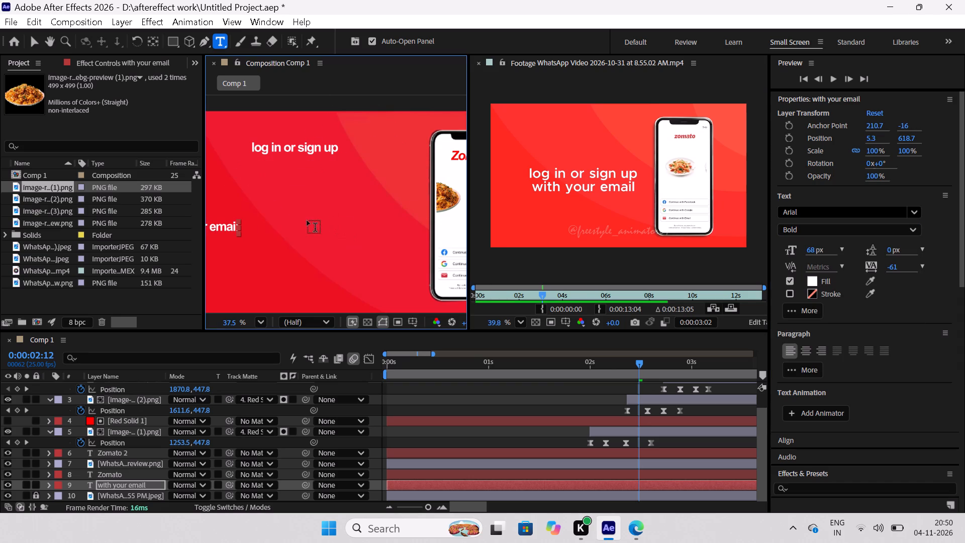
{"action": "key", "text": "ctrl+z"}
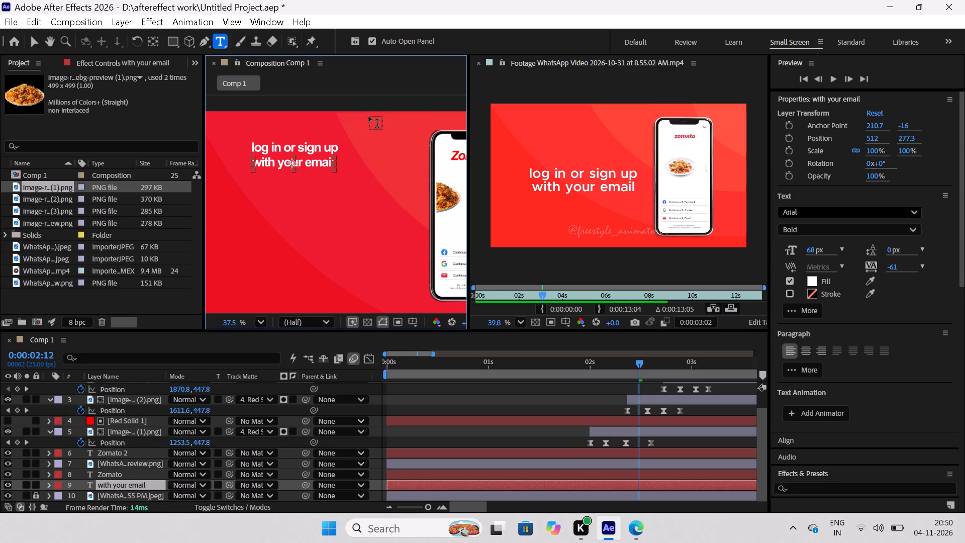
Select both login text lines and move them together down and closer to the phone, near the frame's mid-height.
{"action": "left_click", "coordinate": [34, 47]}
{"action": "left_click", "coordinate": [362, 129]}
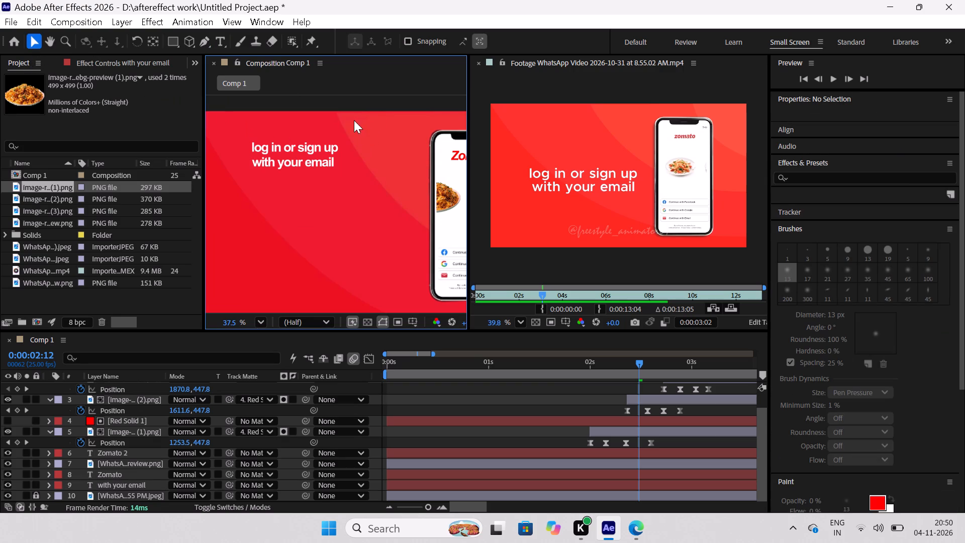
{"action": "left_click_drag", "start_coordinate": [352, 120], "coordinate": [296, 183]}
{"action": "left_click_drag", "start_coordinate": [322, 163], "coordinate": [335, 185]}
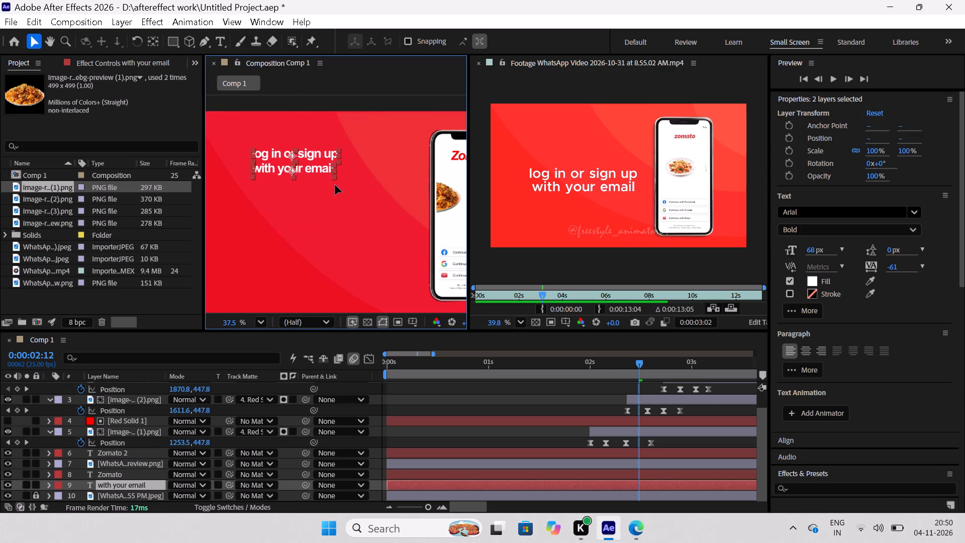
{"action": "left_click_drag", "start_coordinate": [335, 185], "coordinate": [387, 218]}
Scrub the reference video around the login text's entrance to 0:00:02:23, and set the composition's current time to 0:00:02:09.
{"action": "left_click_drag", "start_coordinate": [544, 295], "coordinate": [539, 306]}
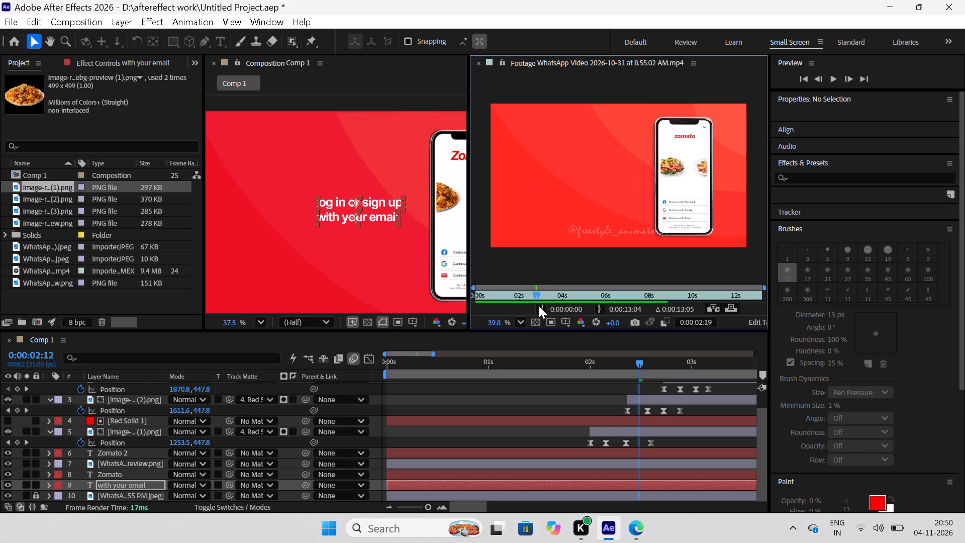
{"action": "left_click_drag", "start_coordinate": [539, 306], "coordinate": [542, 307]}
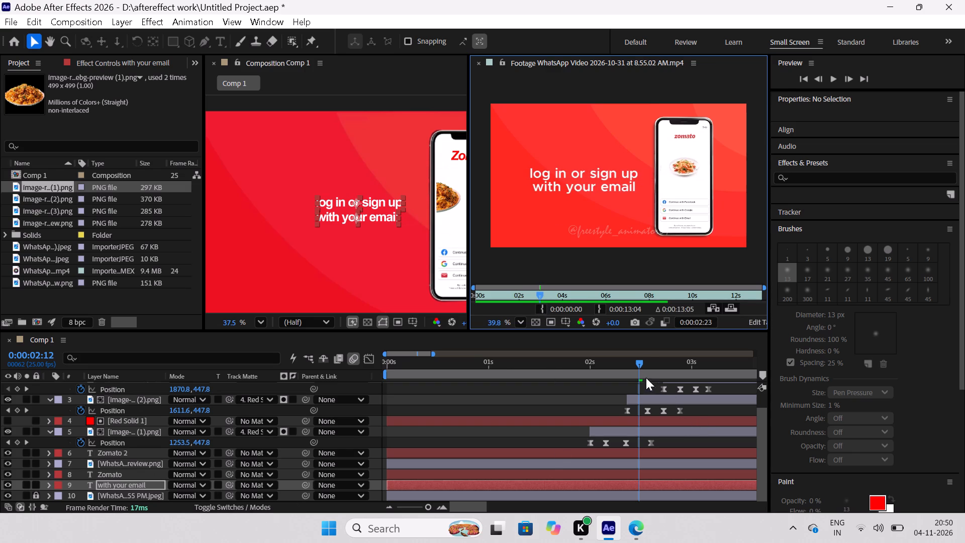
{"action": "left_click_drag", "start_coordinate": [636, 364], "coordinate": [626, 380]}
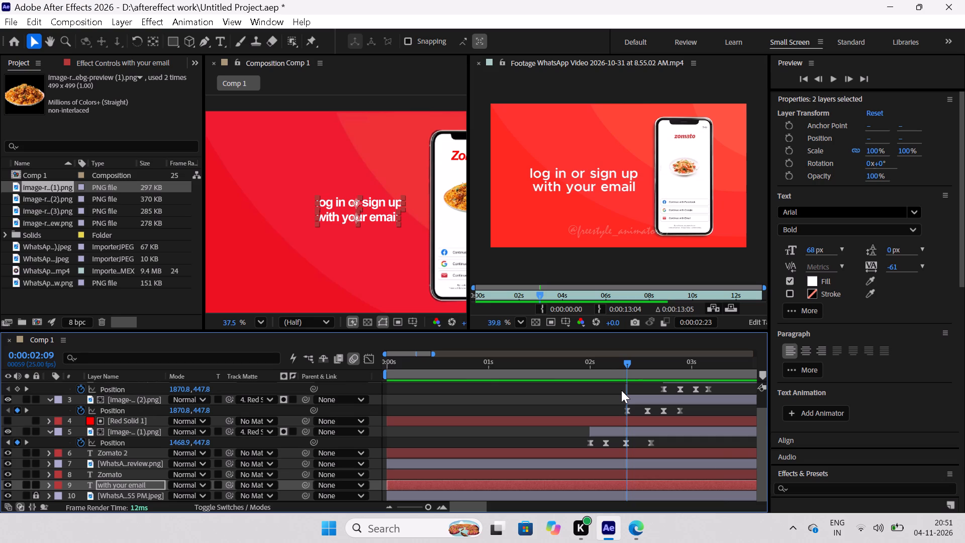
Save the project.
{"action": "key", "text": "ctrl+s"}
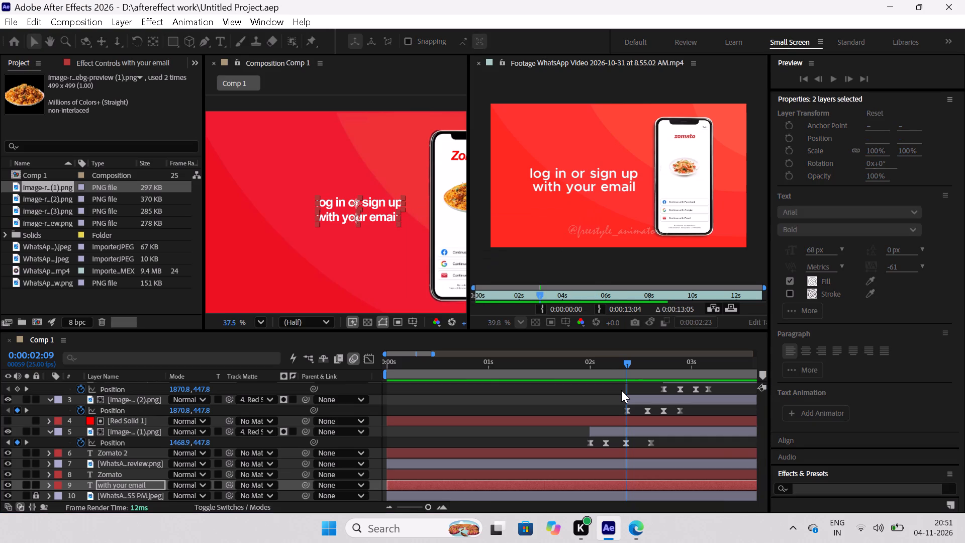
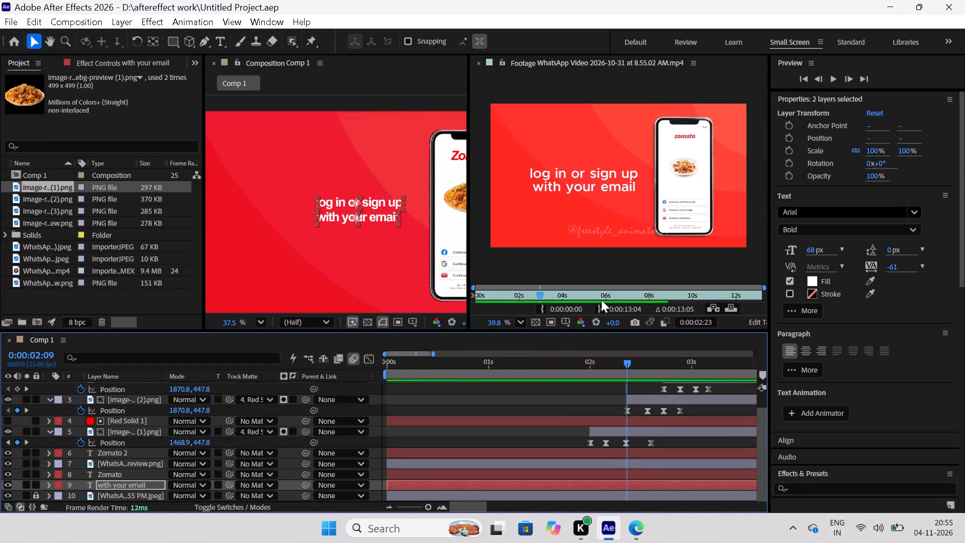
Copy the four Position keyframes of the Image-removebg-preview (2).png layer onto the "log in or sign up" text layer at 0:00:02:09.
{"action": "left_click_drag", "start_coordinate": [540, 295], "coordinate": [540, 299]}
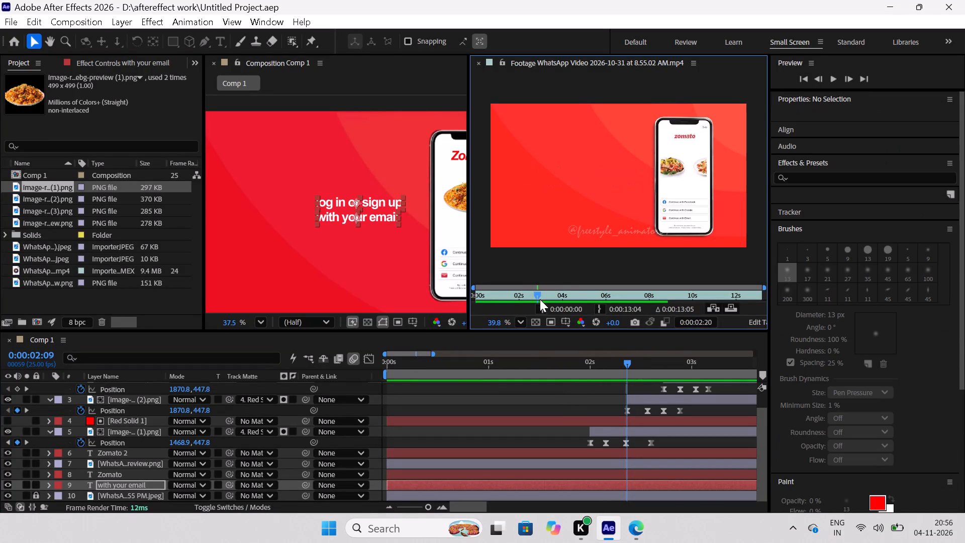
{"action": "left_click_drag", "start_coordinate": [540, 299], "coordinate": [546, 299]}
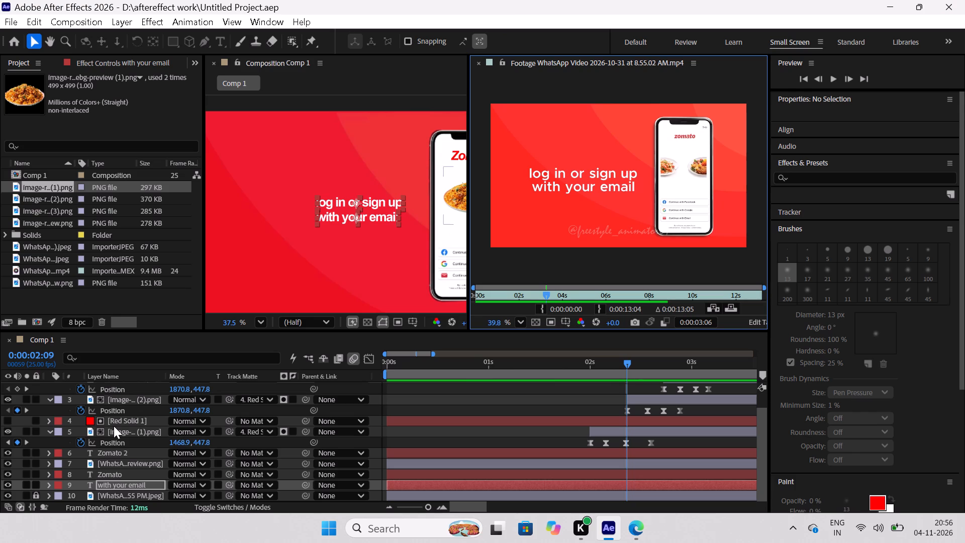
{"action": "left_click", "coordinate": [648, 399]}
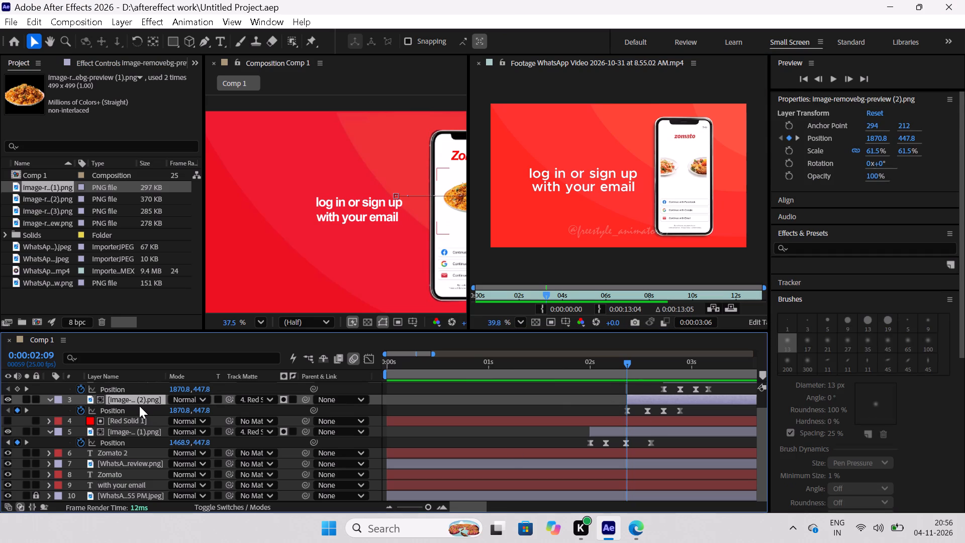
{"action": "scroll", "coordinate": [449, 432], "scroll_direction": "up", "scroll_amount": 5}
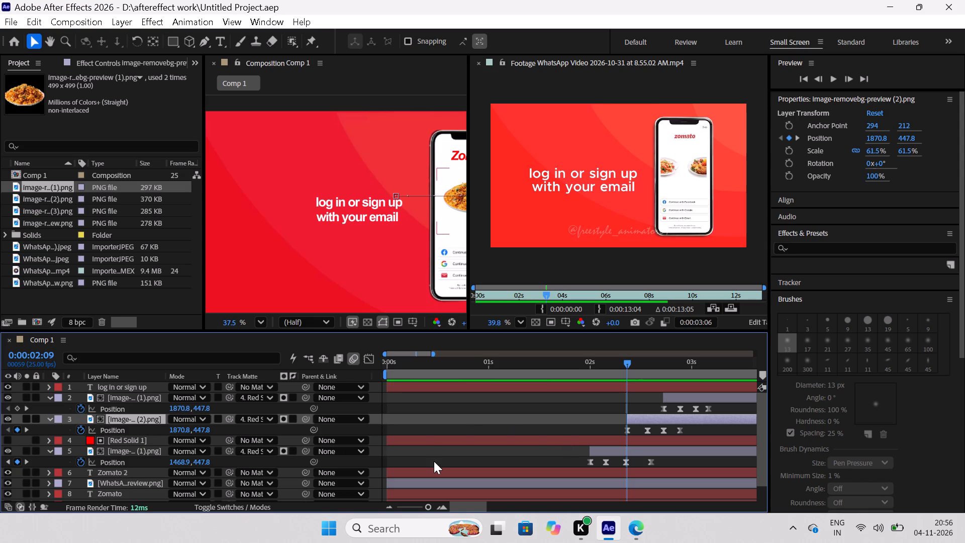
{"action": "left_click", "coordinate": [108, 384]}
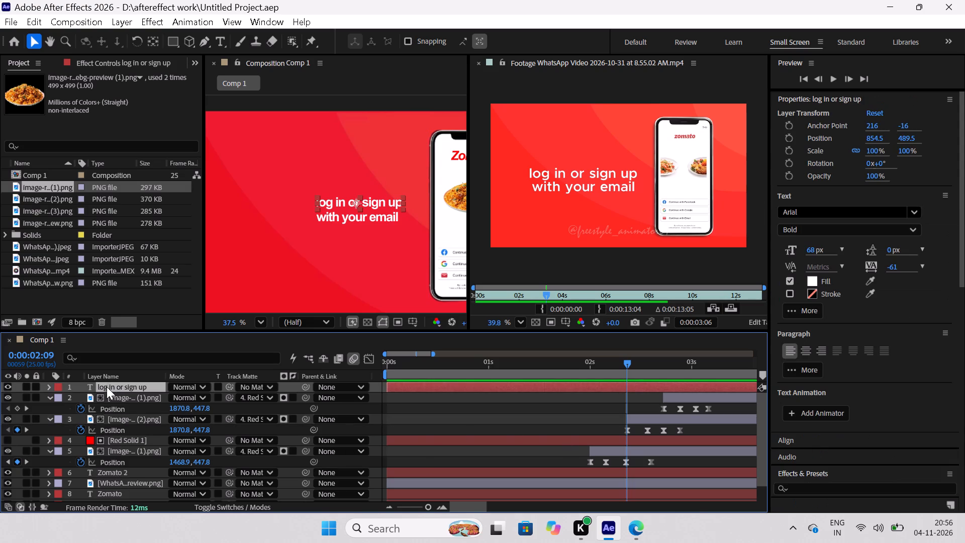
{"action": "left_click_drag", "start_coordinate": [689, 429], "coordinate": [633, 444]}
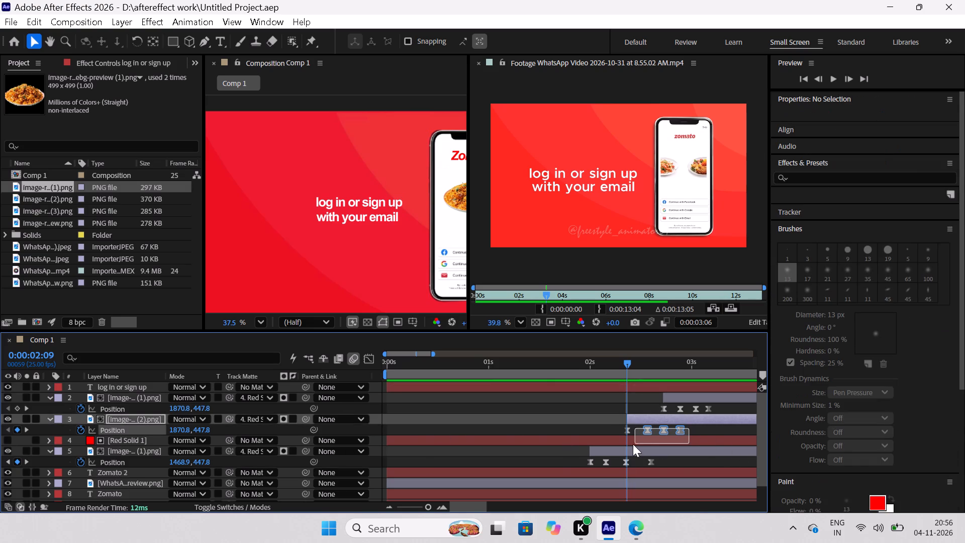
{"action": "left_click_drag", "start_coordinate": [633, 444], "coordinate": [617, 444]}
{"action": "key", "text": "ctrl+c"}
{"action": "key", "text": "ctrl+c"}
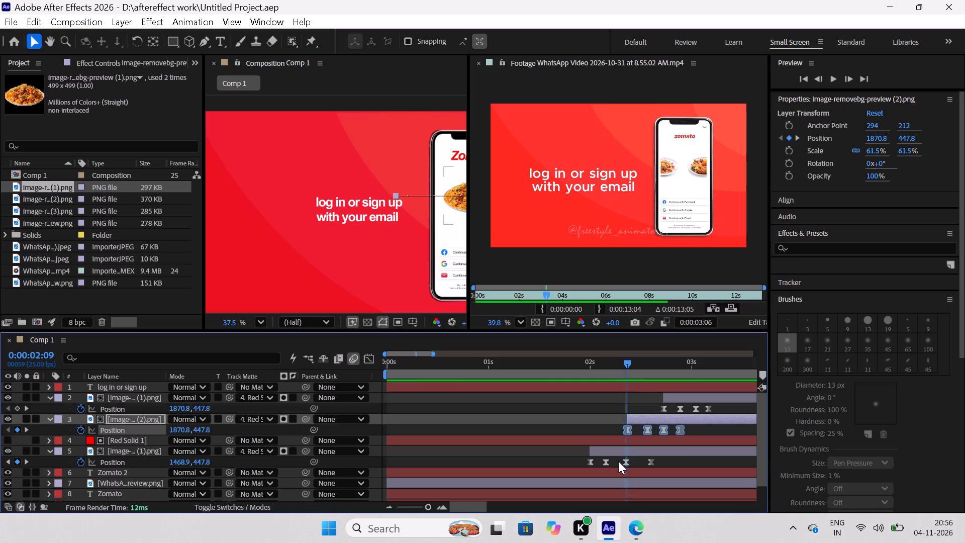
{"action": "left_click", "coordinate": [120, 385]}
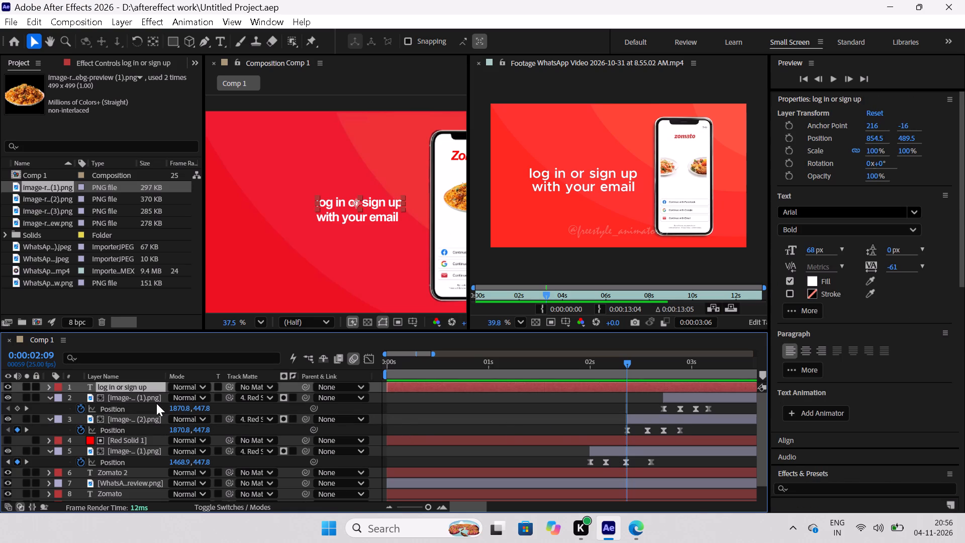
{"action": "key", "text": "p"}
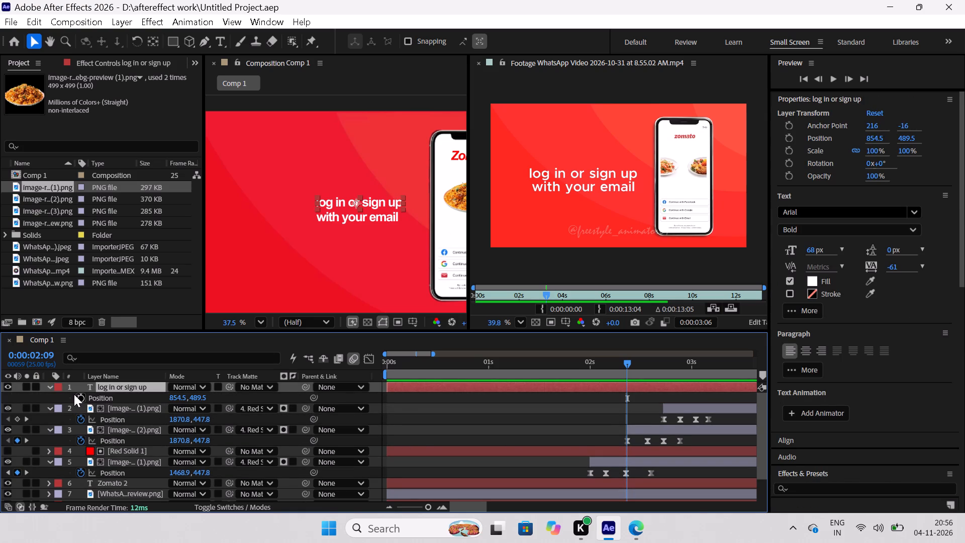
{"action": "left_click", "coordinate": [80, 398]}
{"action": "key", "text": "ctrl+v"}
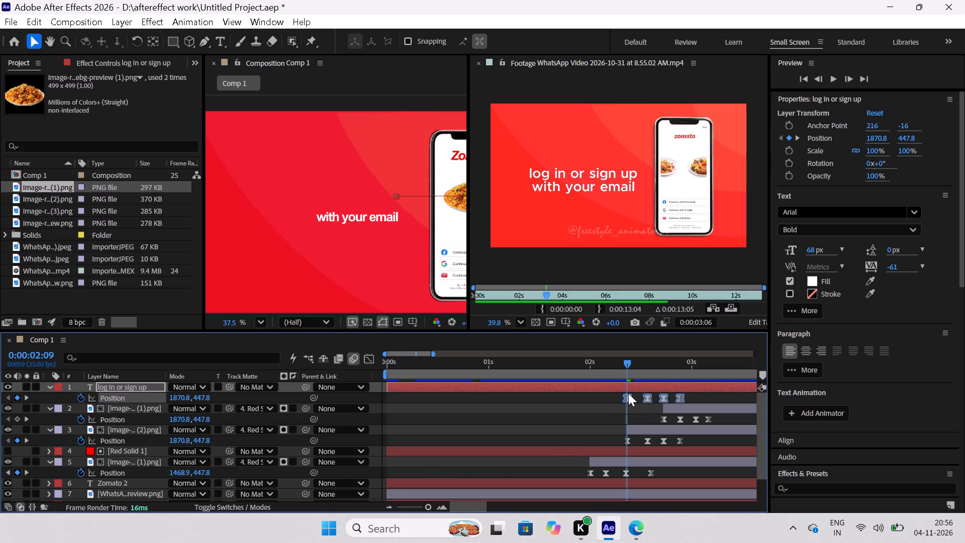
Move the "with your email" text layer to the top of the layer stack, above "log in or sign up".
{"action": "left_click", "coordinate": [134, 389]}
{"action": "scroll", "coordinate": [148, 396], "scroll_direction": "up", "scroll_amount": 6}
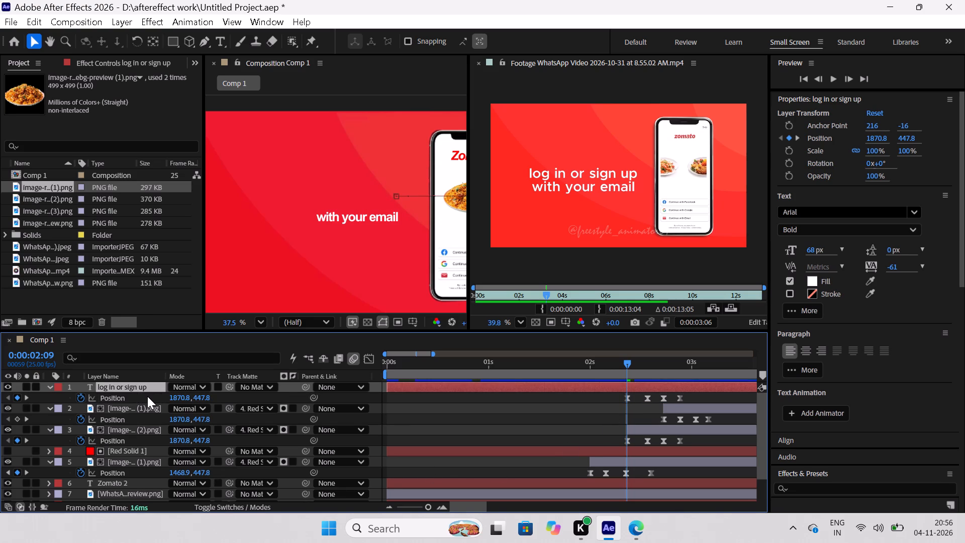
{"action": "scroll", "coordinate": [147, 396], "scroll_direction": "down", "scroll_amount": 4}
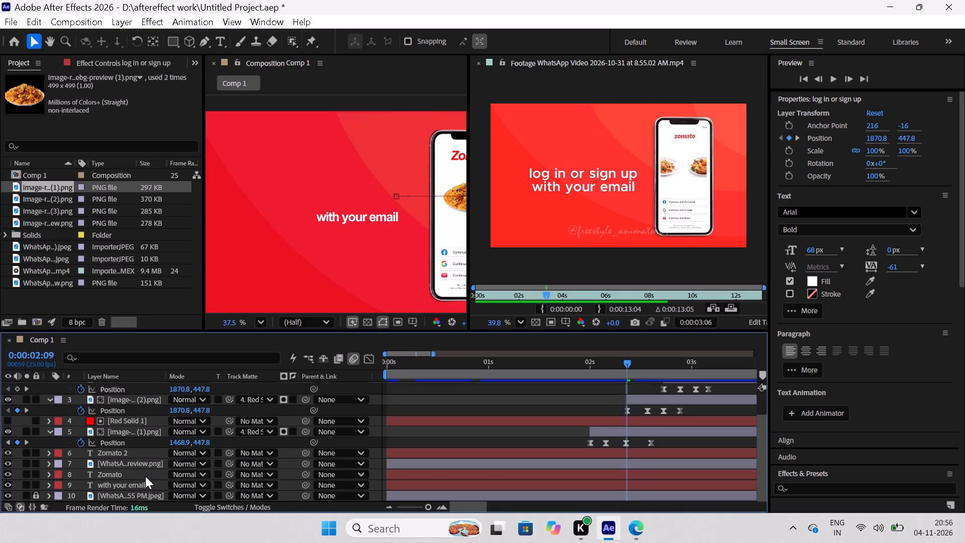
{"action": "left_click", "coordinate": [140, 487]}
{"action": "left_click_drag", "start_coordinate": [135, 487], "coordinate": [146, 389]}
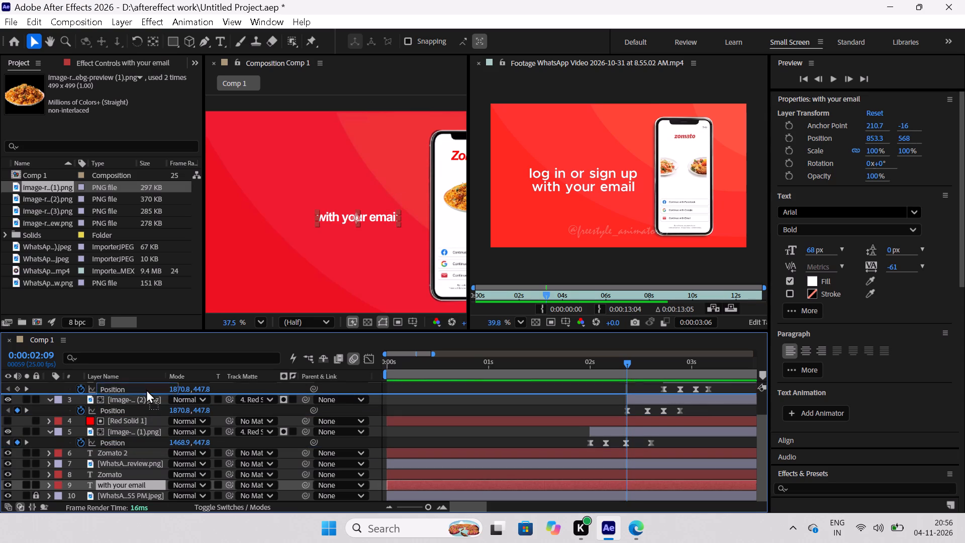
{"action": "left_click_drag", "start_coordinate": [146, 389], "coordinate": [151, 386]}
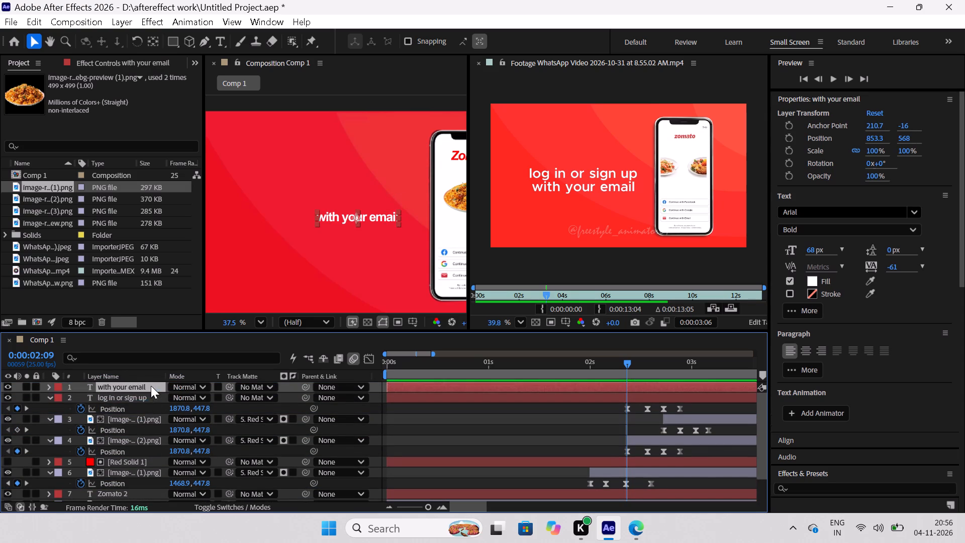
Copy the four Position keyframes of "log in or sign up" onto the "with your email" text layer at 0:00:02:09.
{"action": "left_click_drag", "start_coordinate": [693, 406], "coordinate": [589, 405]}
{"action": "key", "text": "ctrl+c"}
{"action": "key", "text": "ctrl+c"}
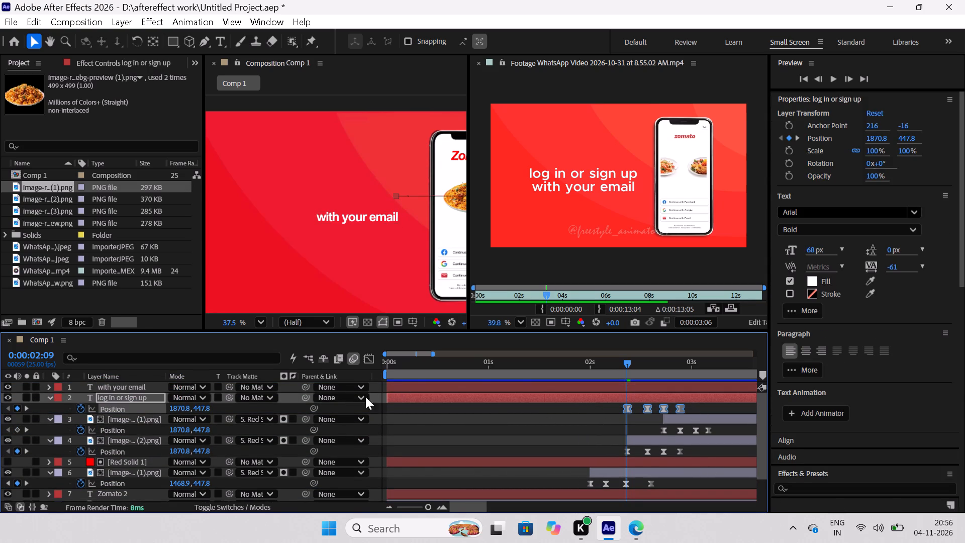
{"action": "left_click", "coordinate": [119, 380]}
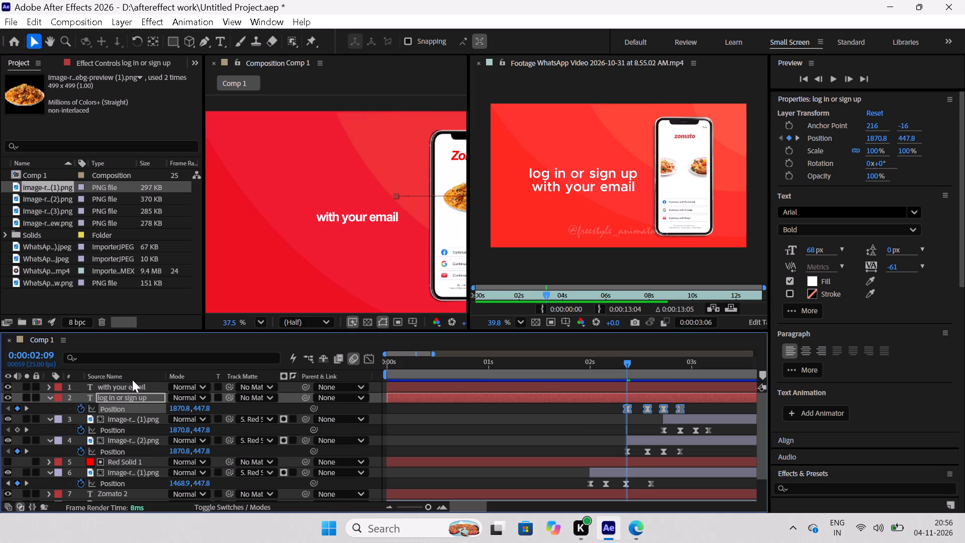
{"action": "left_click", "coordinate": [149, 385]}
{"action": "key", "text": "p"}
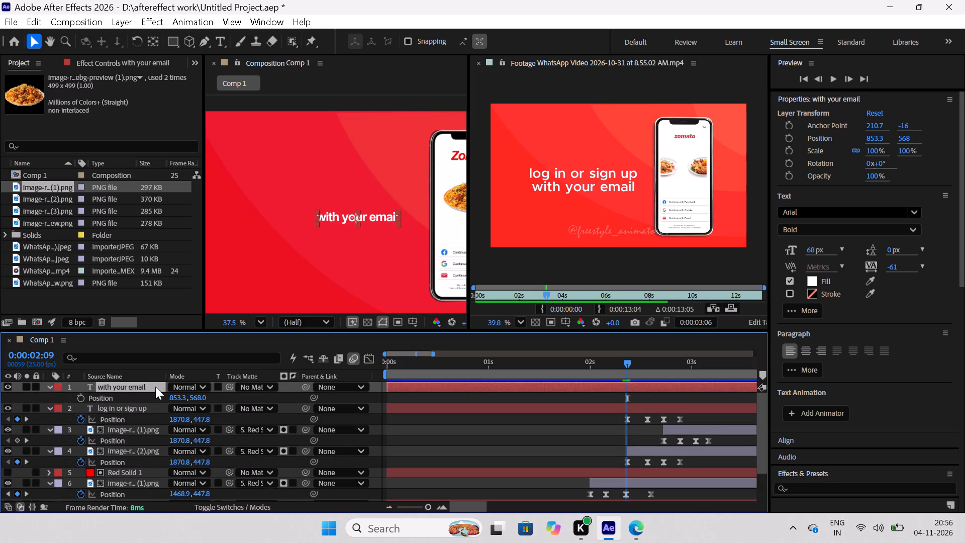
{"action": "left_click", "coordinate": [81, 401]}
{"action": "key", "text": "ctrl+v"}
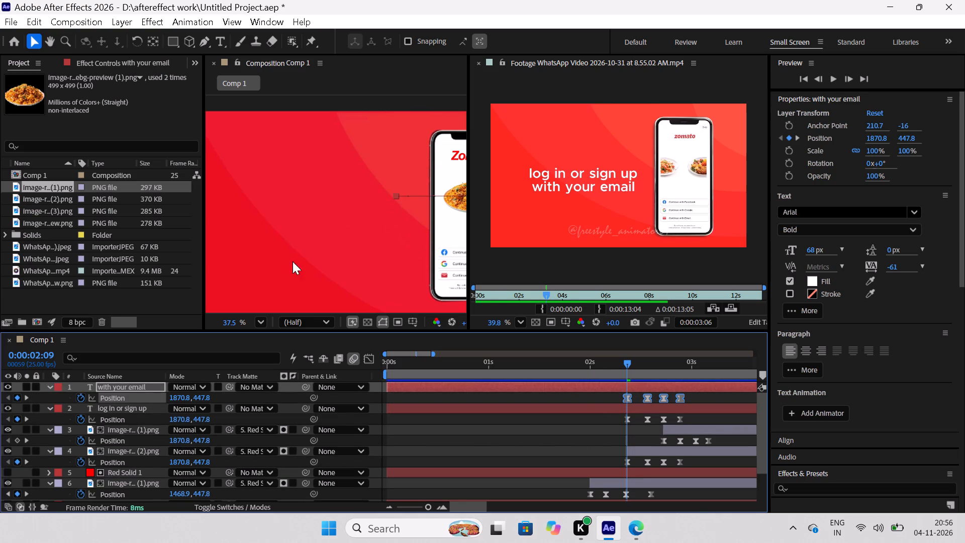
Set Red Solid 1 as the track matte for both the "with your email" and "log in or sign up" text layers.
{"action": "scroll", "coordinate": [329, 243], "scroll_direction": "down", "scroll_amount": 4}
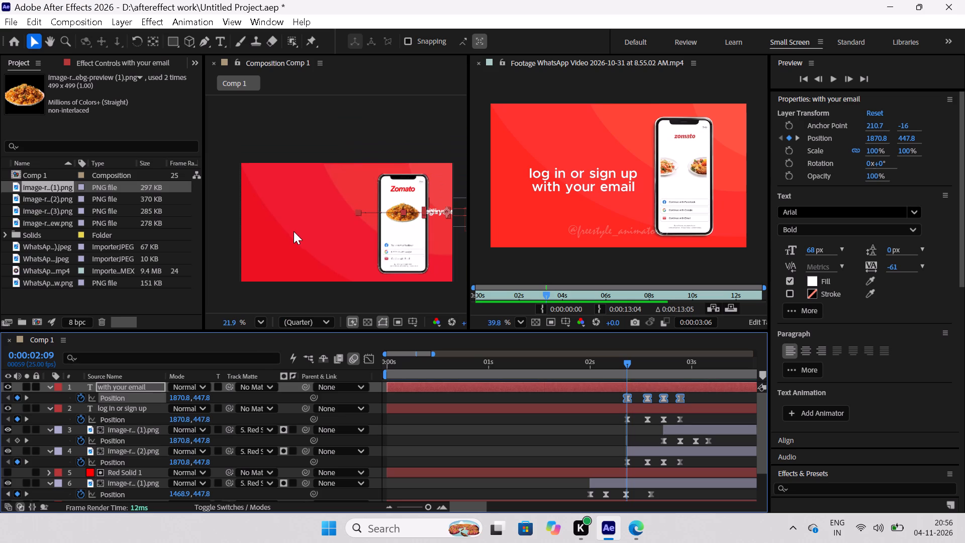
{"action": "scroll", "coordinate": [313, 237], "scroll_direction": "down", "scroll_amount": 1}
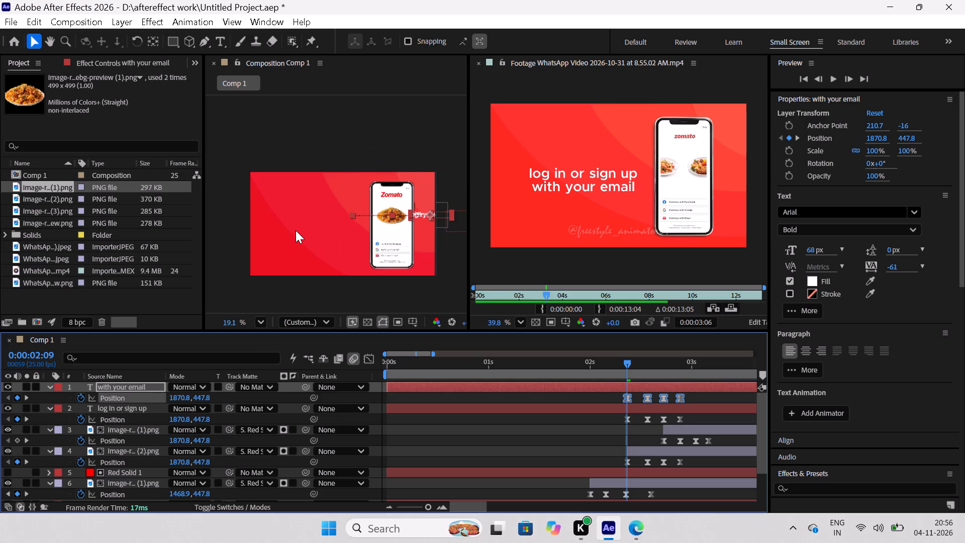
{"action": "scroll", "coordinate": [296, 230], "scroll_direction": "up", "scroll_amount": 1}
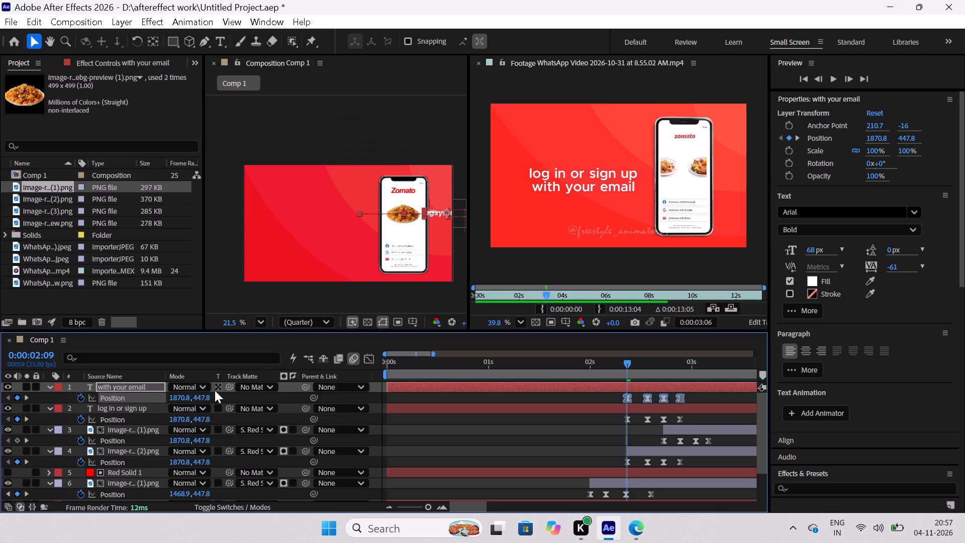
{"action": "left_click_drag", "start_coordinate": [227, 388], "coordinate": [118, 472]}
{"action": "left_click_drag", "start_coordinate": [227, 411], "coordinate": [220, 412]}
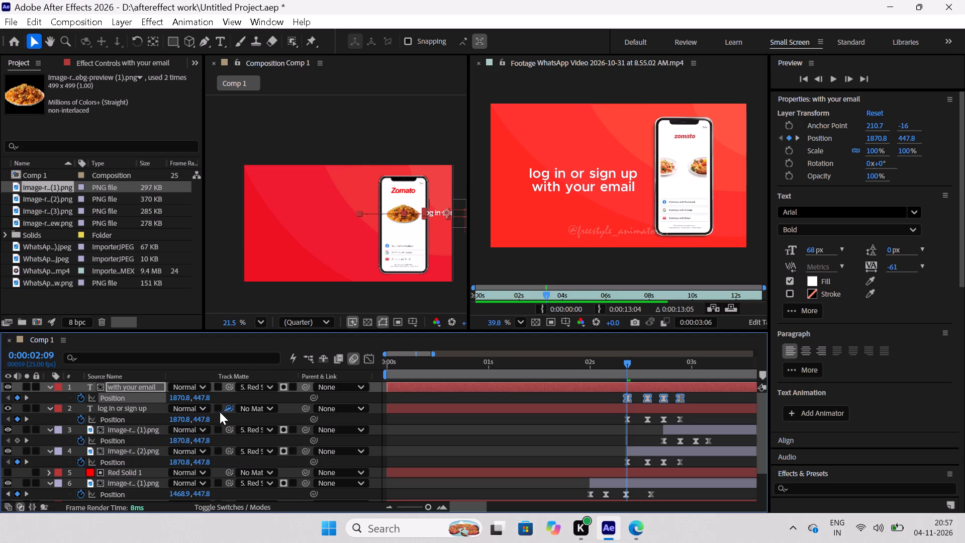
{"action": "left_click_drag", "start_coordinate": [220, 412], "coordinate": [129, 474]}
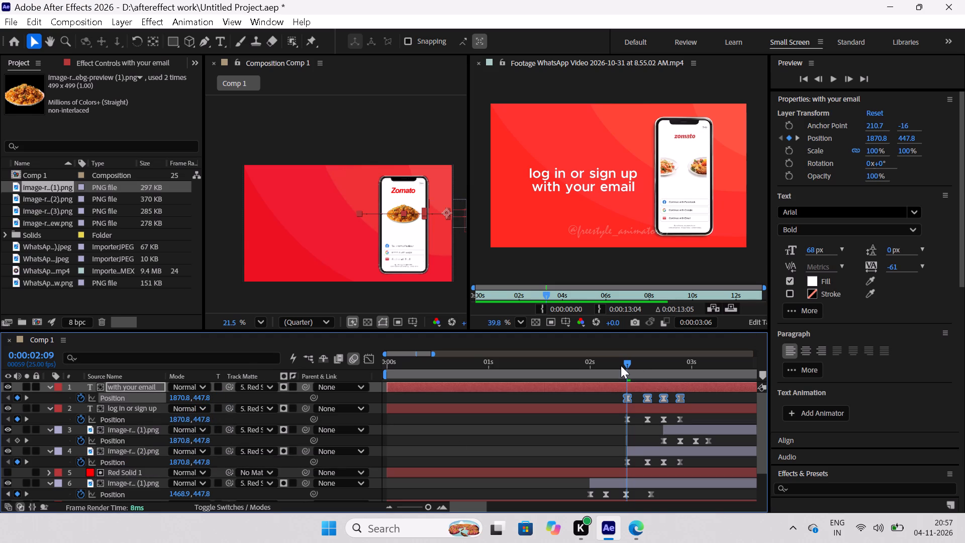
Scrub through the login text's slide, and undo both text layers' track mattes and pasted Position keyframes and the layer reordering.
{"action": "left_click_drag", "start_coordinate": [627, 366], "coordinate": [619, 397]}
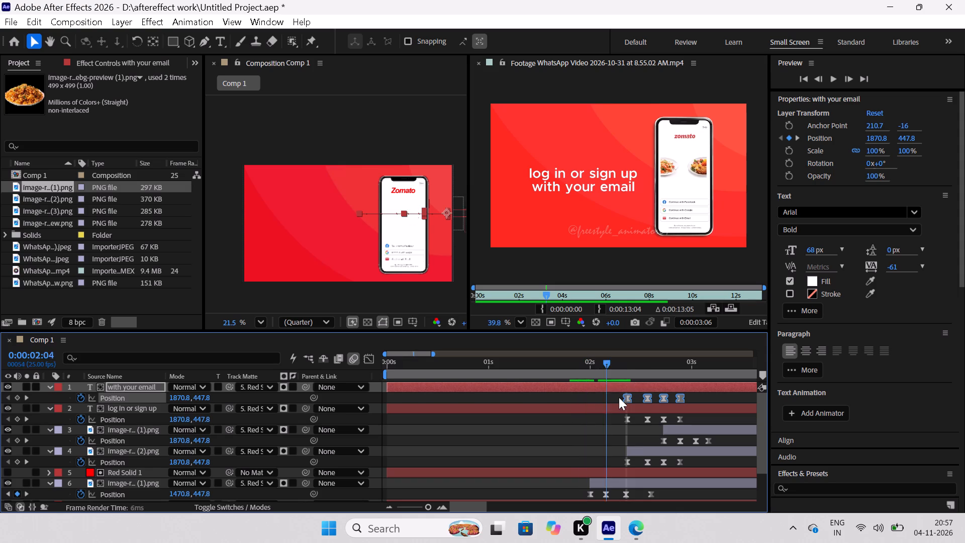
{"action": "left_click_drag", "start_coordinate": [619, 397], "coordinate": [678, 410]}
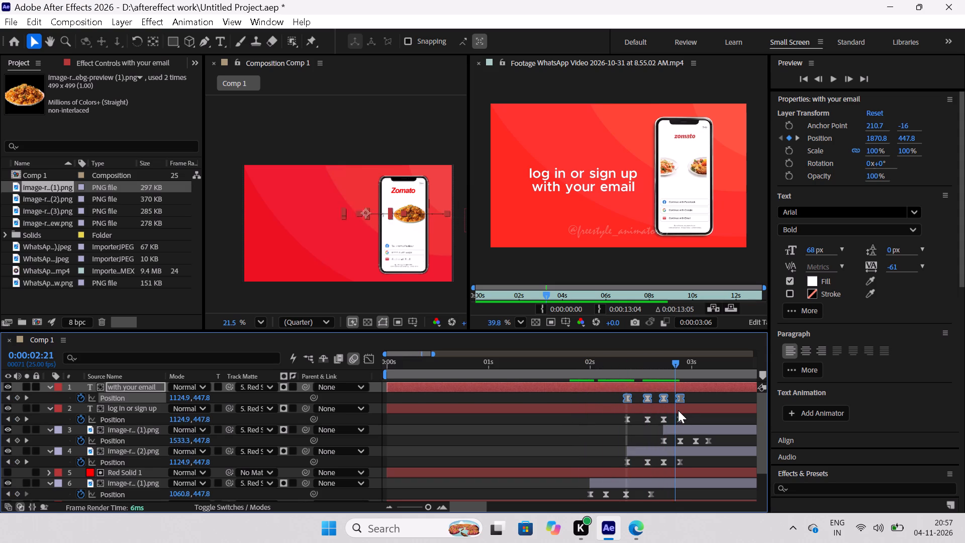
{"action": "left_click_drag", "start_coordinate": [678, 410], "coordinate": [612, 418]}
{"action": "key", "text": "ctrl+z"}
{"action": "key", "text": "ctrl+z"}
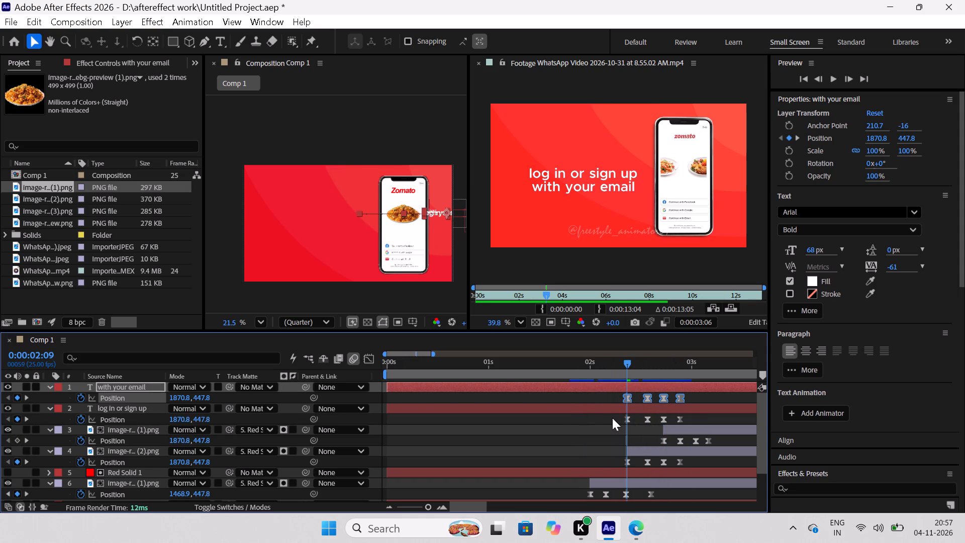
Undo the pasted Position keyframes on "with your email" and "log in or sign up" and the move of "with your email" to the top.
{"action": "key", "text": "ctrl+z"}
{"action": "key", "text": "ctrl+z"}
{"action": "key", "text": "ctrl+z"}
{"action": "key", "text": "ctrl+z"}
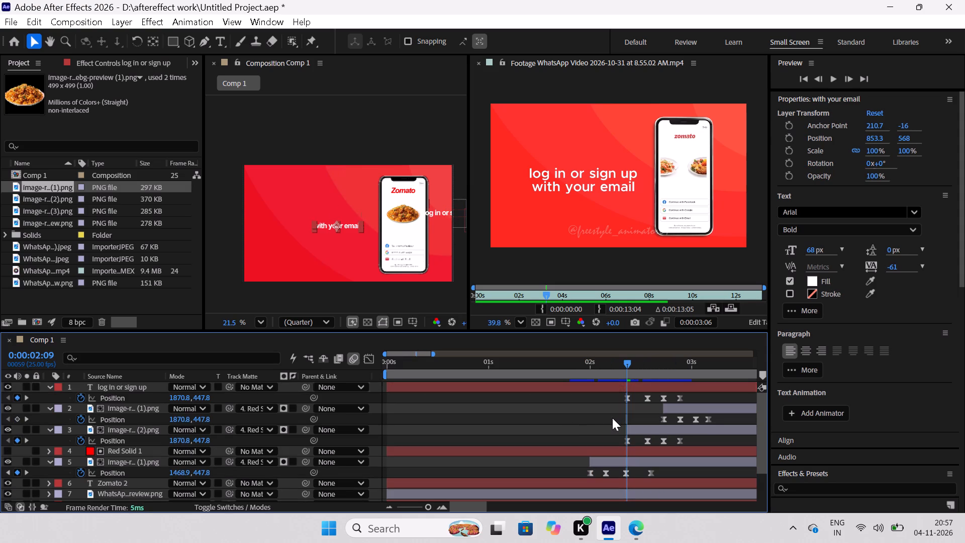
{"action": "key", "text": "ctrl+z"}
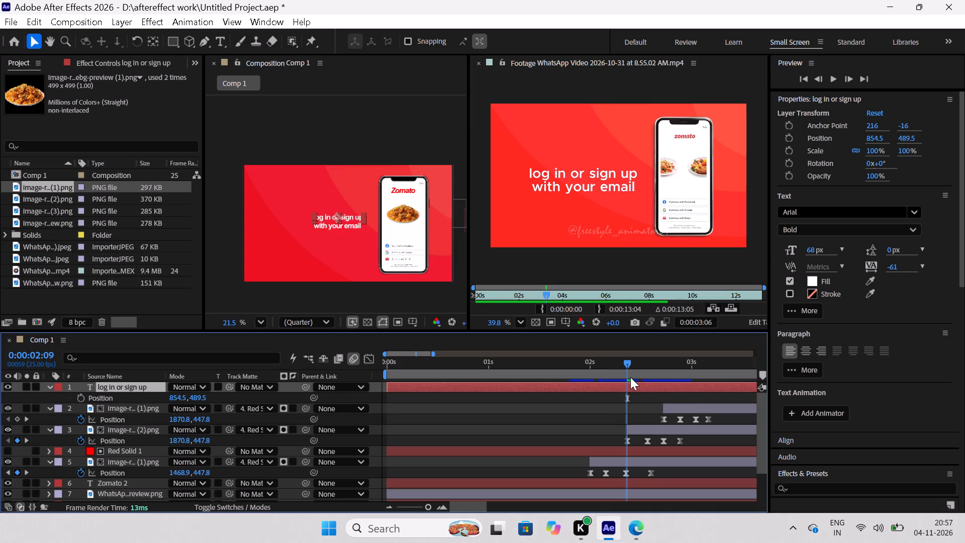
Scrub the WhatsApp reference video between about 0:00:02:14 and 0:00:03:20 to examine how the login text moves in relation to the phone and food images.
{"action": "left_click", "coordinate": [628, 364]}
{"action": "left_click_drag", "start_coordinate": [547, 293], "coordinate": [560, 304]}
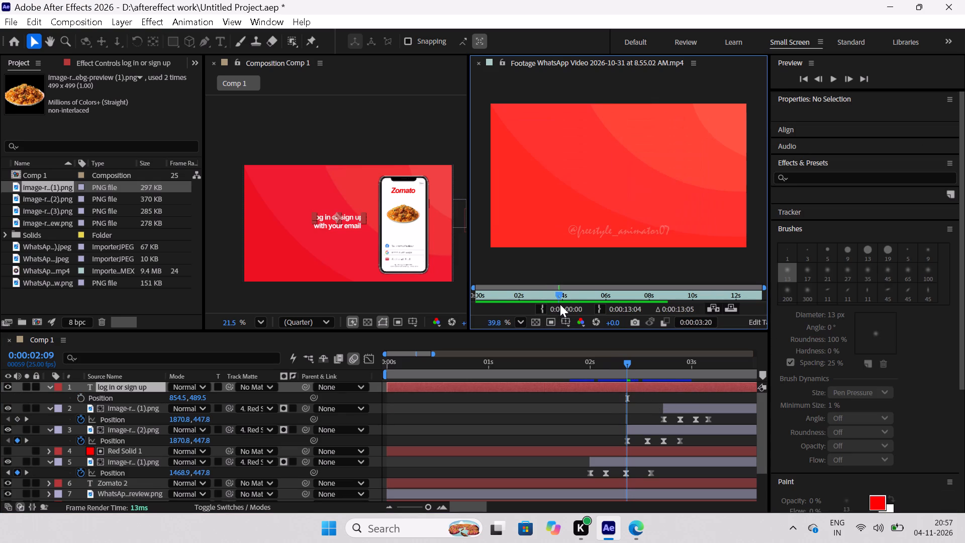
{"action": "left_click_drag", "start_coordinate": [560, 304], "coordinate": [554, 312]}
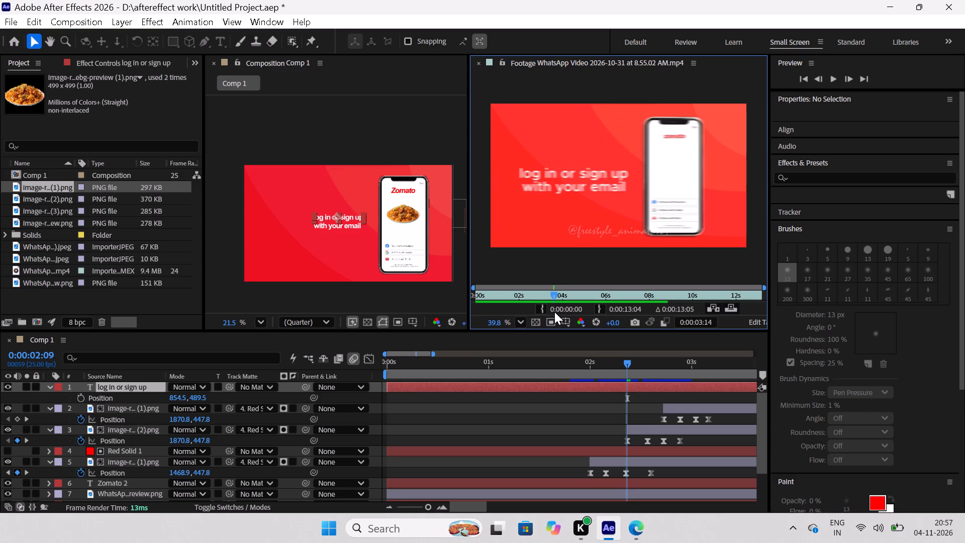
{"action": "left_click_drag", "start_coordinate": [554, 312], "coordinate": [550, 317]}
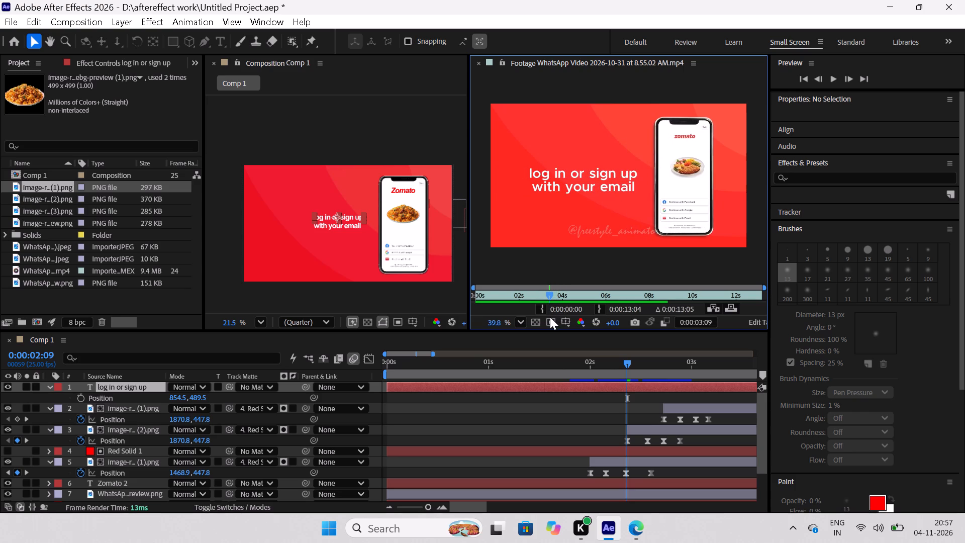
{"action": "left_click_drag", "start_coordinate": [550, 317], "coordinate": [543, 320]}
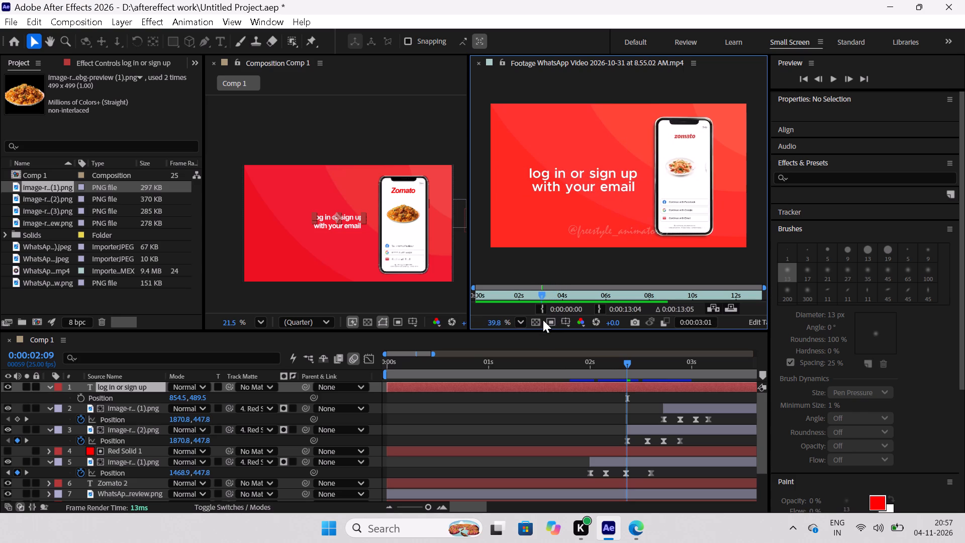
{"action": "left_click_drag", "start_coordinate": [543, 320], "coordinate": [536, 327]}
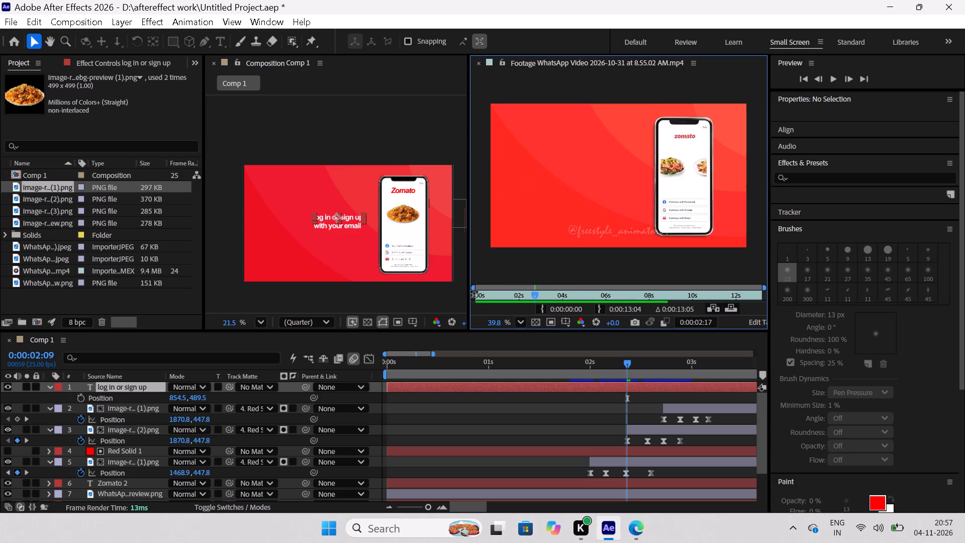
{"action": "left_click_drag", "start_coordinate": [474, 290], "coordinate": [447, 312]}
{"action": "left_click_drag", "start_coordinate": [532, 297], "coordinate": [530, 304]}
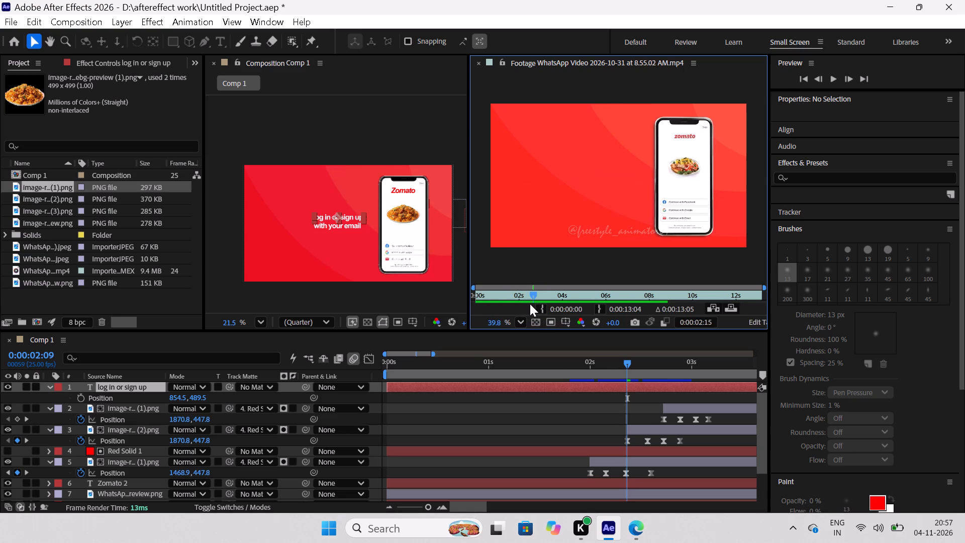
{"action": "left_click_drag", "start_coordinate": [530, 304], "coordinate": [536, 309]}
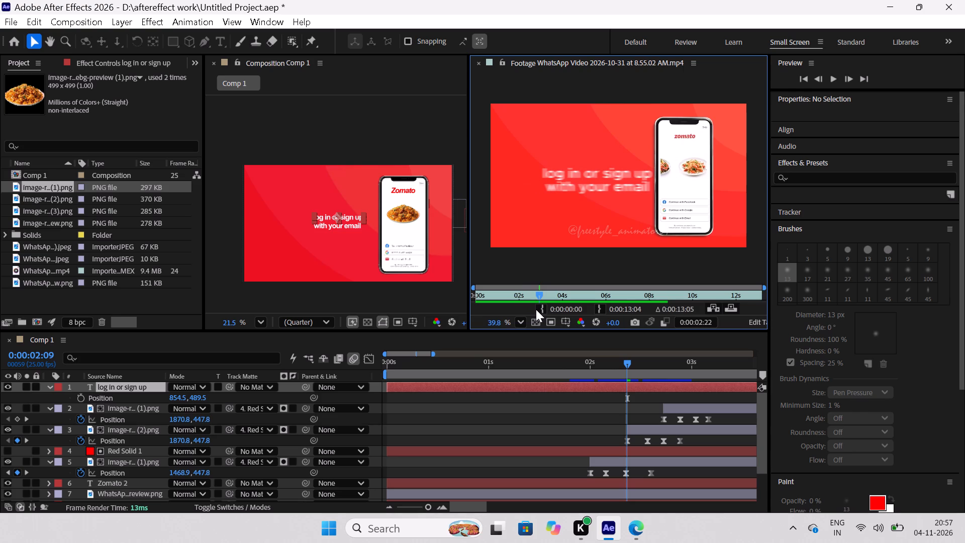
{"action": "left_click_drag", "start_coordinate": [536, 309], "coordinate": [535, 315]}
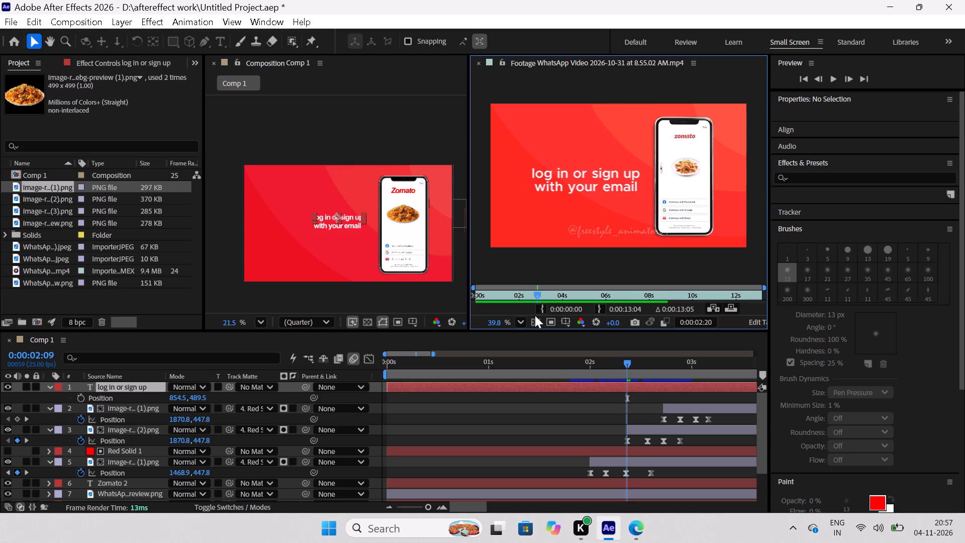
{"action": "left_click_drag", "start_coordinate": [535, 315], "coordinate": [529, 319]}
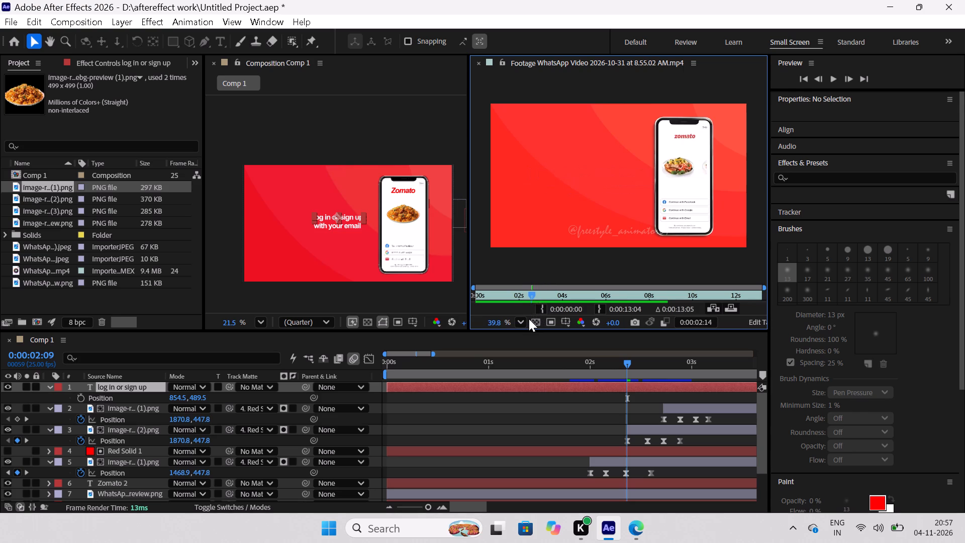
{"action": "left_click_drag", "start_coordinate": [529, 319], "coordinate": [533, 321]}
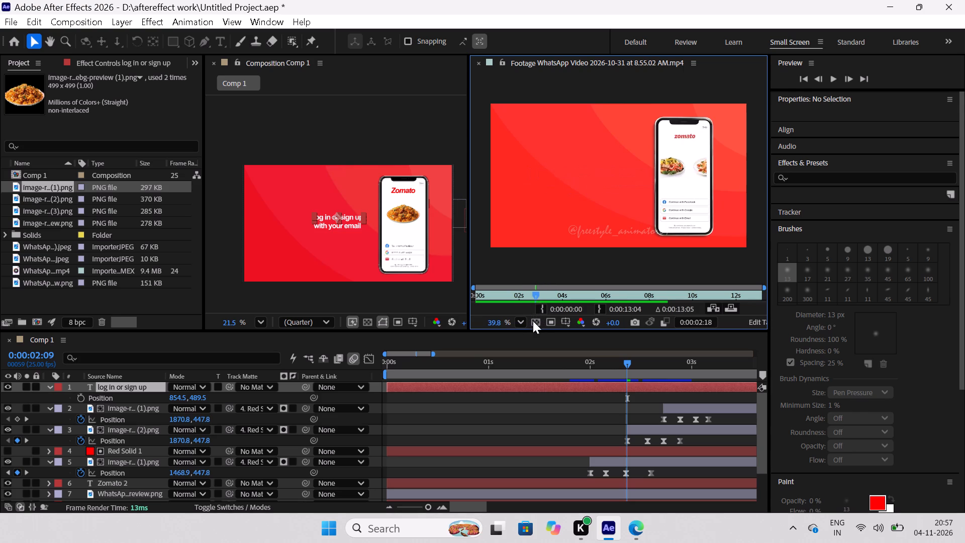
{"action": "left_click_drag", "start_coordinate": [533, 321], "coordinate": [538, 324]}
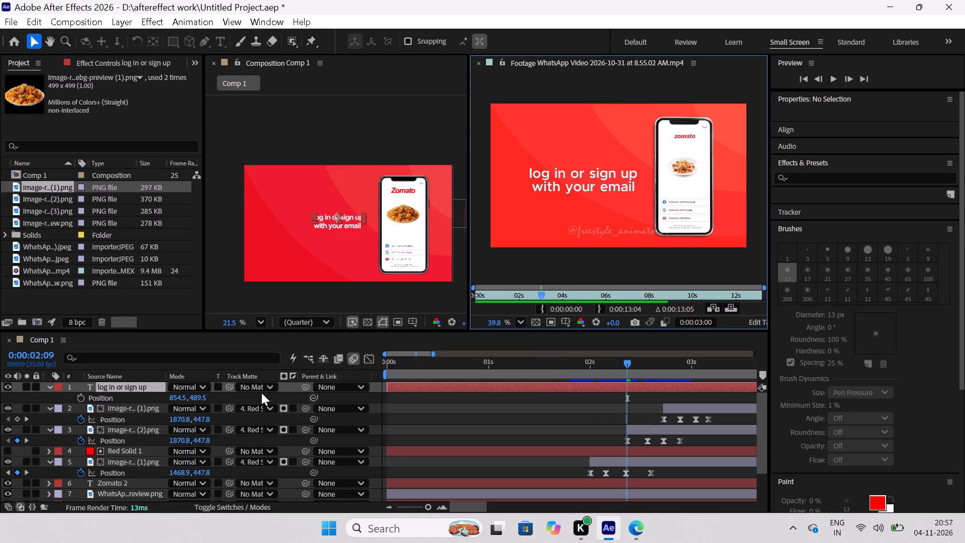
Start Position keyframing on "log in or sign up" at 0:00:02:09, with its X position set to 1944.5 beyond the phone.
{"action": "left_click", "coordinate": [122, 387]}
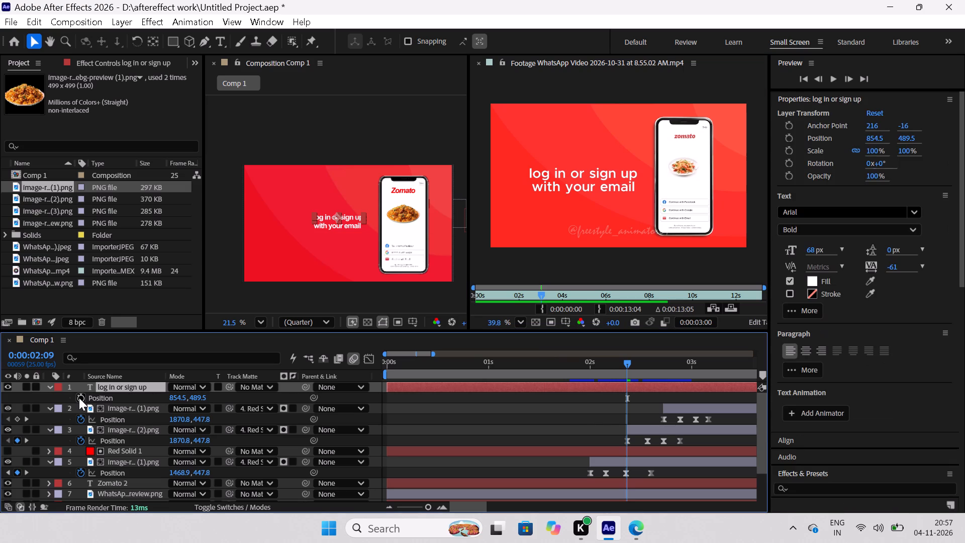
{"action": "left_click", "coordinate": [79, 398]}
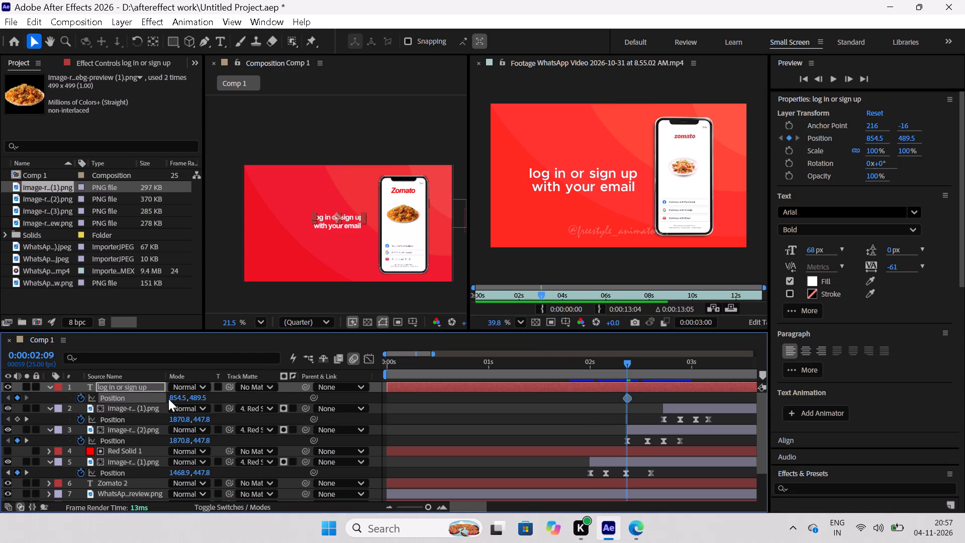
{"action": "left_click_drag", "start_coordinate": [175, 396], "coordinate": [204, 396], "text": "shift"}
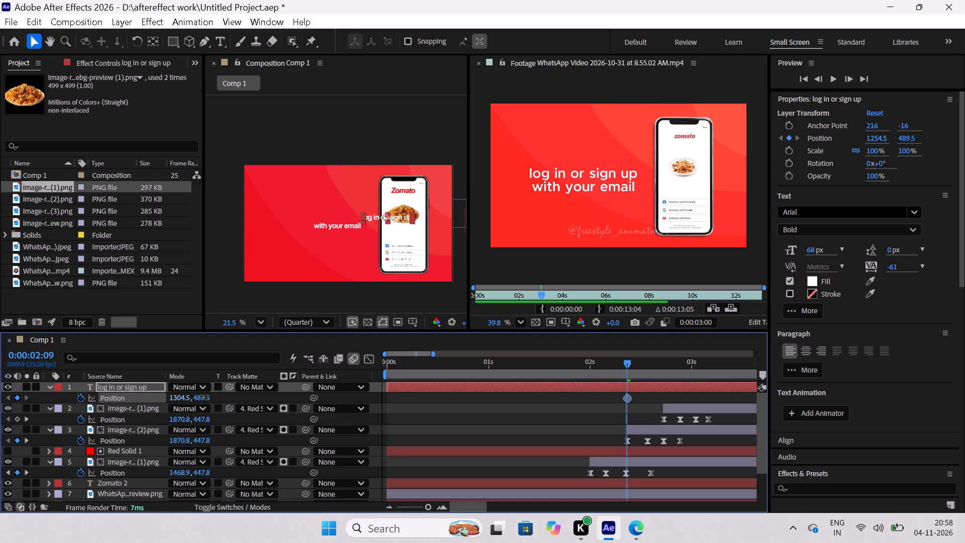
{"action": "left_click_drag", "start_coordinate": [204, 396], "coordinate": [259, 408], "text": "shift"}
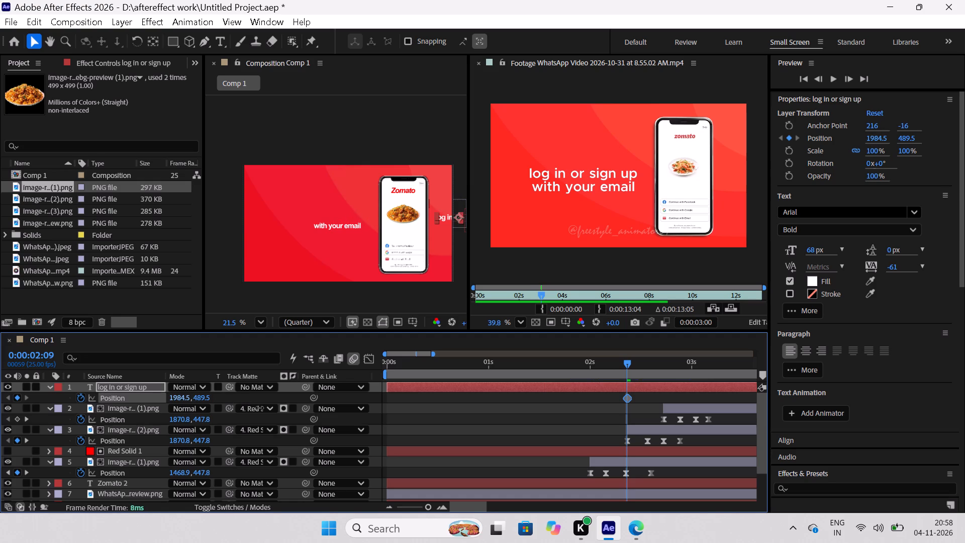
{"action": "left_click_drag", "start_coordinate": [259, 408], "coordinate": [256, 408], "text": "shift"}
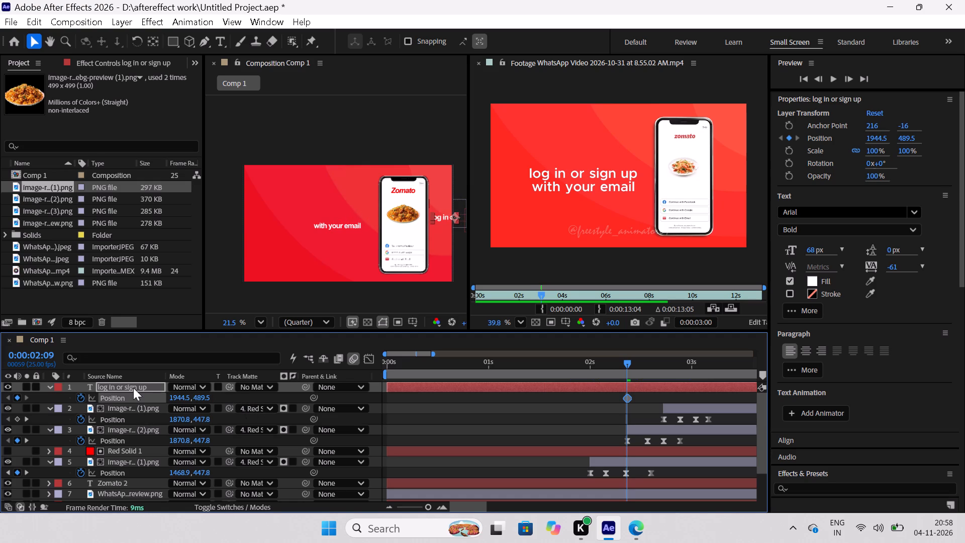
Add a Position keyframe at 0:00:02:11 that brings "log in or sign up" back beside the phone at X 884.5.
{"action": "left_click_drag", "start_coordinate": [626, 363], "coordinate": [633, 375]}
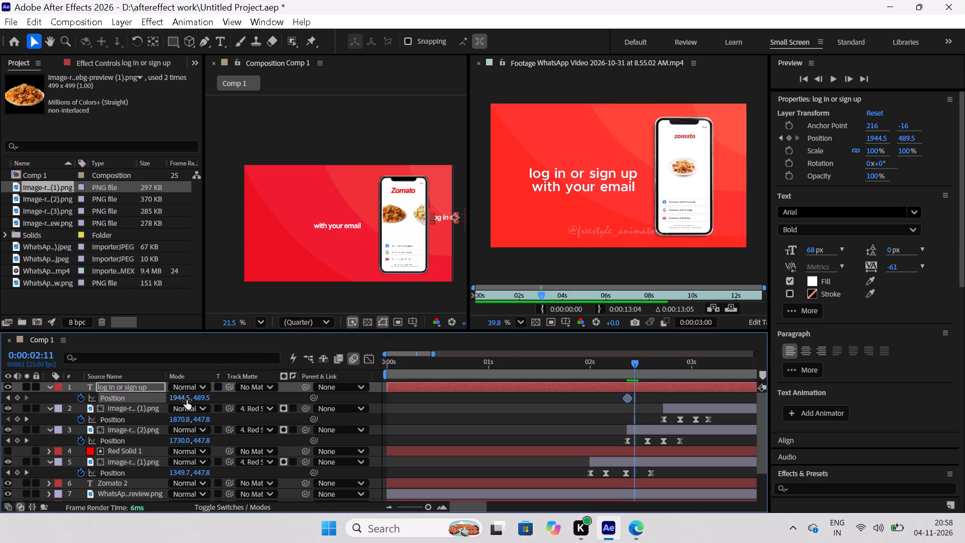
{"action": "left_click_drag", "start_coordinate": [186, 400], "coordinate": [181, 404], "text": "shift"}
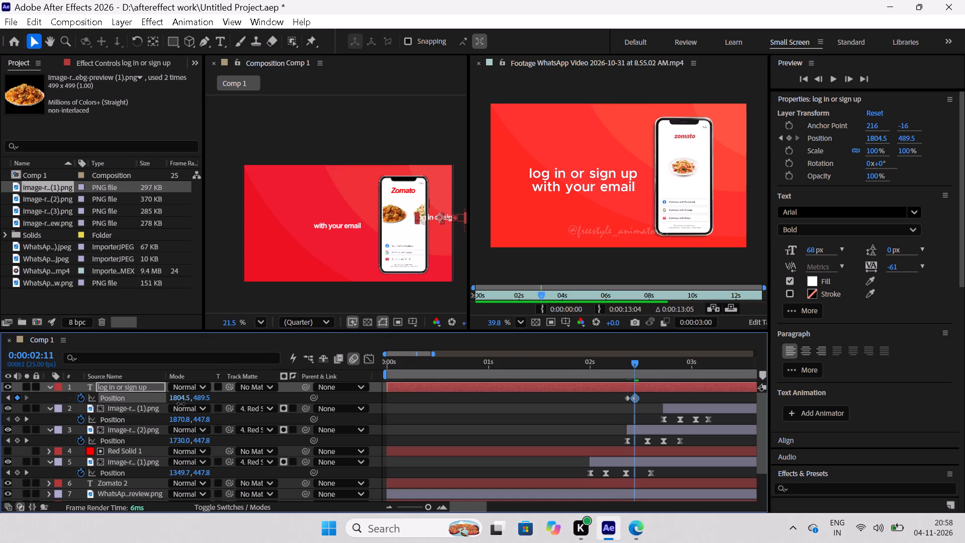
{"action": "left_click_drag", "start_coordinate": [181, 404], "coordinate": [151, 397], "text": "shift"}
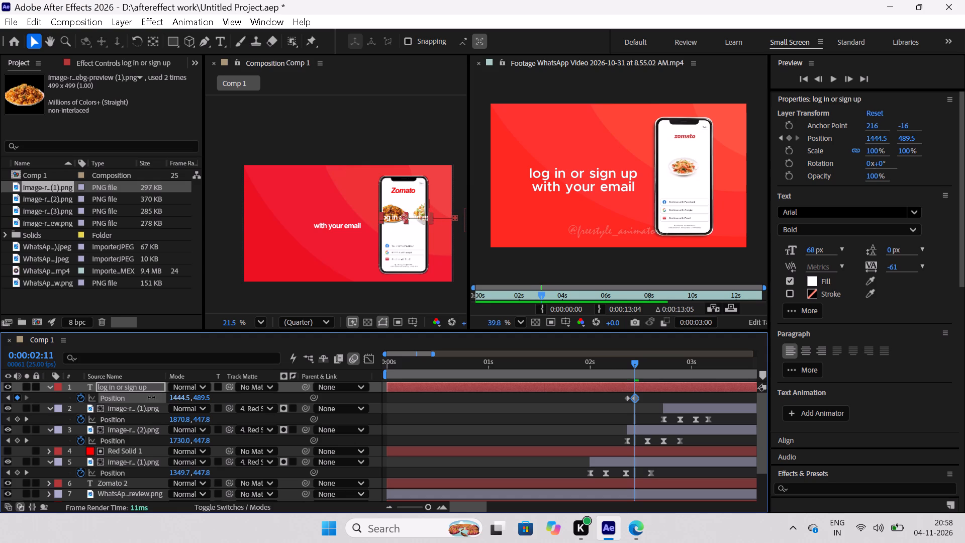
{"action": "left_click_drag", "start_coordinate": [151, 397], "coordinate": [110, 390], "text": "shift"}
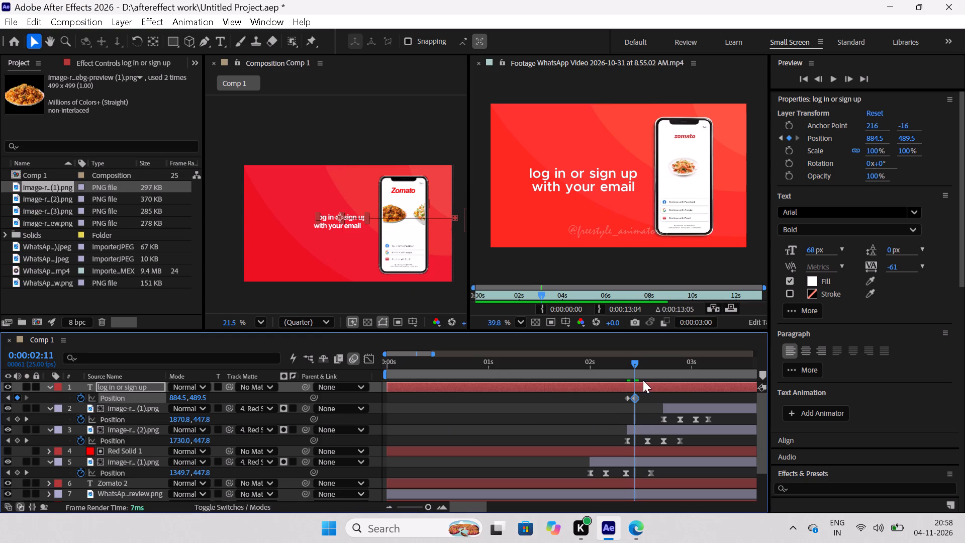
Duplicate the "log in or sign up" Position keyframe at 0:00:02:13 so the text holds at X 884.5.
{"action": "left_click_drag", "start_coordinate": [636, 364], "coordinate": [645, 369]}
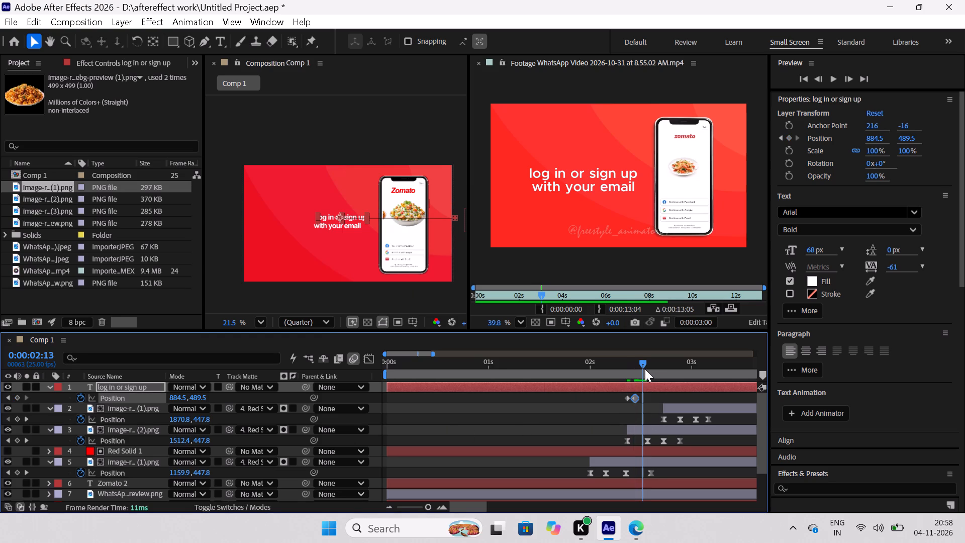
{"action": "key", "text": "ctrl+c"}
{"action": "key", "text": "ctrl+v"}
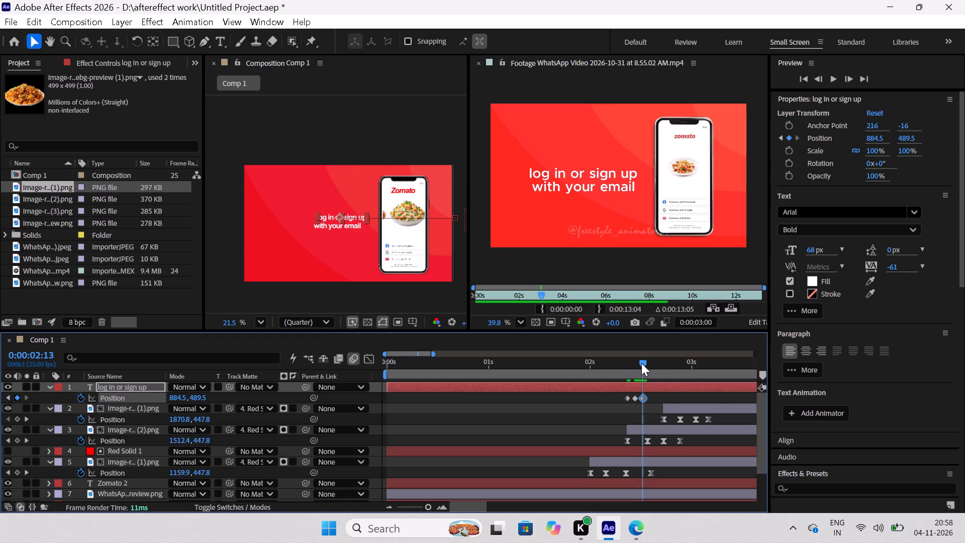
Scrub the reference video through the entrance of the login text to compare its timing.
{"action": "left_click_drag", "start_coordinate": [641, 363], "coordinate": [648, 374]}
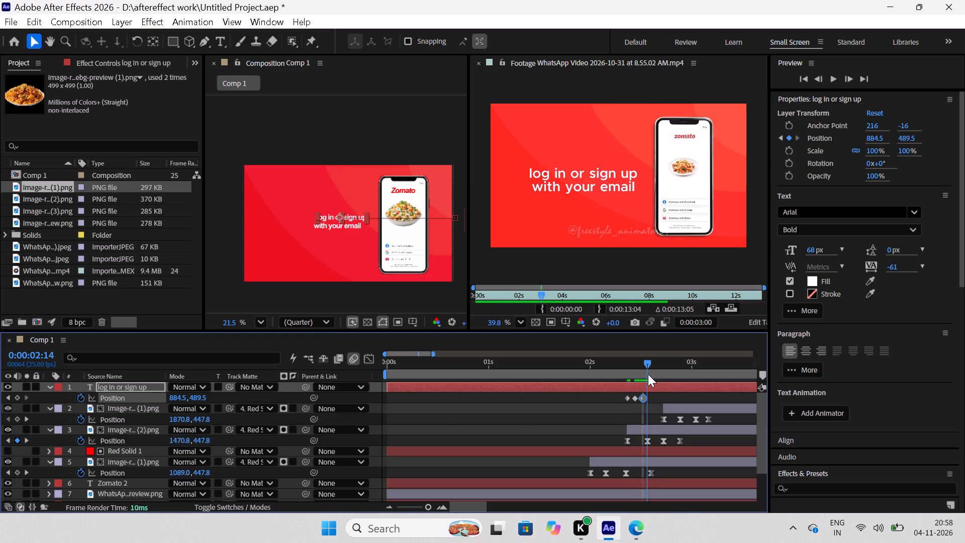
{"action": "left_click_drag", "start_coordinate": [648, 374], "coordinate": [651, 380]}
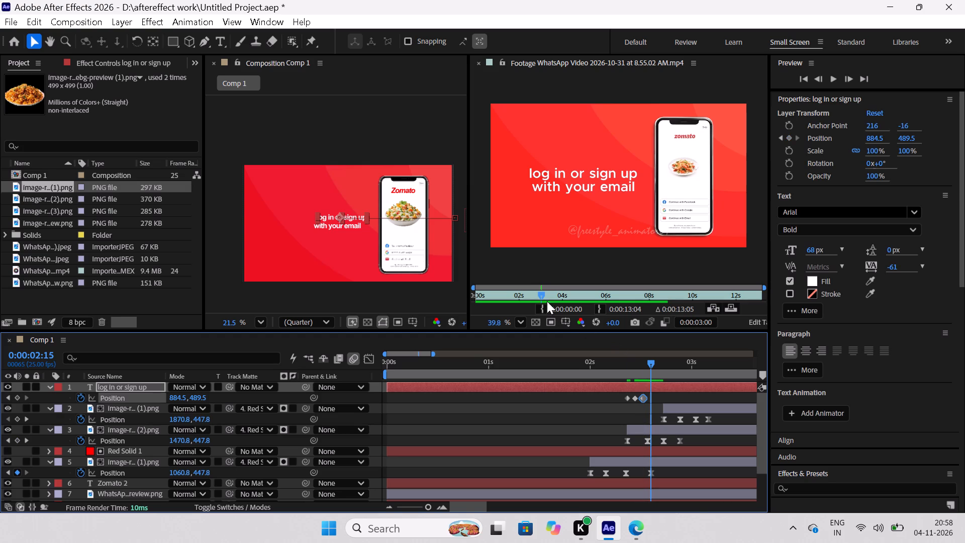
{"action": "left_click_drag", "start_coordinate": [541, 296], "coordinate": [526, 305]}
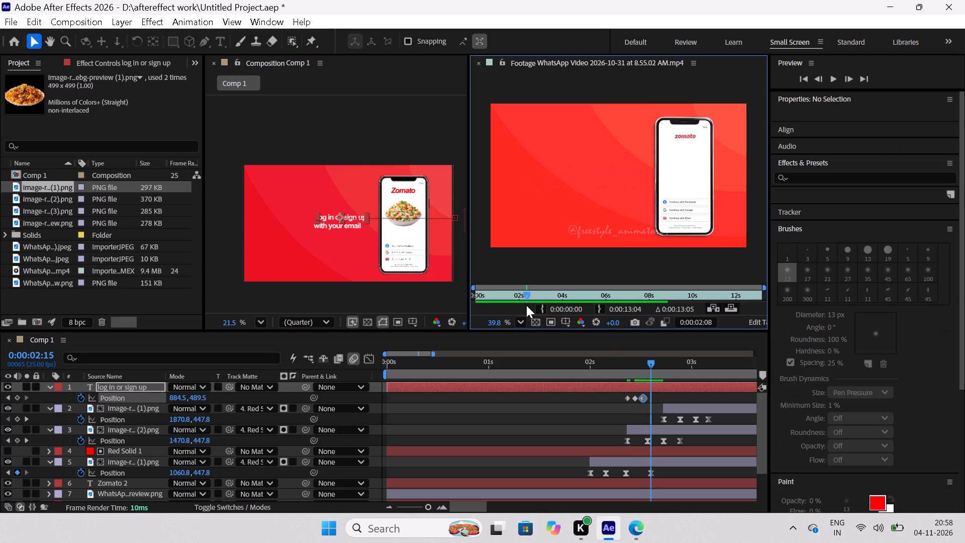
{"action": "left_click_drag", "start_coordinate": [526, 305], "coordinate": [542, 319]}
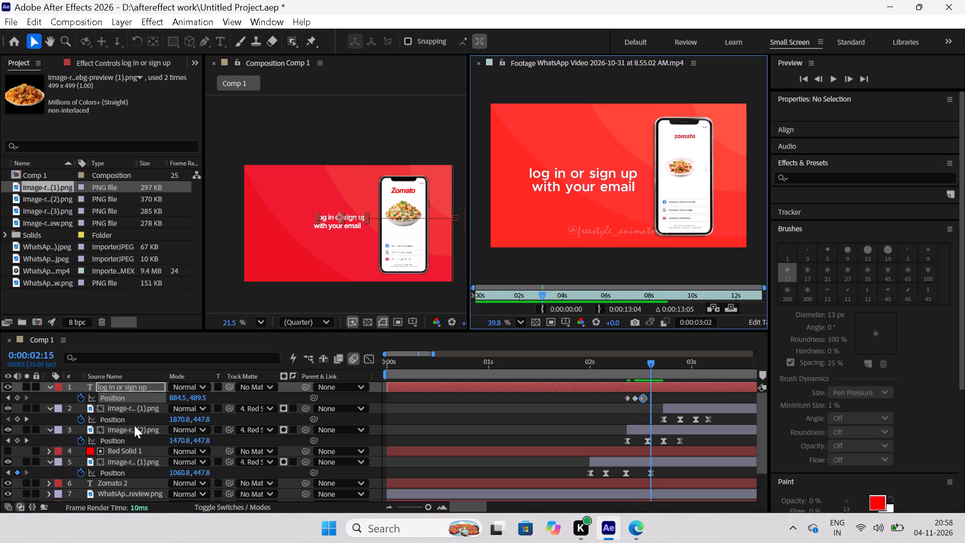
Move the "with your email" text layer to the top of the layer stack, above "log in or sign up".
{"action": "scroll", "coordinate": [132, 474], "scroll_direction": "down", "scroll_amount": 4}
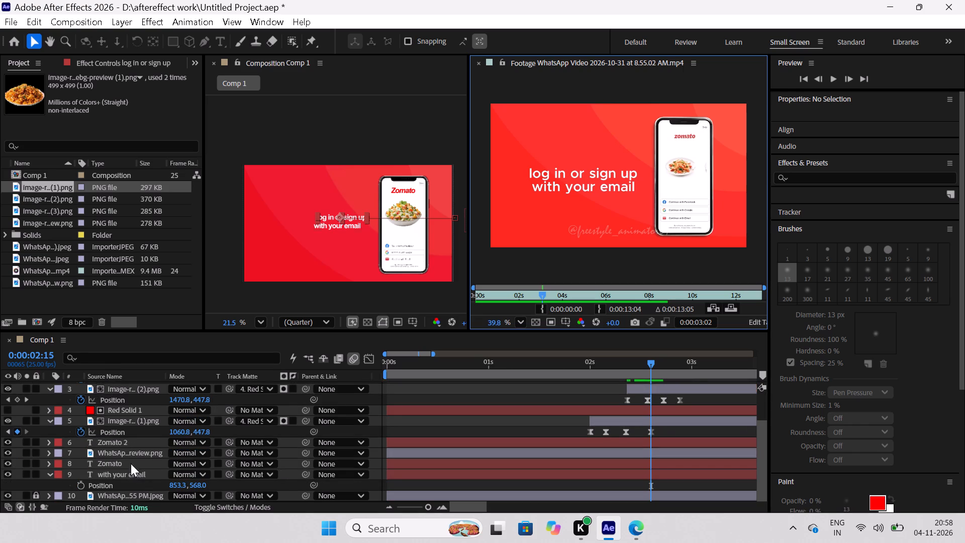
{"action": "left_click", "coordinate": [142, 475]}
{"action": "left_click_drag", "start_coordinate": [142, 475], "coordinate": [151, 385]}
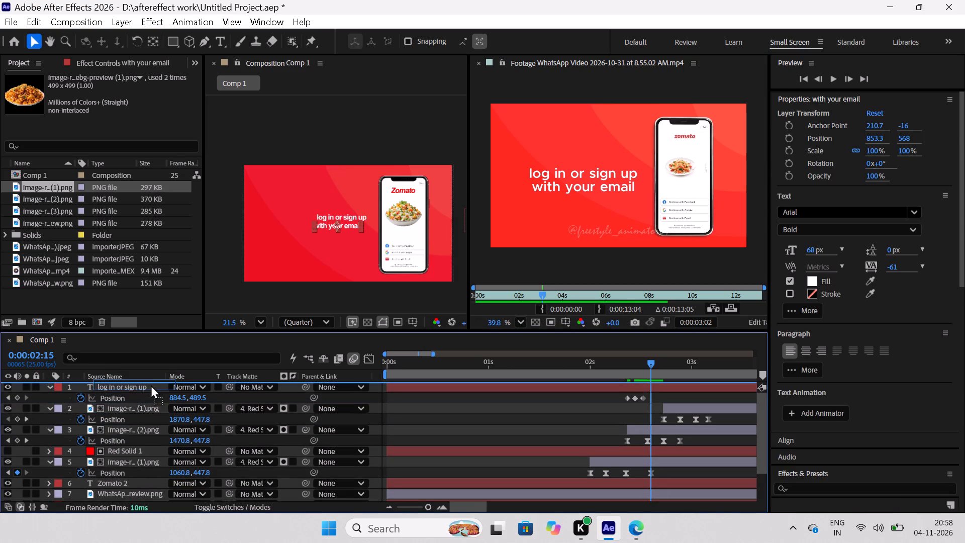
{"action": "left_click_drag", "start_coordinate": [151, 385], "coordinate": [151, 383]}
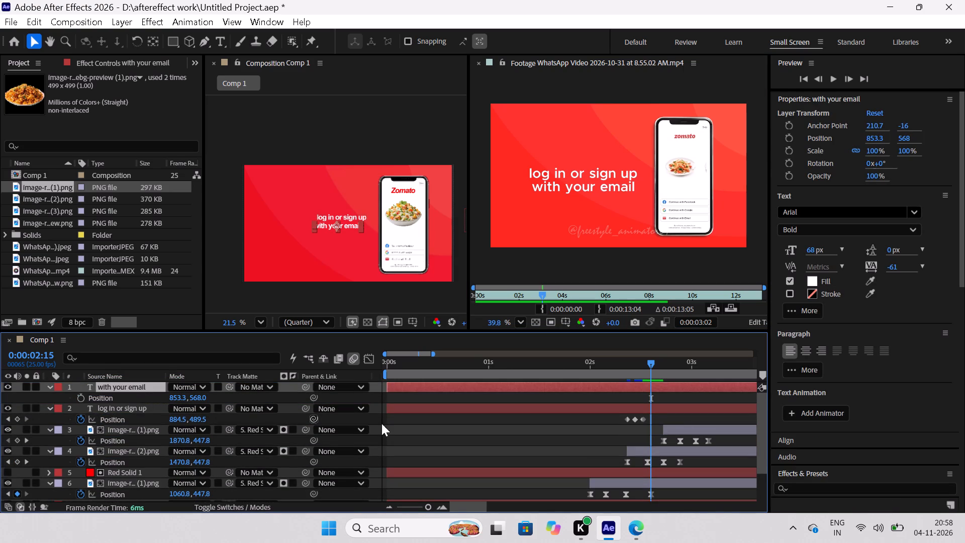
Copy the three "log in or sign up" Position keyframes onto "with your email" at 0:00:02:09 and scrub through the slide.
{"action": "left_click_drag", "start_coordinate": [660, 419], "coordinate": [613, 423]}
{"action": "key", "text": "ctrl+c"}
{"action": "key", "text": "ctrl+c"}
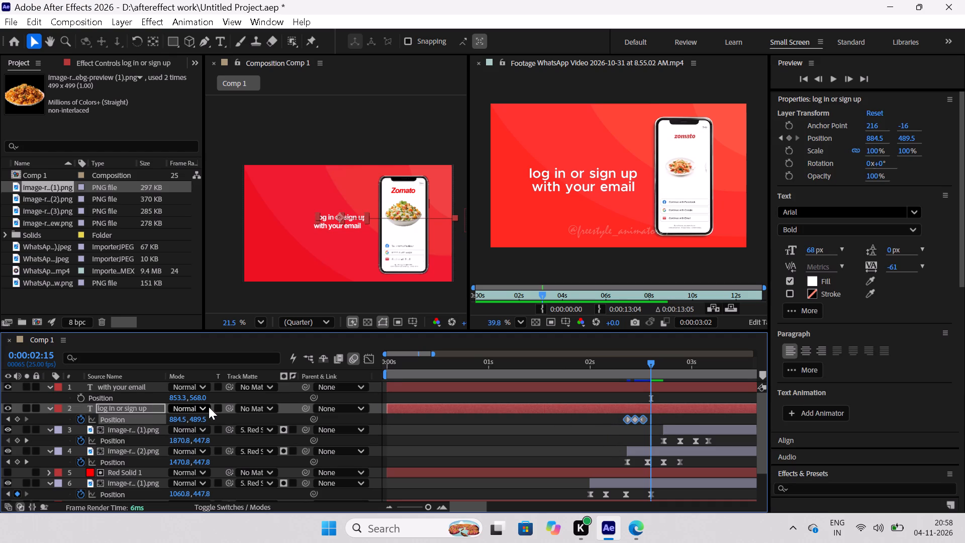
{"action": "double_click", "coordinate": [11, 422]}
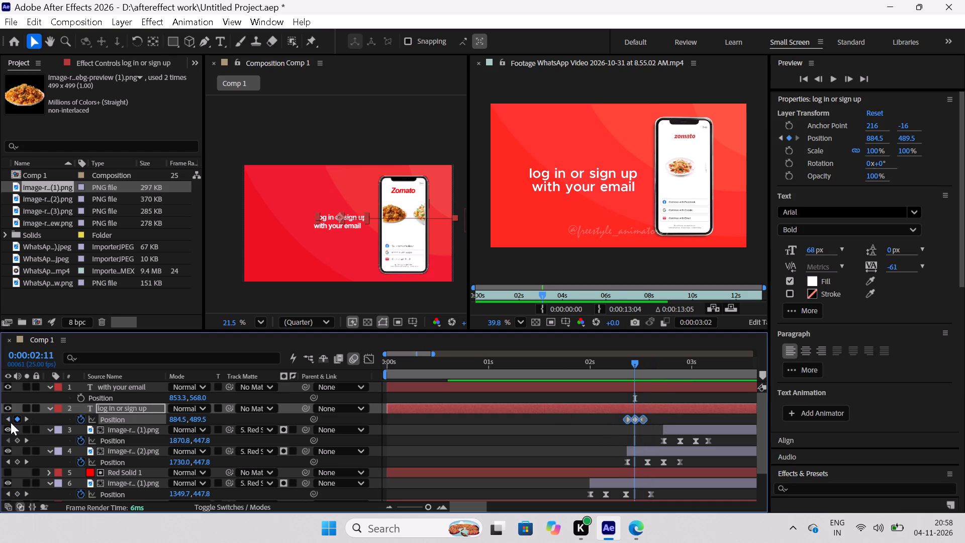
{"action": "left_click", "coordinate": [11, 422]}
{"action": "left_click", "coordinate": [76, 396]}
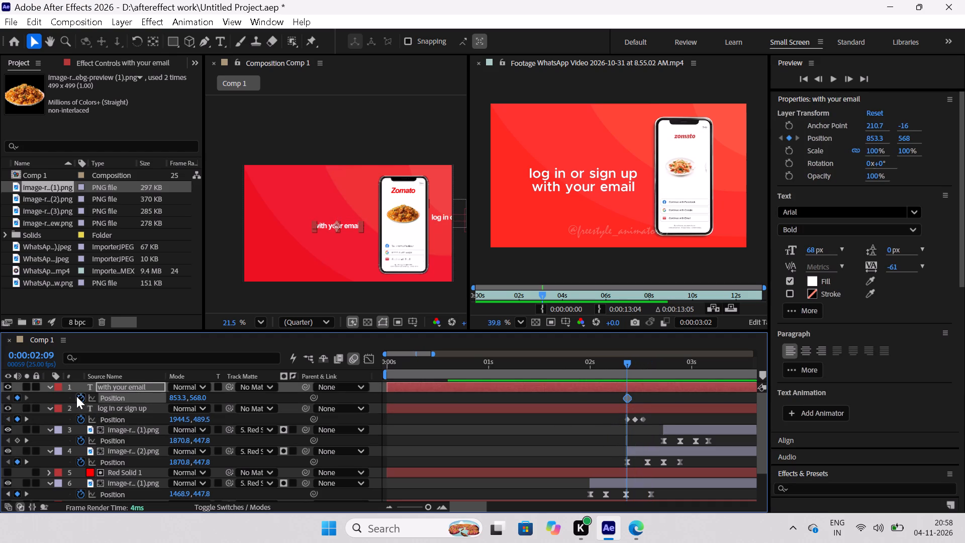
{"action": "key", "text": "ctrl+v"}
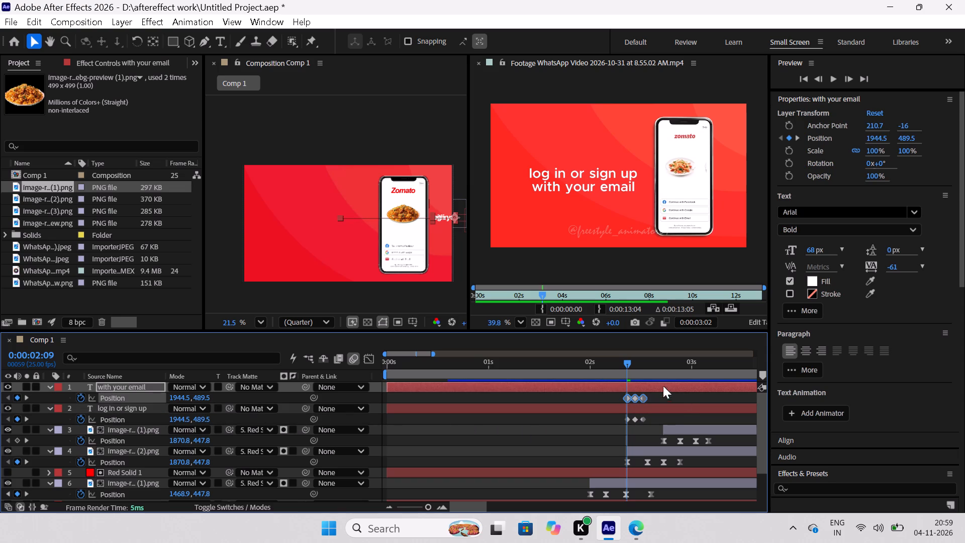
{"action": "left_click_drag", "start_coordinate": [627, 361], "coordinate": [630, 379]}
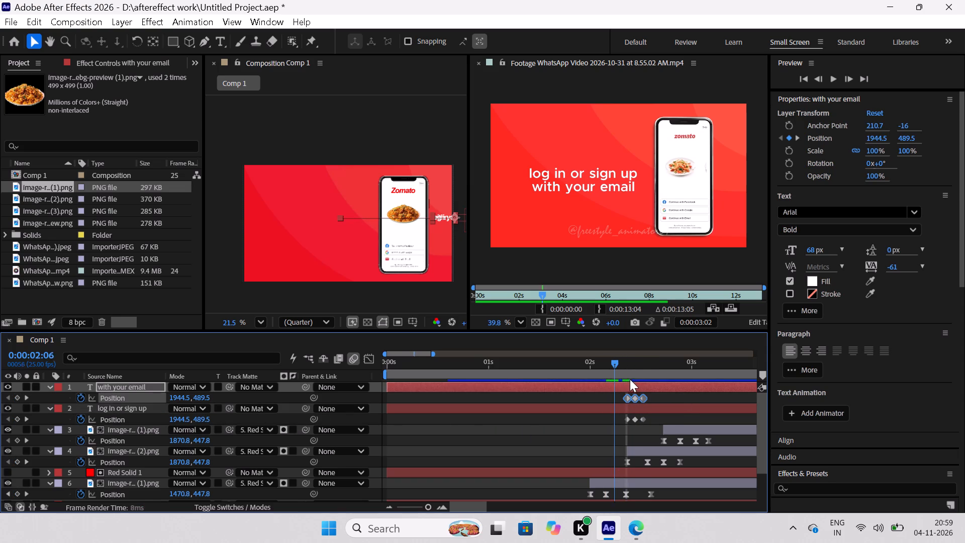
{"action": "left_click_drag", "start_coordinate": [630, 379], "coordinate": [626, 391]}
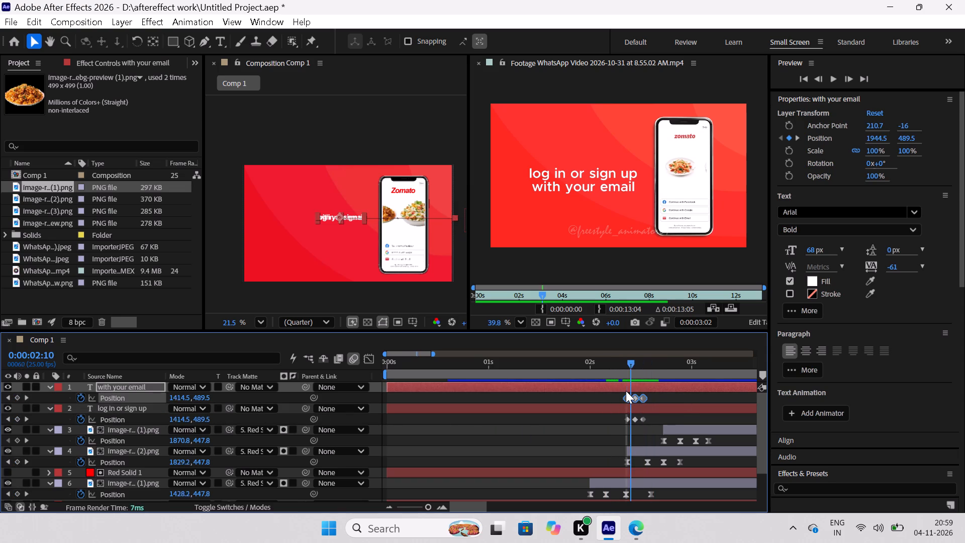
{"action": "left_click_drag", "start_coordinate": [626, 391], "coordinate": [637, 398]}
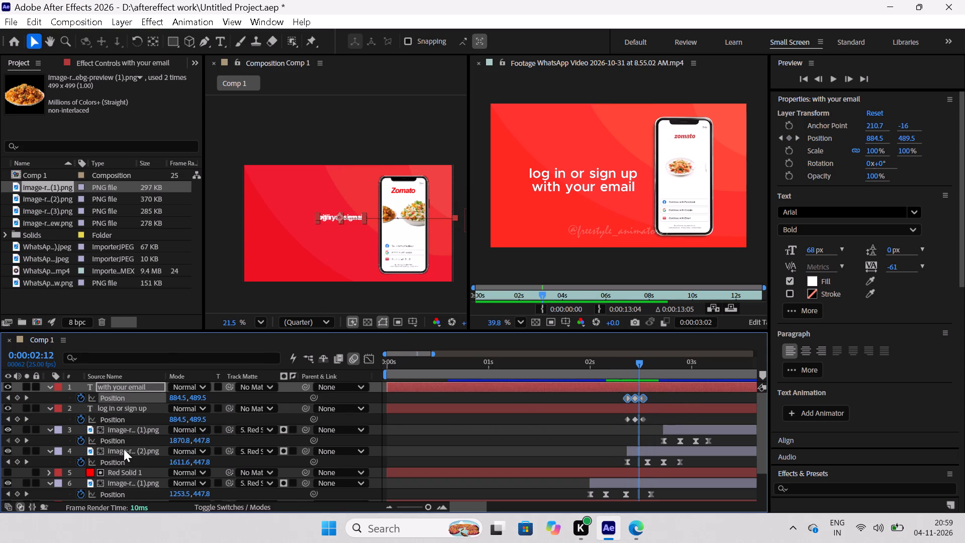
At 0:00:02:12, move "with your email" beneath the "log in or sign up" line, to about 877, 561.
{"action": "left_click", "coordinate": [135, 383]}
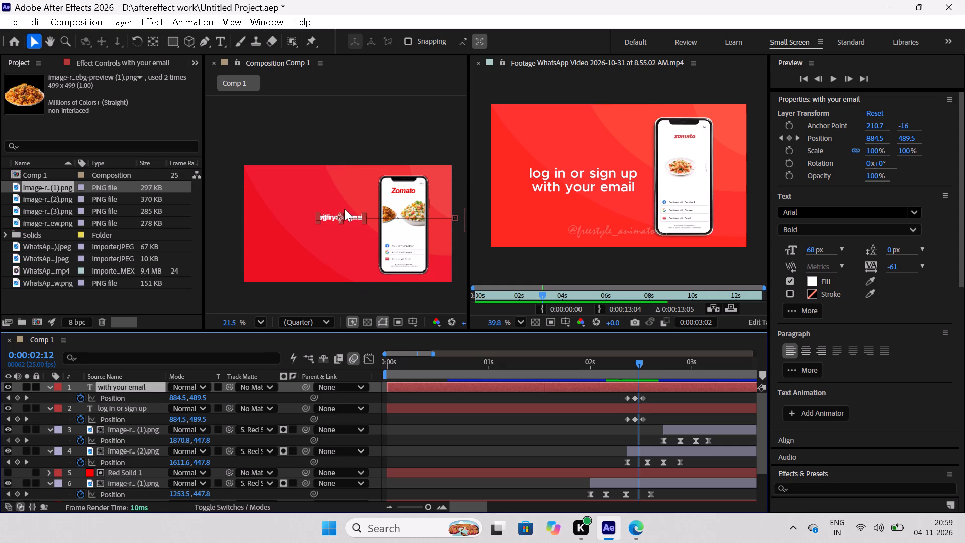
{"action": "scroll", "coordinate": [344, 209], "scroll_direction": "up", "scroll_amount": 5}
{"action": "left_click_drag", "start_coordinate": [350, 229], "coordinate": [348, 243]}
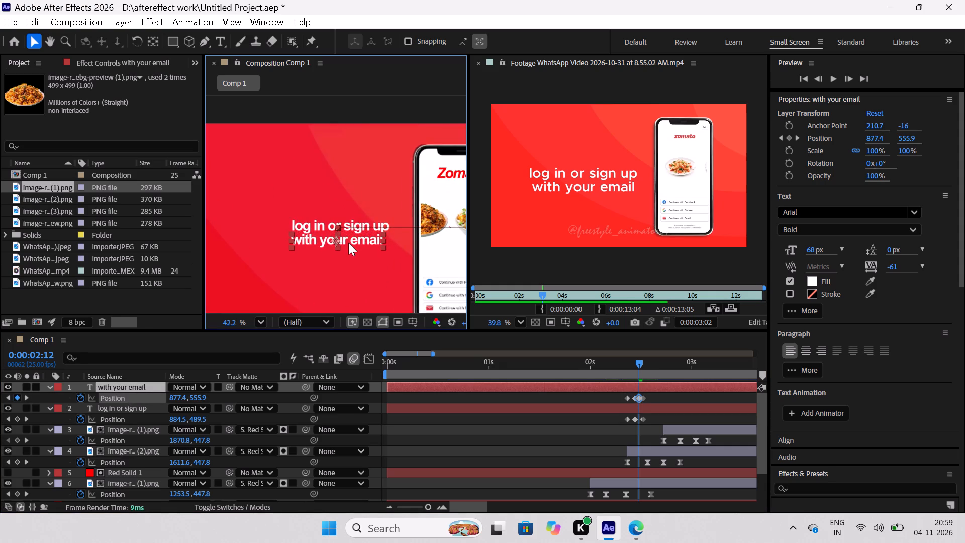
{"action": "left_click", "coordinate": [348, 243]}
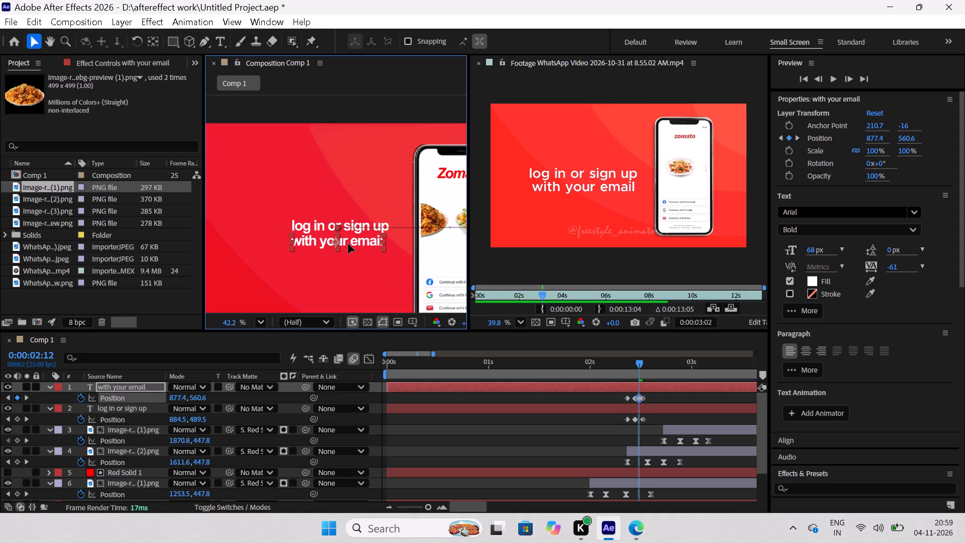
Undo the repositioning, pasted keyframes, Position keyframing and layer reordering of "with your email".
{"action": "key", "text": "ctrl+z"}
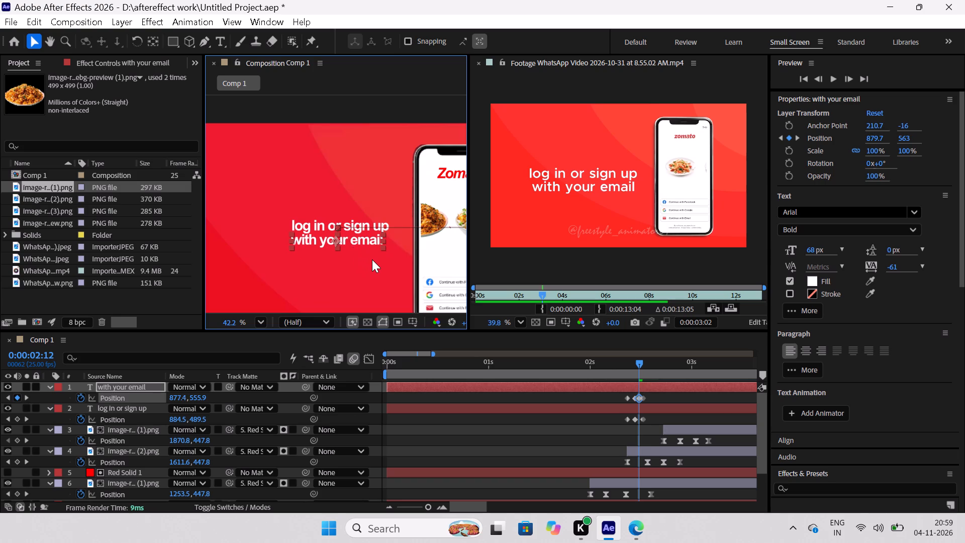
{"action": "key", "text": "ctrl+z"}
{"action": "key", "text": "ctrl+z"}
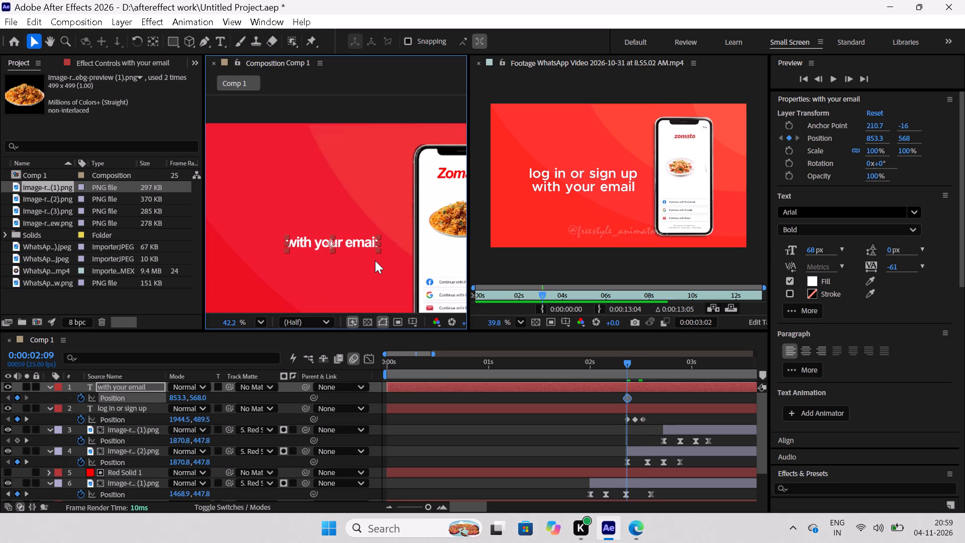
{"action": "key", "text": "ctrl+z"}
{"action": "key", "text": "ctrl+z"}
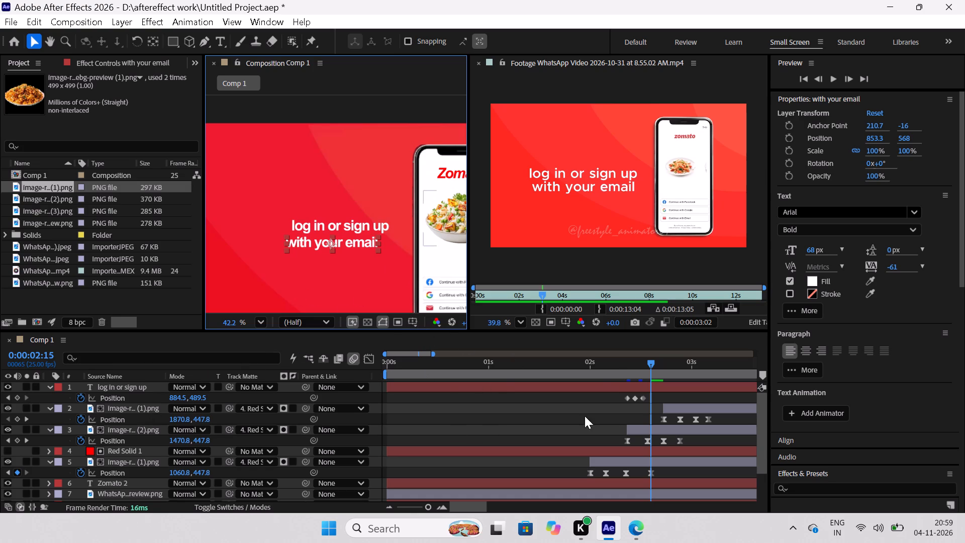
Move the unkeyframed "with your email" text beneath the "log in or sign up" line, to about 898, 575.
{"action": "left_click_drag", "start_coordinate": [354, 241], "coordinate": [366, 248]}
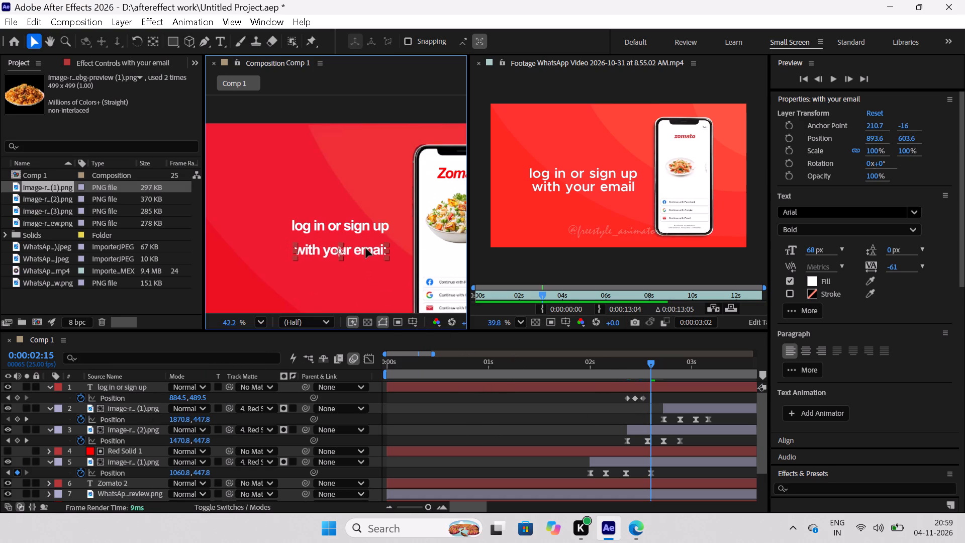
{"action": "left_click_drag", "start_coordinate": [366, 248], "coordinate": [363, 242]}
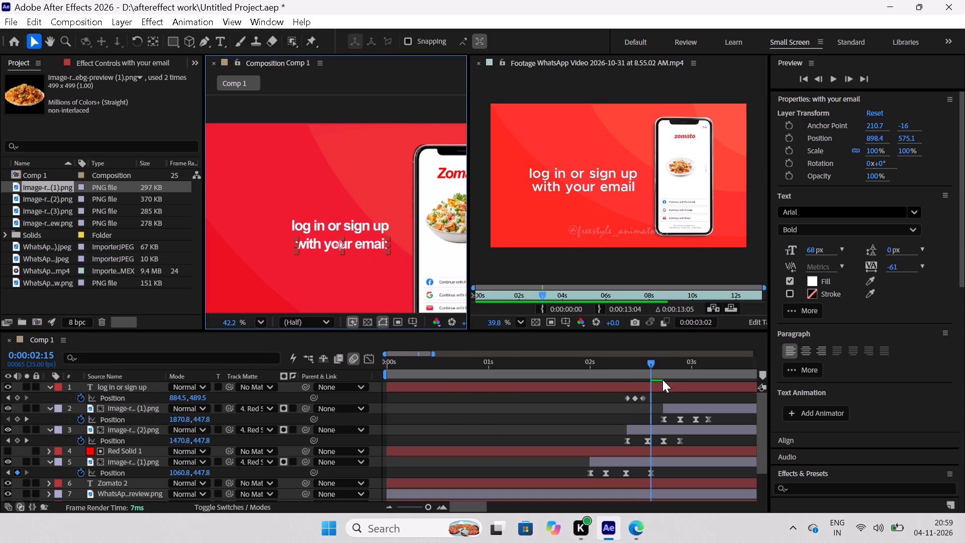
Set the current time to 0:00:02:09 and move the "with your email" layer directly below "log in or sign up" in the stack.
{"action": "left_click_drag", "start_coordinate": [645, 360], "coordinate": [630, 367]}
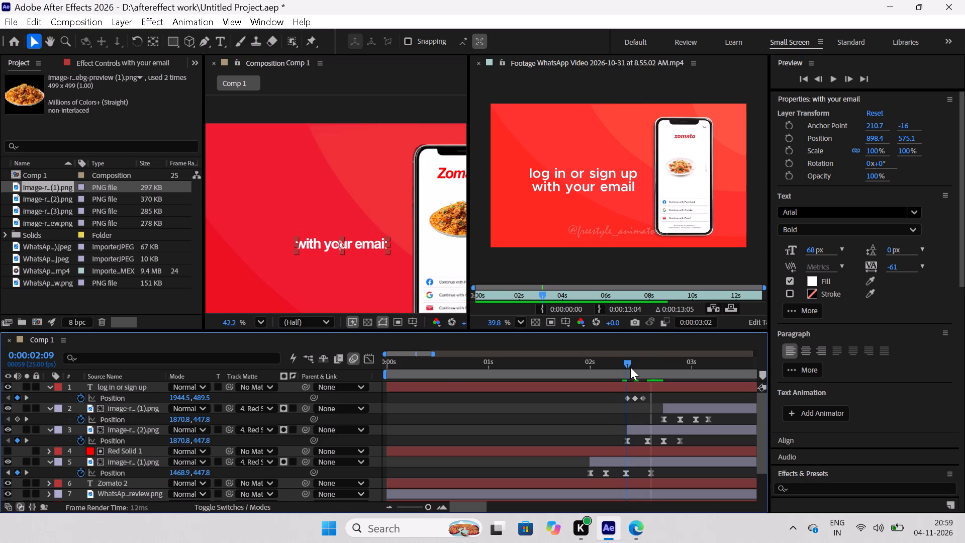
{"action": "left_click_drag", "start_coordinate": [630, 367], "coordinate": [627, 369]}
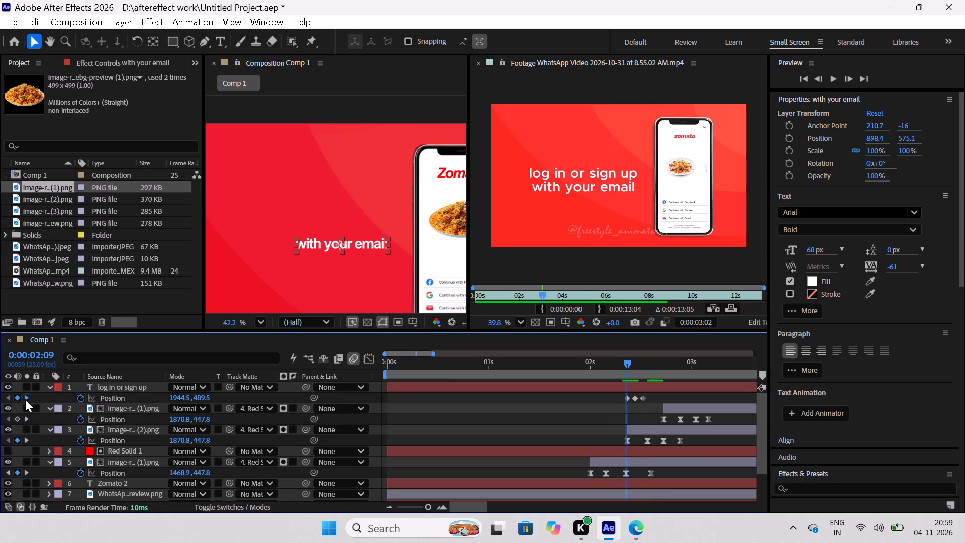
{"action": "left_click", "coordinate": [25, 399]}
{"action": "left_click", "coordinate": [11, 399]}
{"action": "scroll", "coordinate": [147, 408], "scroll_direction": "up", "scroll_amount": 6}
{"action": "scroll", "coordinate": [122, 482], "scroll_direction": "down", "scroll_amount": 6}
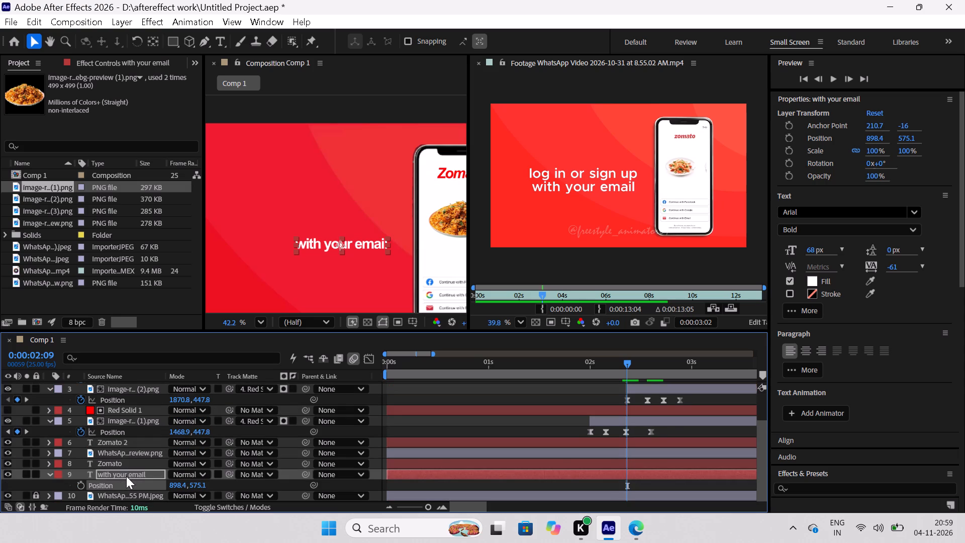
{"action": "left_click_drag", "start_coordinate": [126, 476], "coordinate": [143, 385]}
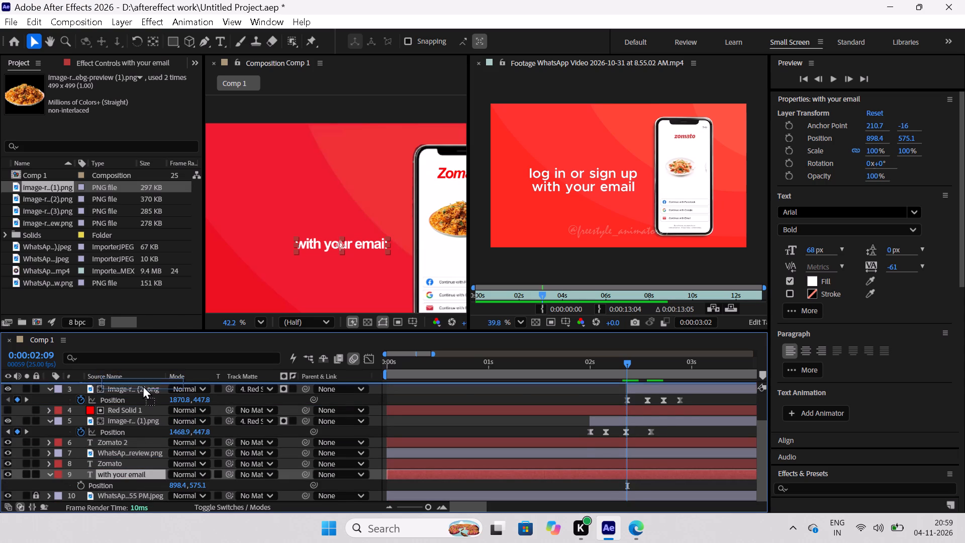
{"action": "left_click_drag", "start_coordinate": [143, 385], "coordinate": [143, 395]}
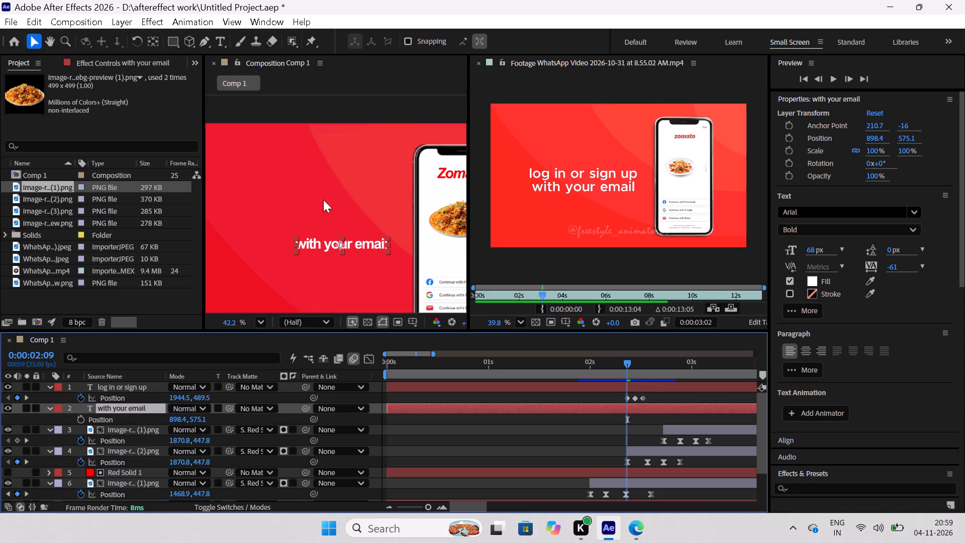
Start Position keyframing on "with your email" at 0:00:02:09, try pasting the three "log in or sign up" Position keyframes onto it, and undo the paste.
{"action": "scroll", "coordinate": [316, 192], "scroll_direction": "down", "scroll_amount": 4}
{"action": "scroll", "coordinate": [228, 223], "scroll_direction": "down", "scroll_amount": 1}
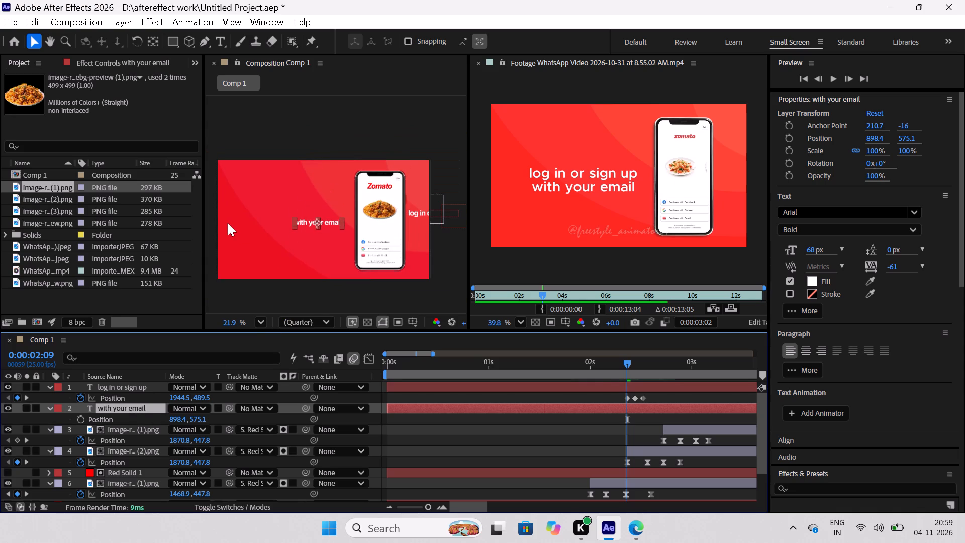
{"action": "scroll", "coordinate": [420, 245], "scroll_direction": "up", "scroll_amount": 1}
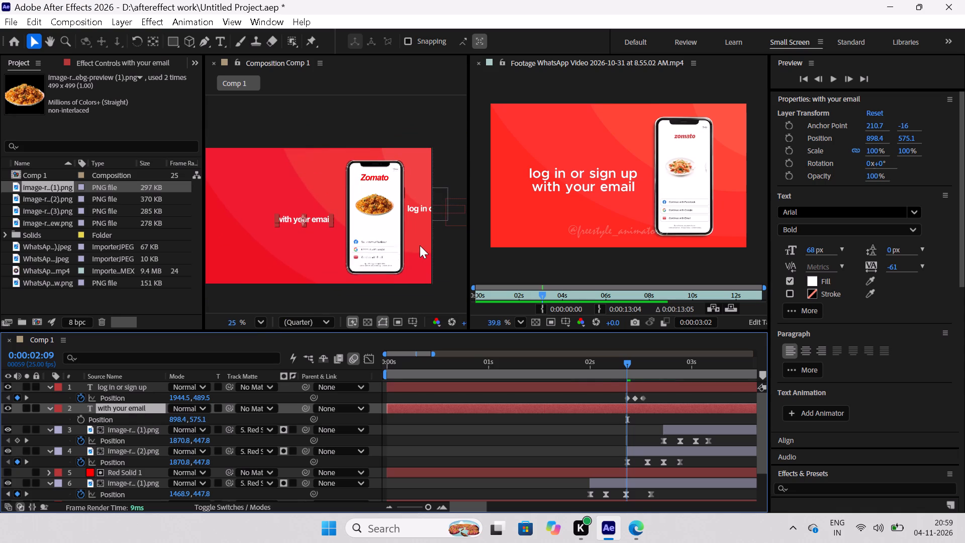
{"action": "scroll", "coordinate": [420, 245], "scroll_direction": "up", "scroll_amount": 1}
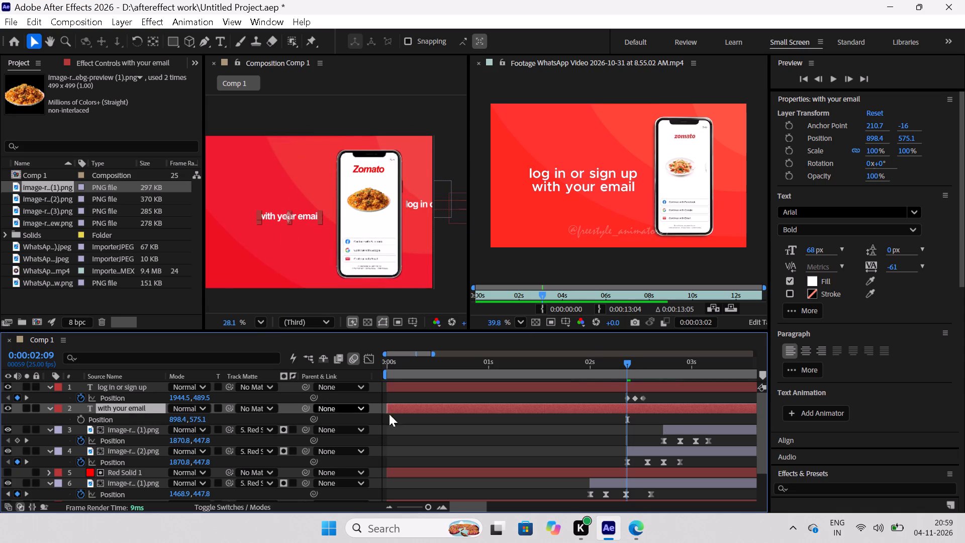
{"action": "left_click_drag", "start_coordinate": [664, 395], "coordinate": [593, 411]}
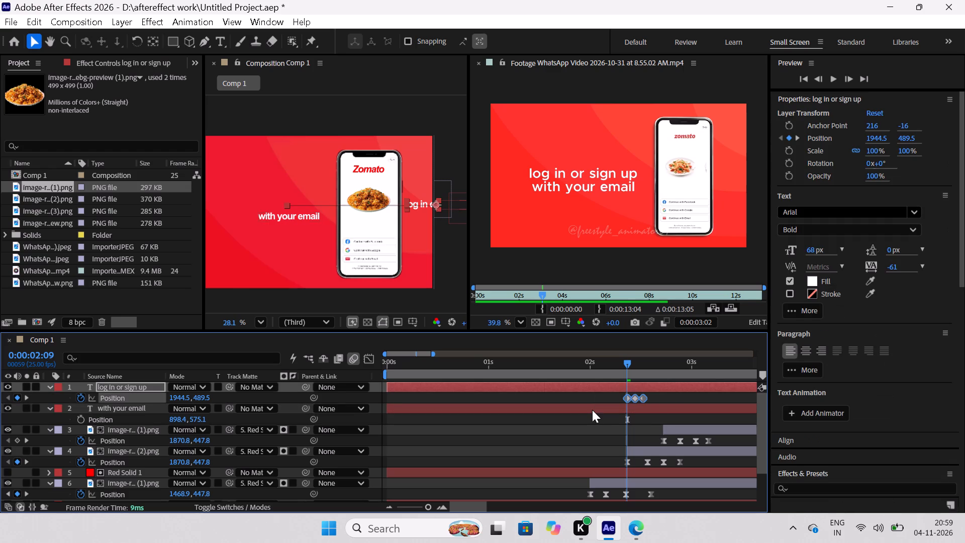
{"action": "key", "text": "ctrl+c"}
{"action": "key", "text": "ctrl+c"}
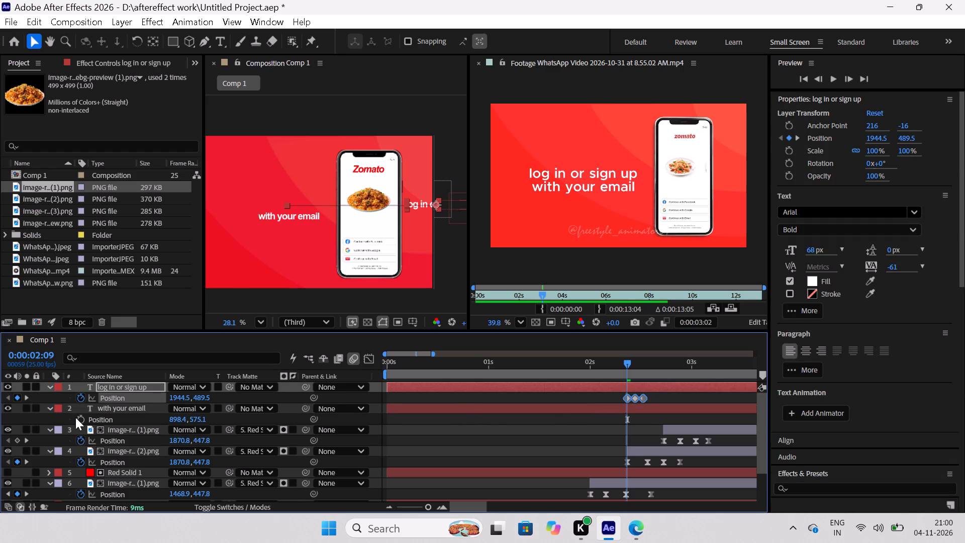
{"action": "left_click", "coordinate": [79, 418]}
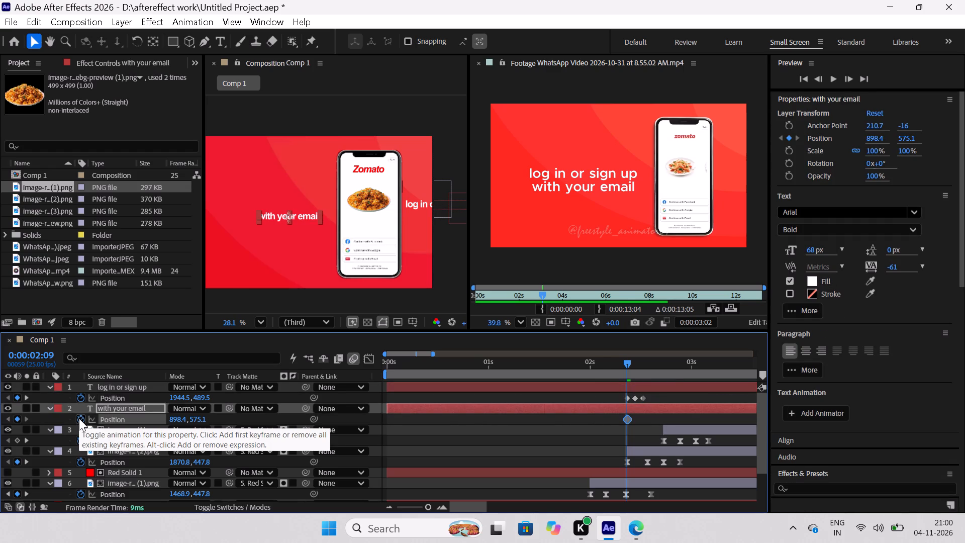
{"action": "key", "text": "ctrl+v"}
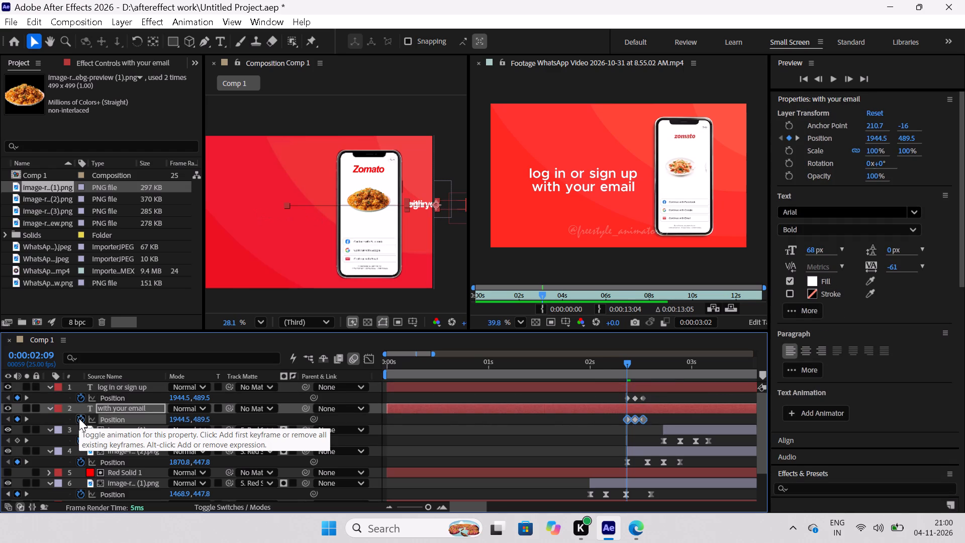
{"action": "key", "text": "ctrl+z"}
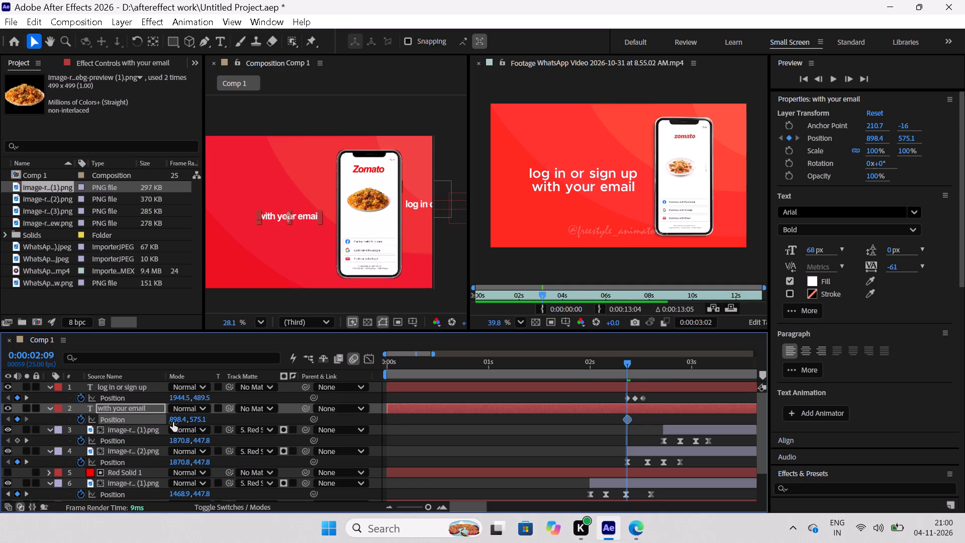
Set the "with your email" Position keyframe at 0:00:02:09 to about 1938, 575, at the composition's right edge.
{"action": "left_click_drag", "start_coordinate": [173, 422], "coordinate": [210, 428], "text": "shift"}
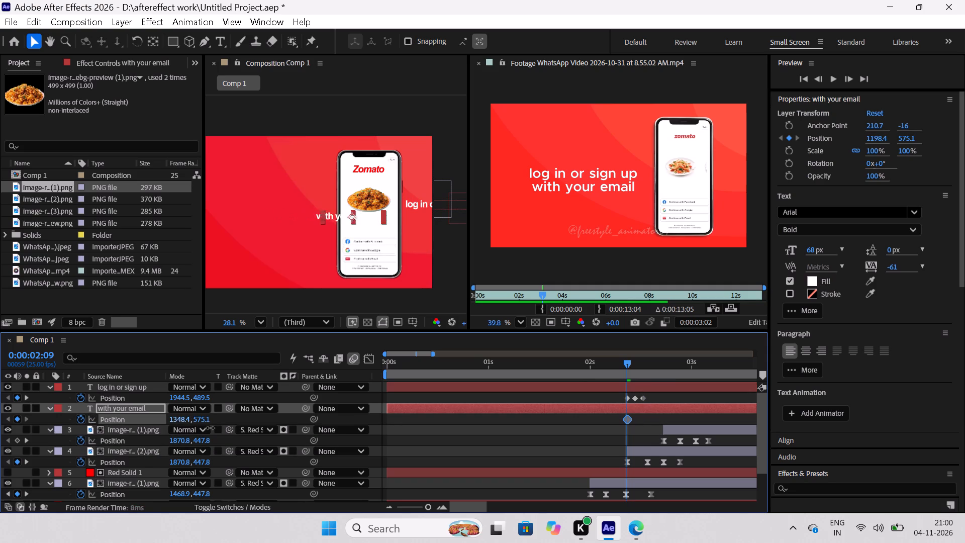
{"action": "left_click_drag", "start_coordinate": [210, 428], "coordinate": [255, 437], "text": "shift"}
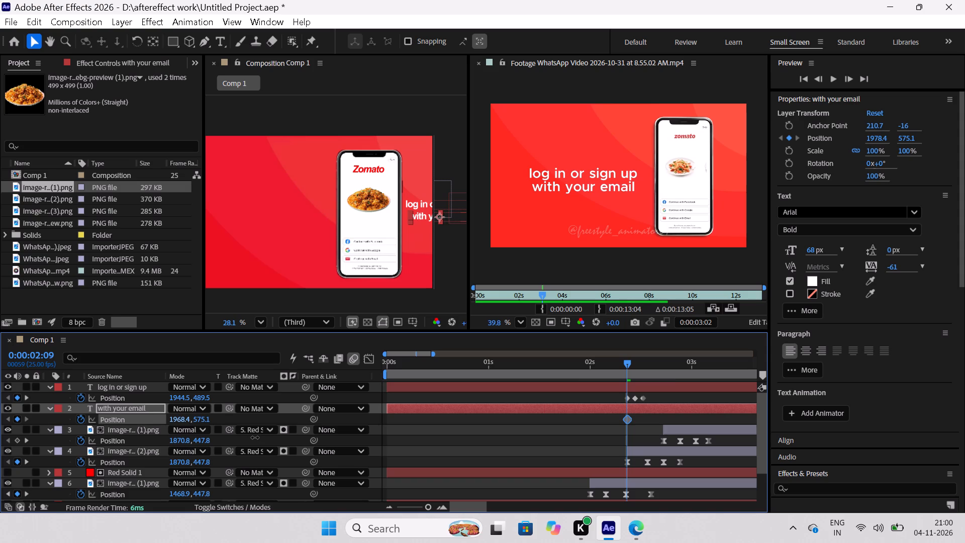
{"action": "left_click_drag", "start_coordinate": [255, 437], "coordinate": [254, 439], "text": "shift"}
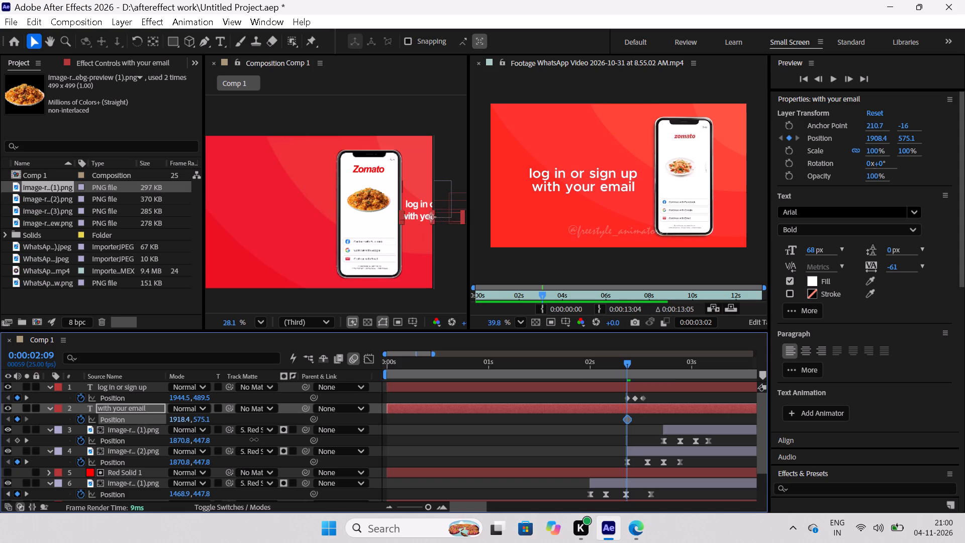
{"action": "left_click_drag", "start_coordinate": [254, 439], "coordinate": [256, 440], "text": "shift"}
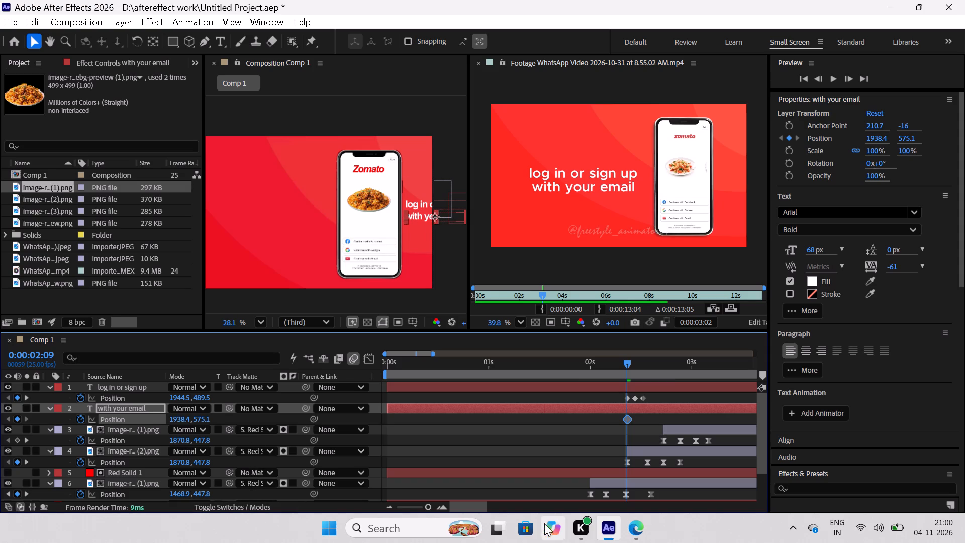
At 0:00:02:11, keyframe "with your email" at about 888, 575, beneath the "log in or sign up" line.
{"action": "left_click", "coordinate": [32, 401]}
{"action": "left_click", "coordinate": [29, 398]}
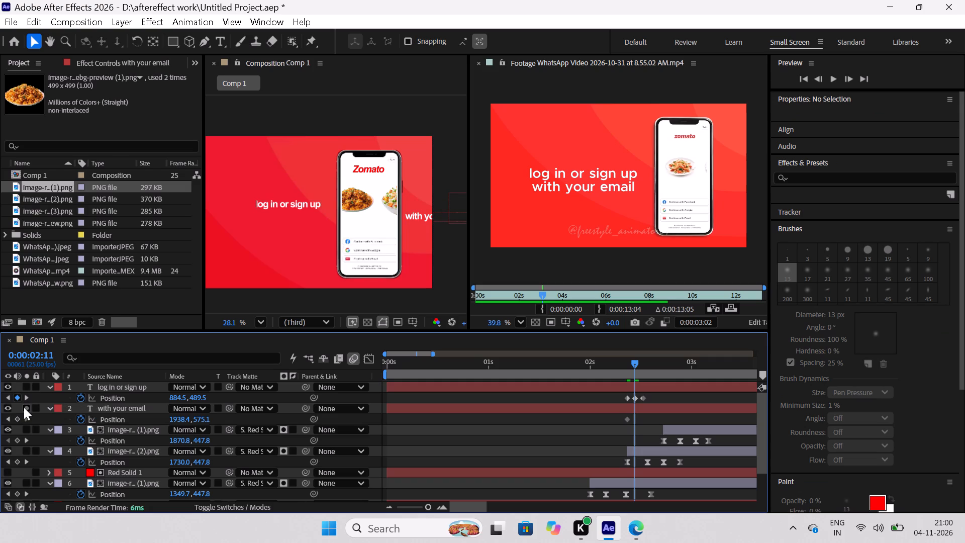
{"action": "left_click", "coordinate": [136, 408]}
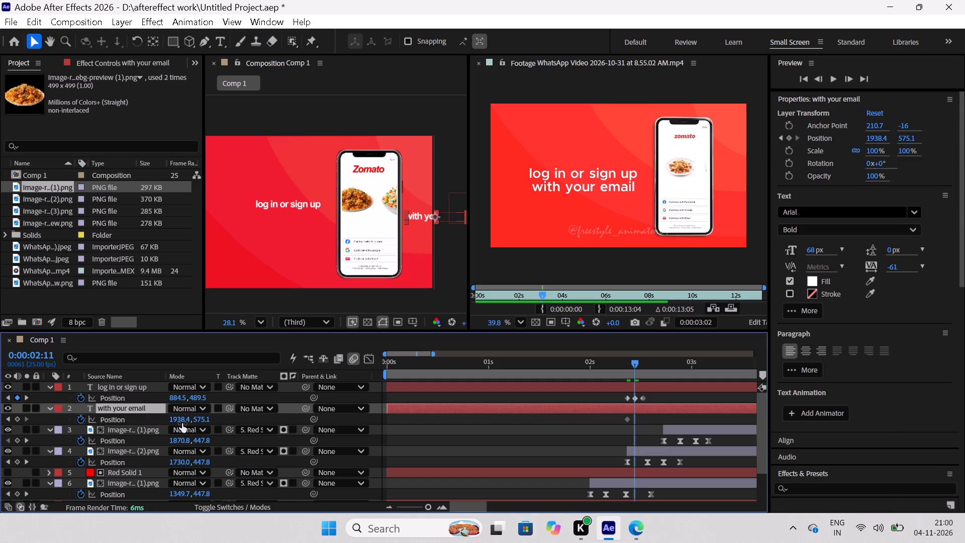
{"action": "left_click_drag", "start_coordinate": [181, 420], "coordinate": [179, 420], "text": "shift"}
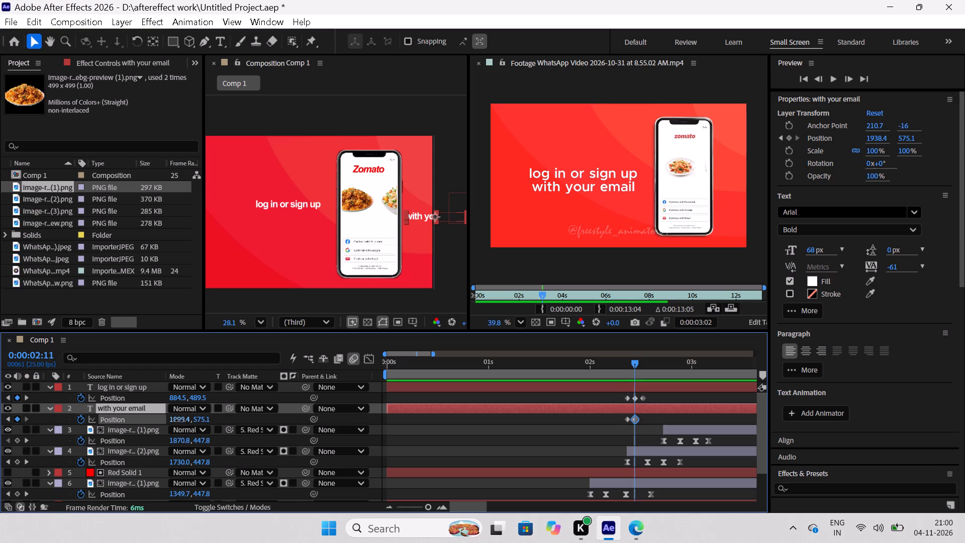
{"action": "left_click_drag", "start_coordinate": [179, 420], "coordinate": [120, 419], "text": "shift"}
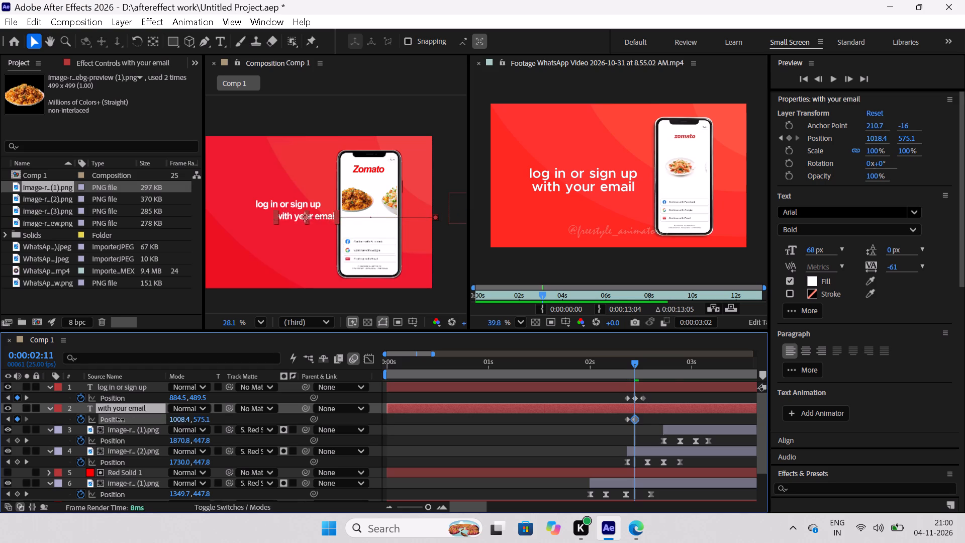
{"action": "left_click_drag", "start_coordinate": [120, 419], "coordinate": [112, 420], "text": "shift"}
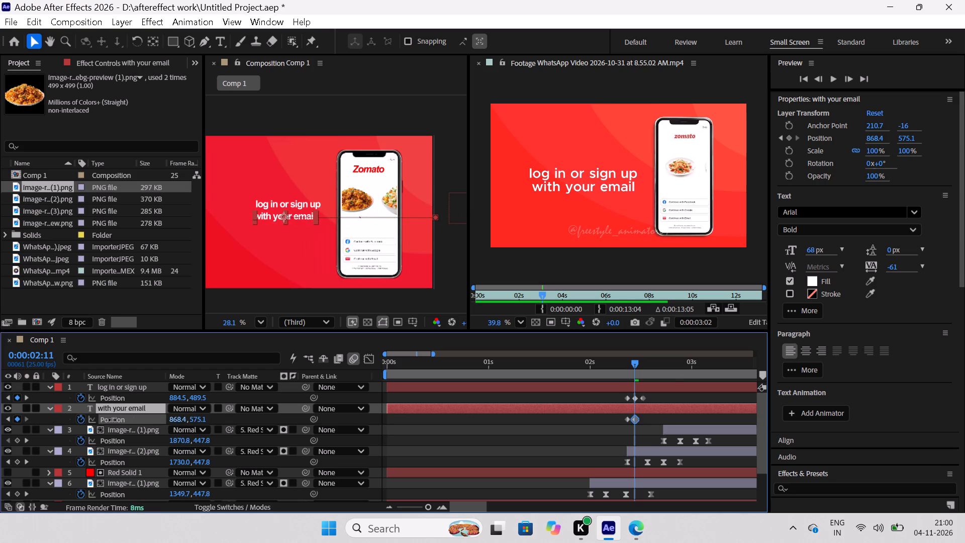
{"action": "left_click_drag", "start_coordinate": [112, 420], "coordinate": [118, 423], "text": "shift"}
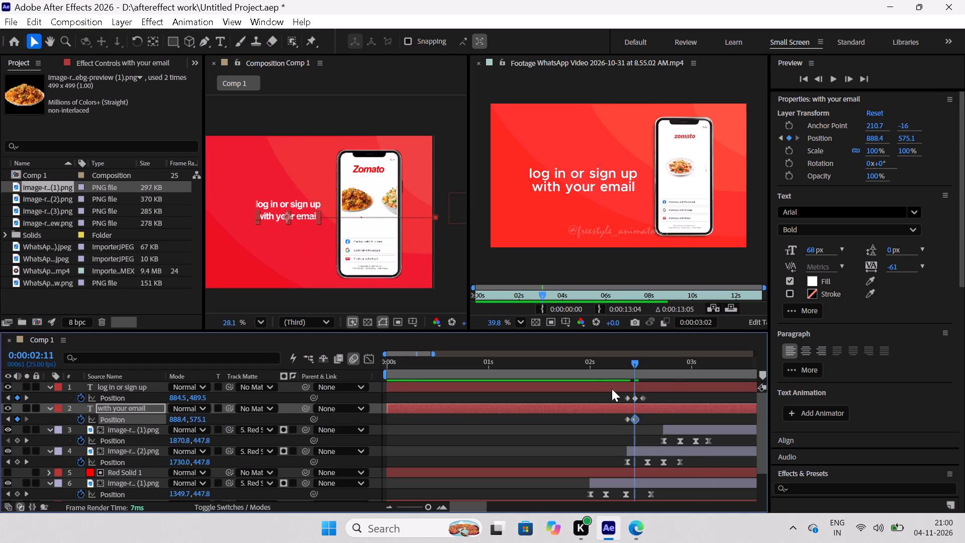
Duplicate the "with your email" Position keyframe from 0:00:02:11 to 0:00:02:13, matching the last "log in or sign up" keyframe.
{"action": "left_click", "coordinate": [24, 395]}
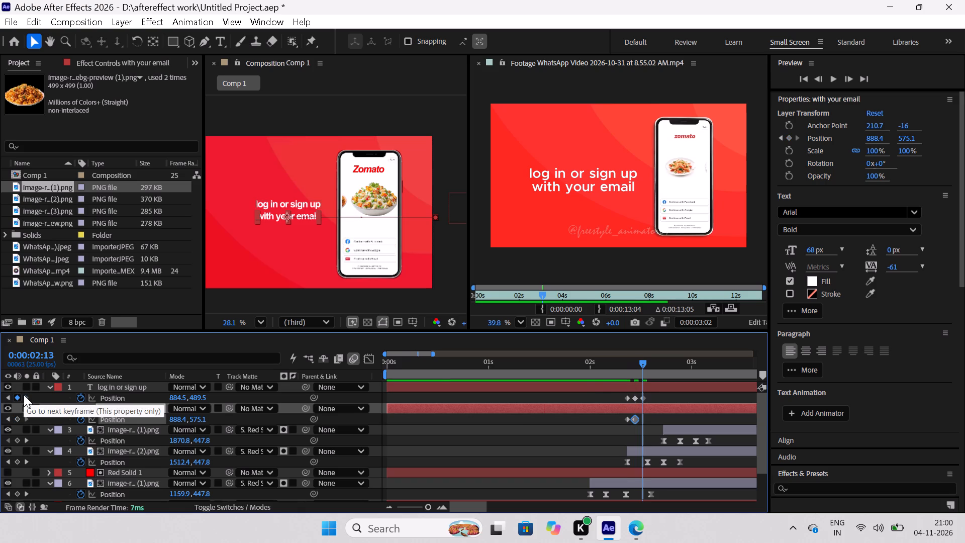
{"action": "key", "text": "ctrl+c"}
{"action": "key", "text": "ctrl+v"}
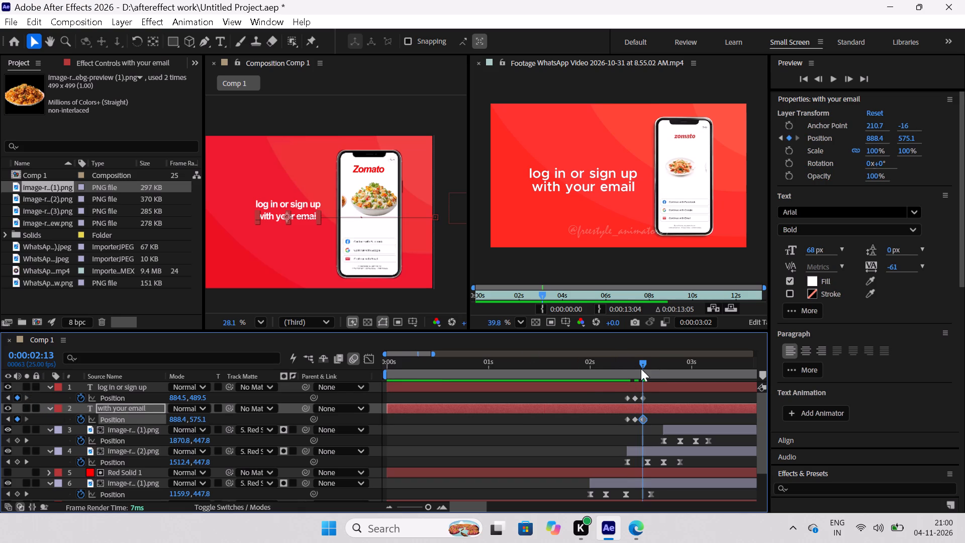
Scrub between 0:00:02:07 and 0:00:02:14 to check both text lines sliding in, ending at 0:00:02:13 with nothing selected.
{"action": "left_click_drag", "start_coordinate": [643, 362], "coordinate": [619, 375]}
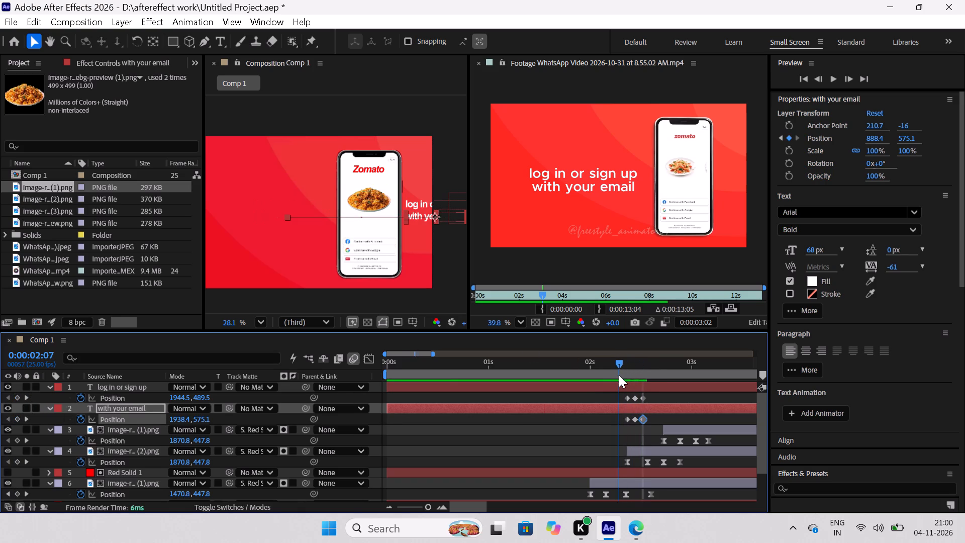
{"action": "left_click_drag", "start_coordinate": [619, 375], "coordinate": [636, 394]}
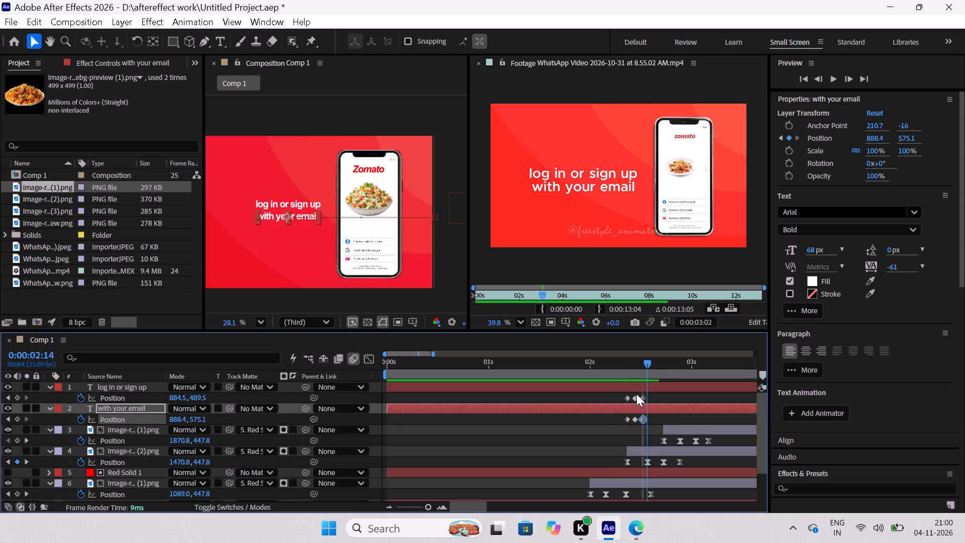
{"action": "left_click_drag", "start_coordinate": [636, 394], "coordinate": [637, 397]}
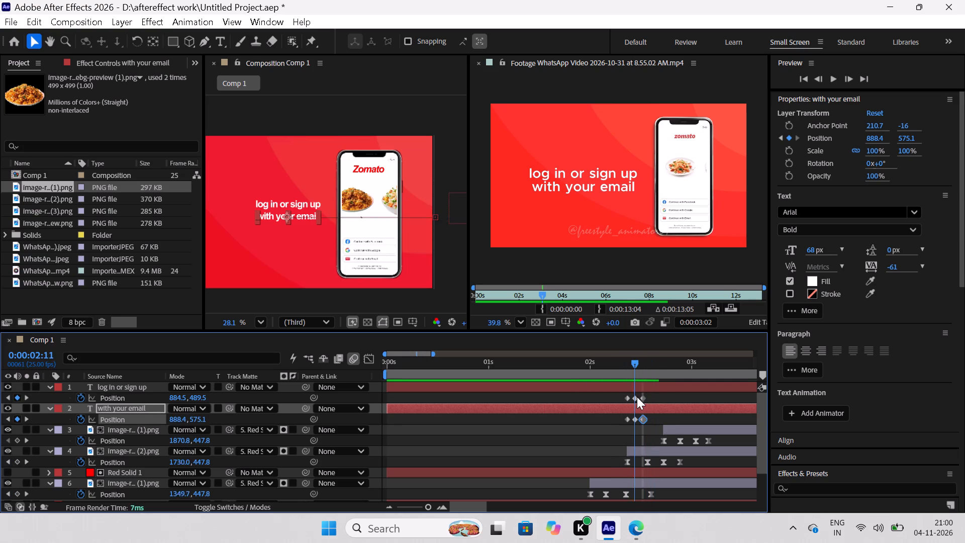
{"action": "left_click_drag", "start_coordinate": [637, 397], "coordinate": [643, 398]}
{"action": "left_click", "coordinate": [452, 276]}
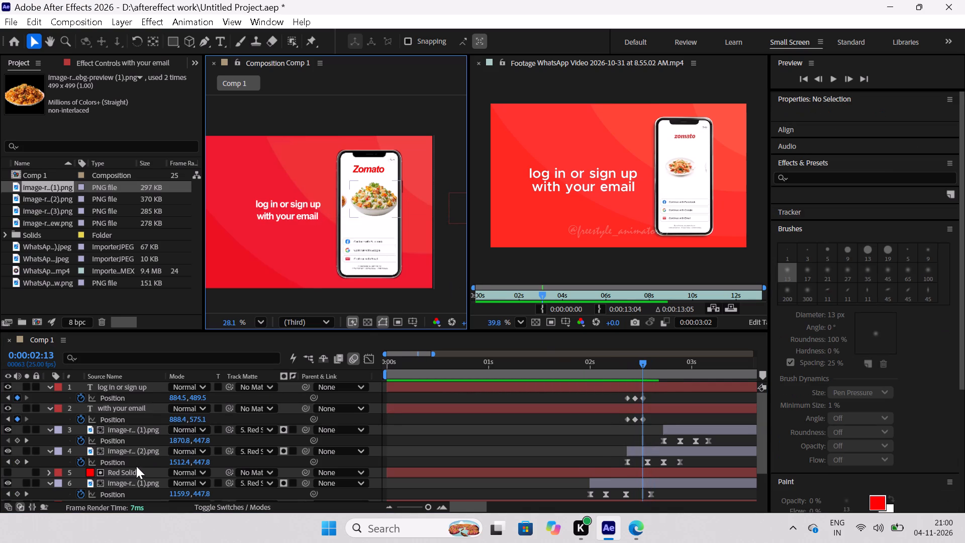
Create a new red solid layer at the top of Comp 1's layer stack.
{"action": "scroll", "coordinate": [136, 467], "scroll_direction": "down", "scroll_amount": 11}
{"action": "scroll", "coordinate": [136, 471], "scroll_direction": "up", "scroll_amount": 8}
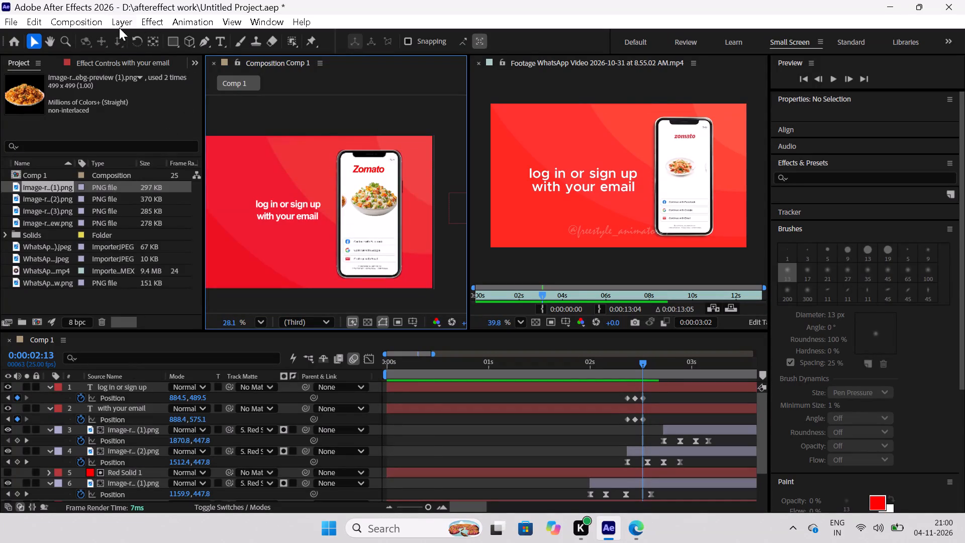
{"action": "left_click", "coordinate": [119, 28]}
{"action": "left_click", "coordinate": [159, 41]}
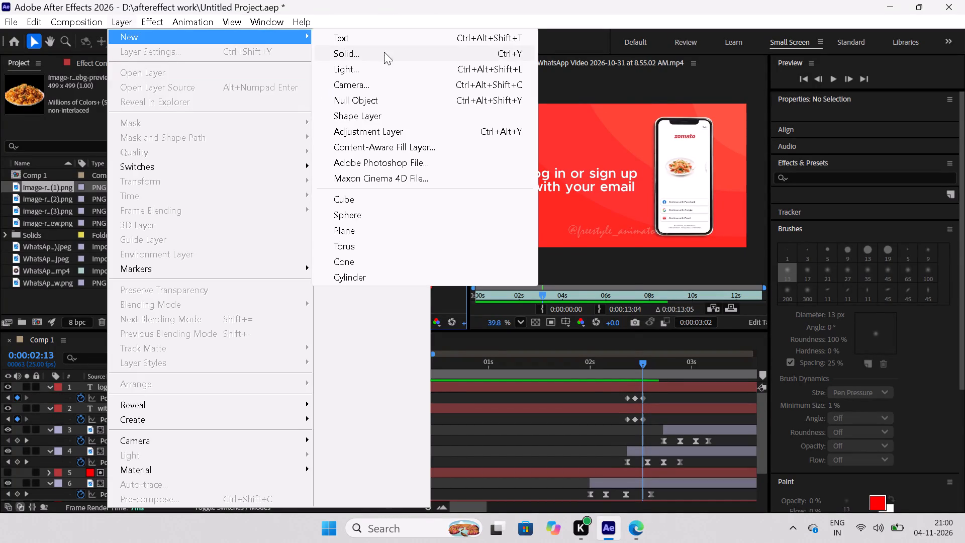
{"action": "left_click", "coordinate": [384, 52]}
{"action": "left_click", "coordinate": [564, 383]}
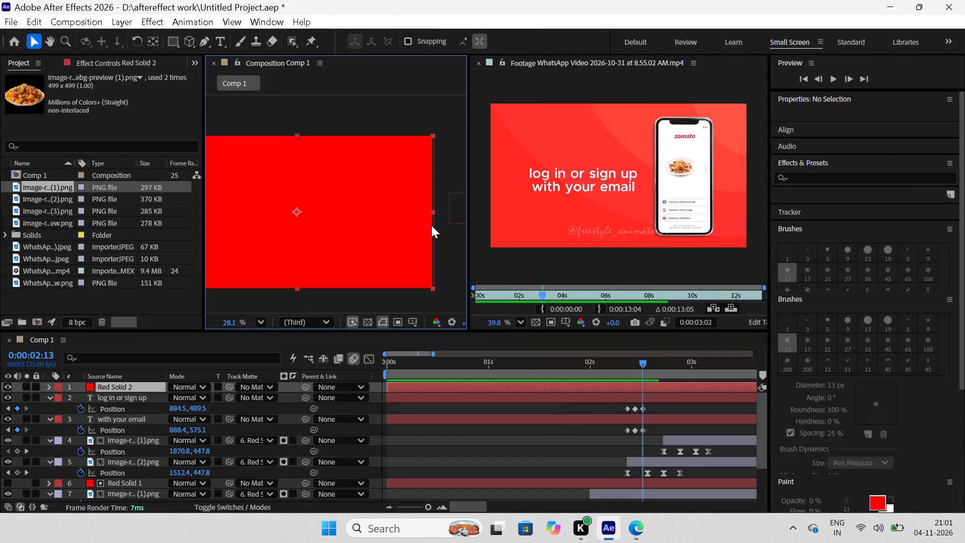
Shrink Red Solid 2 to about 25.2% by 85.5% and cover the phone with it, at about 1482.7, 543.6.
{"action": "left_click_drag", "start_coordinate": [431, 135], "coordinate": [424, 147]}
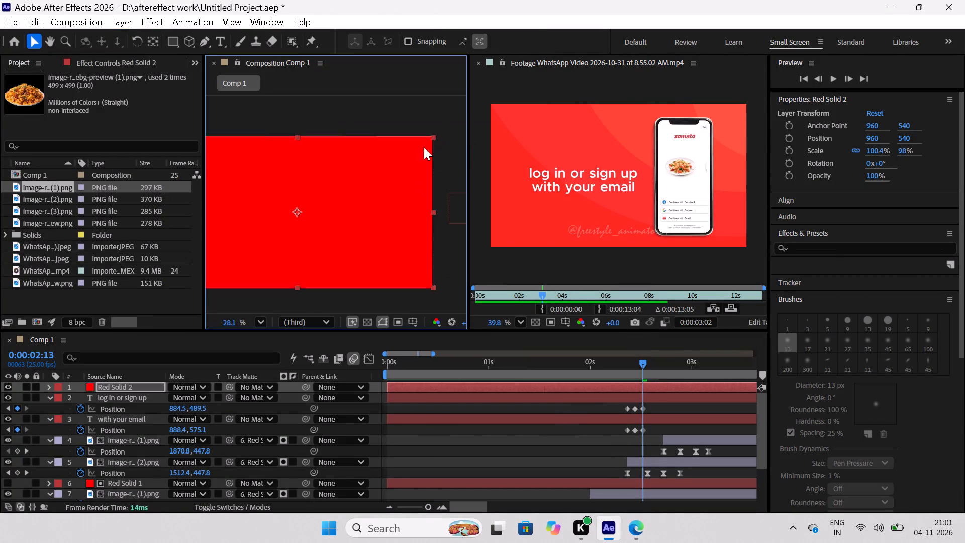
{"action": "left_click_drag", "start_coordinate": [424, 147], "coordinate": [316, 155]}
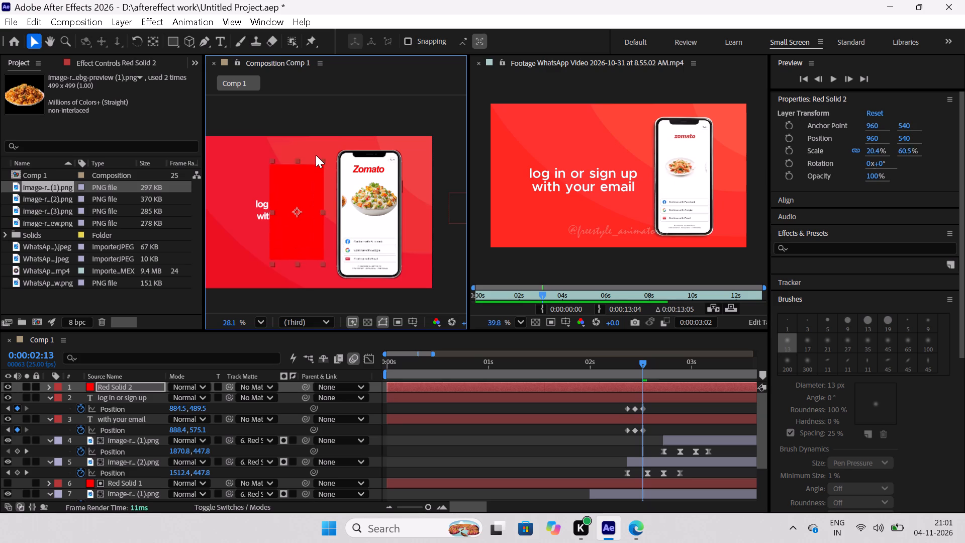
{"action": "left_click_drag", "start_coordinate": [316, 155], "coordinate": [325, 142]}
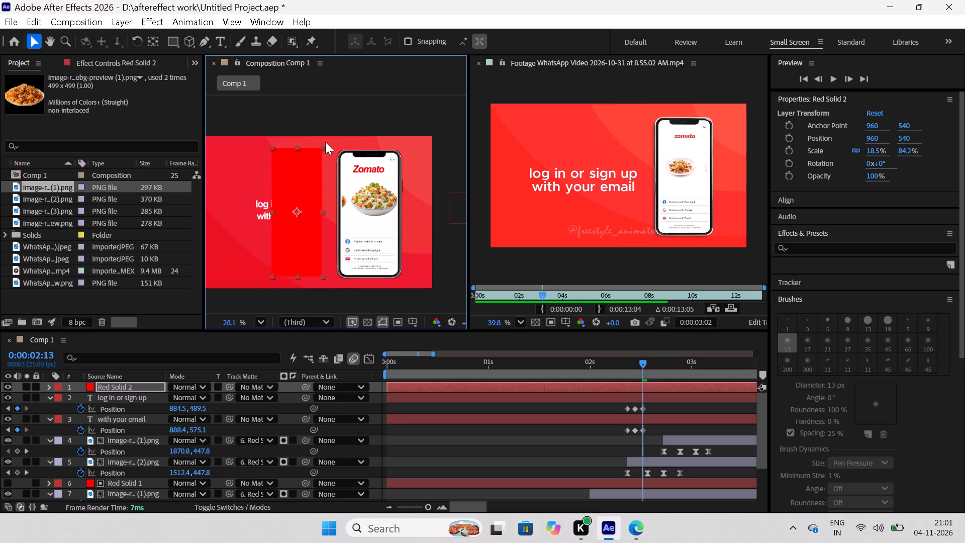
{"action": "left_click_drag", "start_coordinate": [325, 142], "coordinate": [329, 144]}
{"action": "left_click_drag", "start_coordinate": [317, 175], "coordinate": [361, 199]}
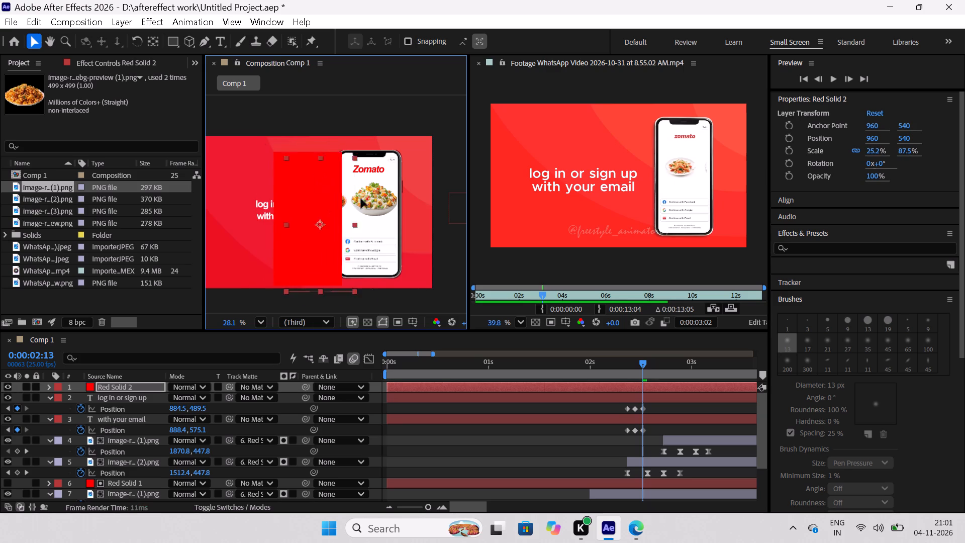
{"action": "left_click_drag", "start_coordinate": [361, 199], "coordinate": [388, 178]}
{"action": "left_click", "coordinate": [368, 148]}
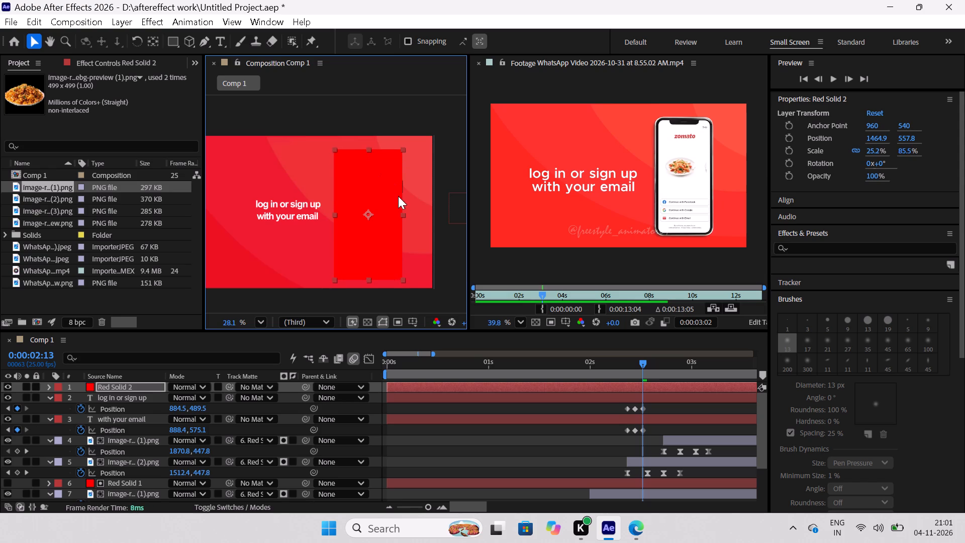
{"action": "left_click", "coordinate": [402, 214]}
{"action": "left_click", "coordinate": [388, 208]}
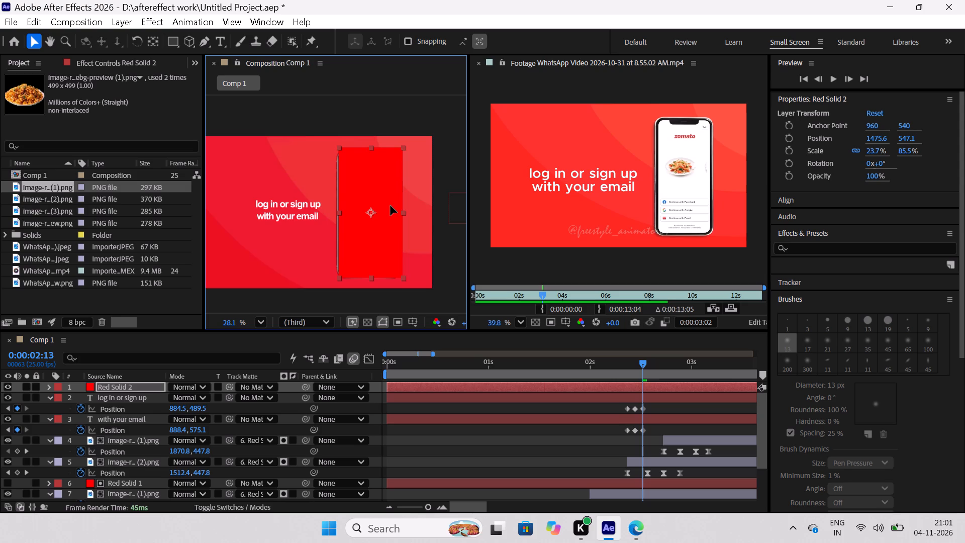
{"action": "left_click_drag", "start_coordinate": [338, 215], "coordinate": [337, 216]}
{"action": "left_click_drag", "start_coordinate": [337, 216], "coordinate": [336, 222]}
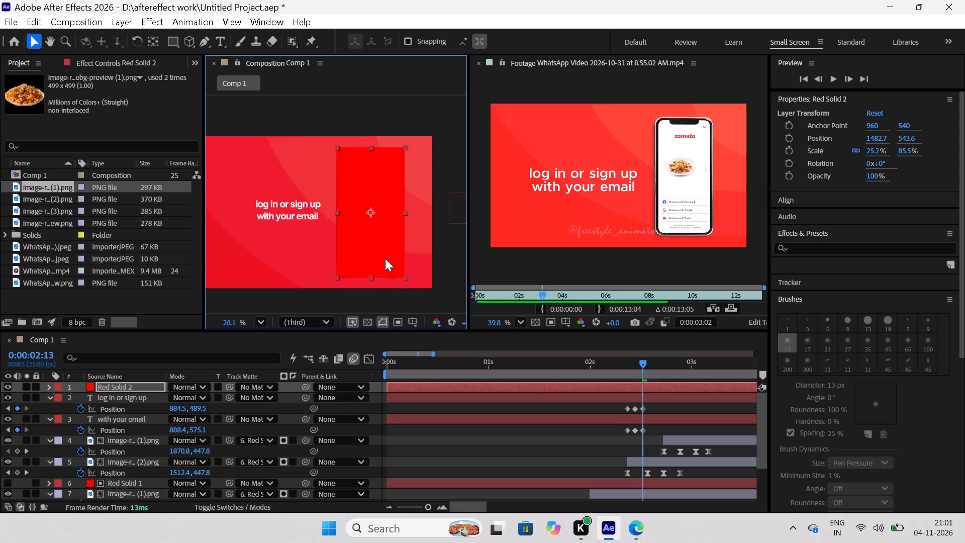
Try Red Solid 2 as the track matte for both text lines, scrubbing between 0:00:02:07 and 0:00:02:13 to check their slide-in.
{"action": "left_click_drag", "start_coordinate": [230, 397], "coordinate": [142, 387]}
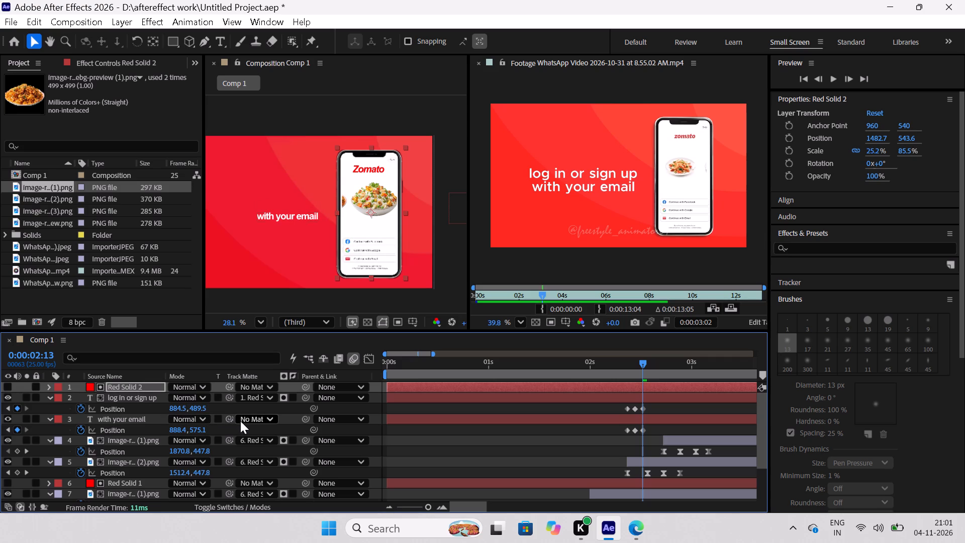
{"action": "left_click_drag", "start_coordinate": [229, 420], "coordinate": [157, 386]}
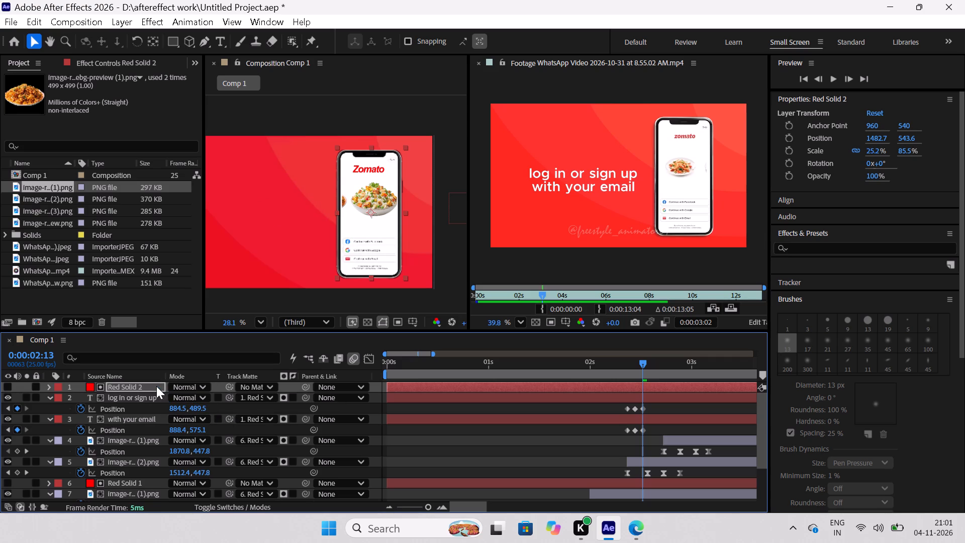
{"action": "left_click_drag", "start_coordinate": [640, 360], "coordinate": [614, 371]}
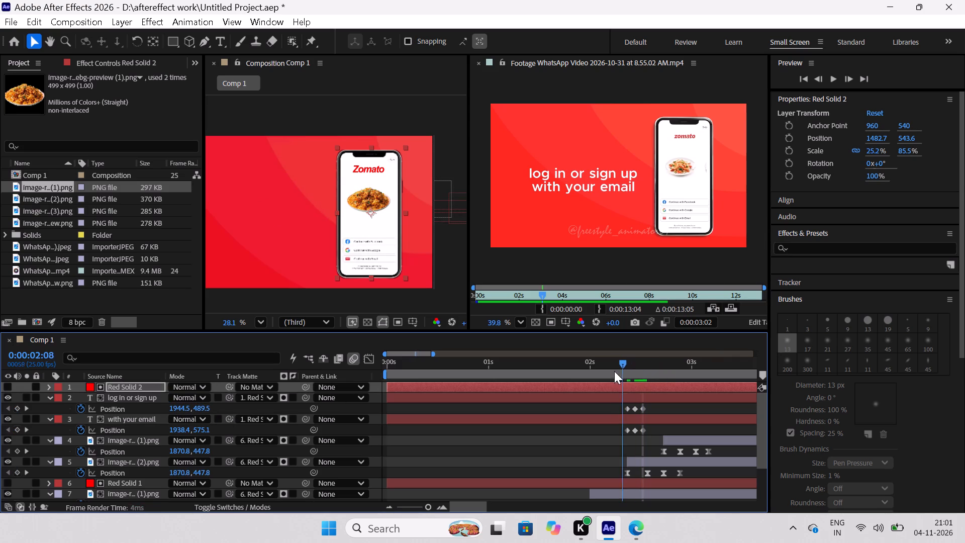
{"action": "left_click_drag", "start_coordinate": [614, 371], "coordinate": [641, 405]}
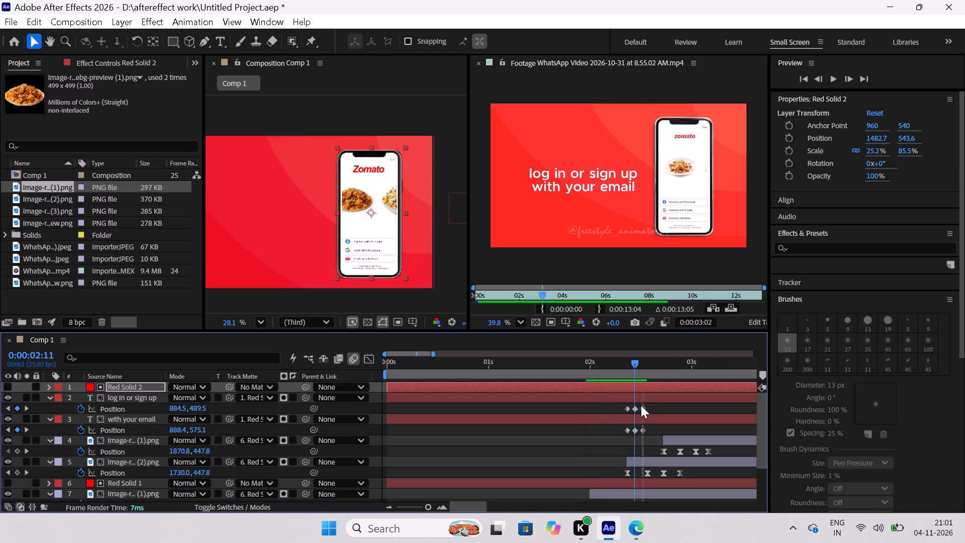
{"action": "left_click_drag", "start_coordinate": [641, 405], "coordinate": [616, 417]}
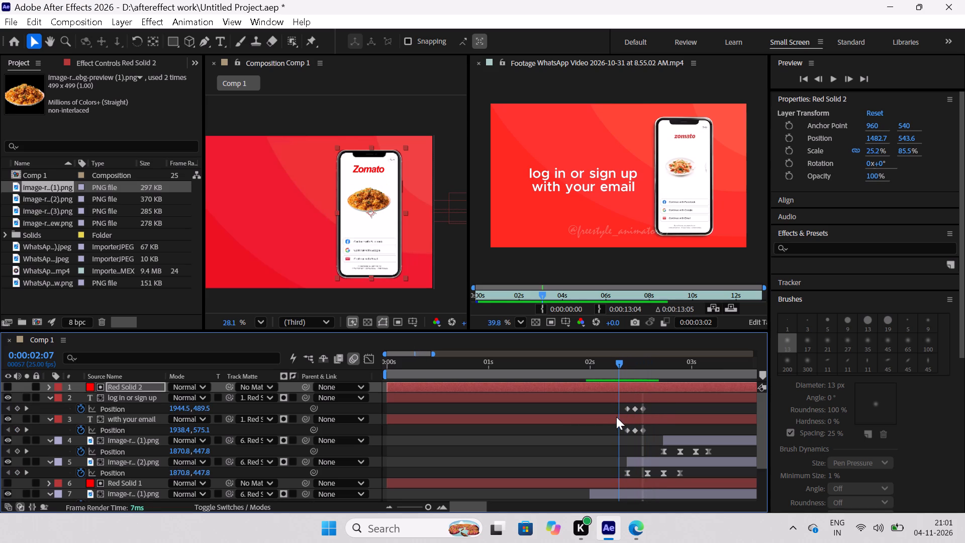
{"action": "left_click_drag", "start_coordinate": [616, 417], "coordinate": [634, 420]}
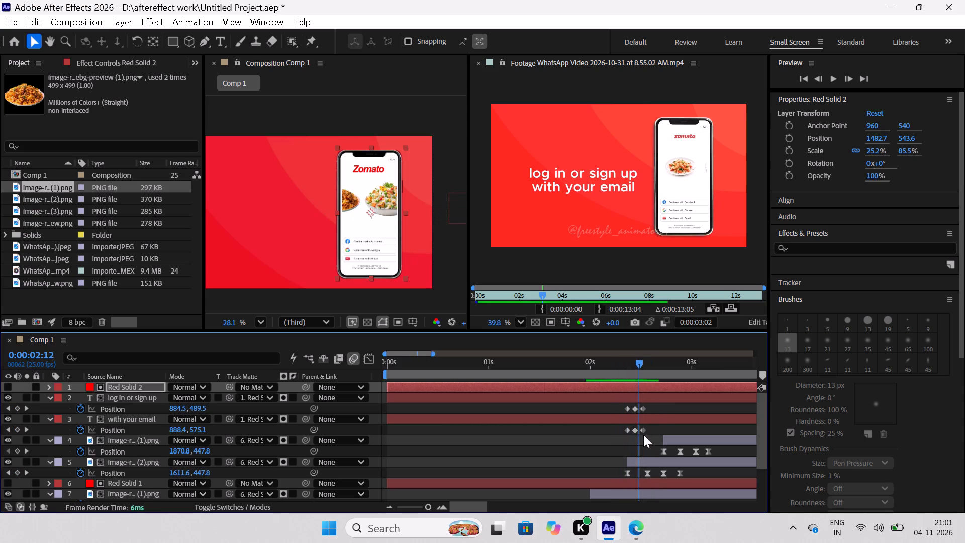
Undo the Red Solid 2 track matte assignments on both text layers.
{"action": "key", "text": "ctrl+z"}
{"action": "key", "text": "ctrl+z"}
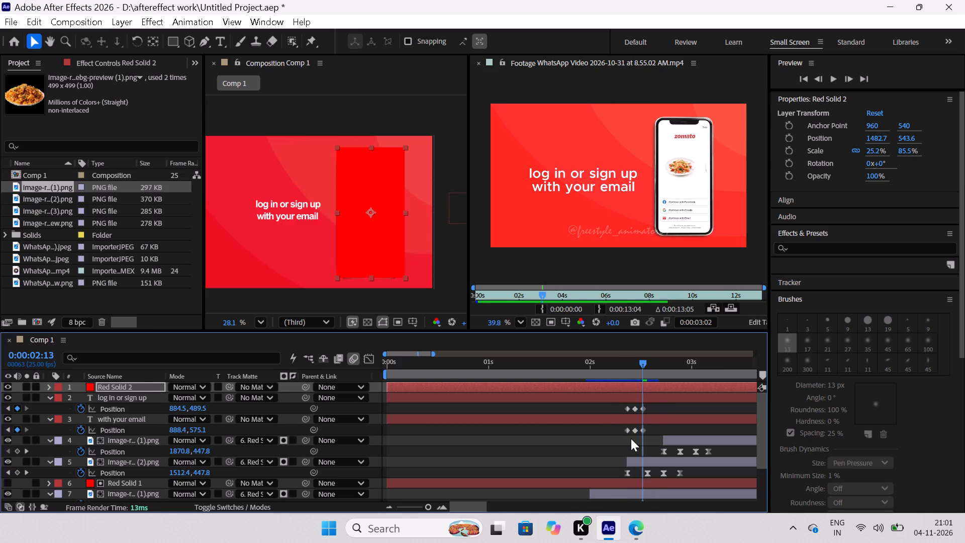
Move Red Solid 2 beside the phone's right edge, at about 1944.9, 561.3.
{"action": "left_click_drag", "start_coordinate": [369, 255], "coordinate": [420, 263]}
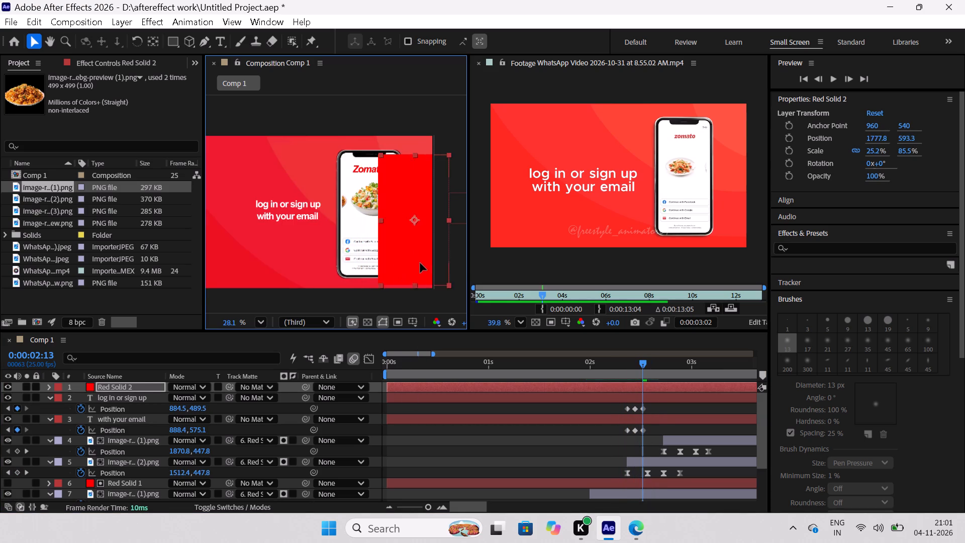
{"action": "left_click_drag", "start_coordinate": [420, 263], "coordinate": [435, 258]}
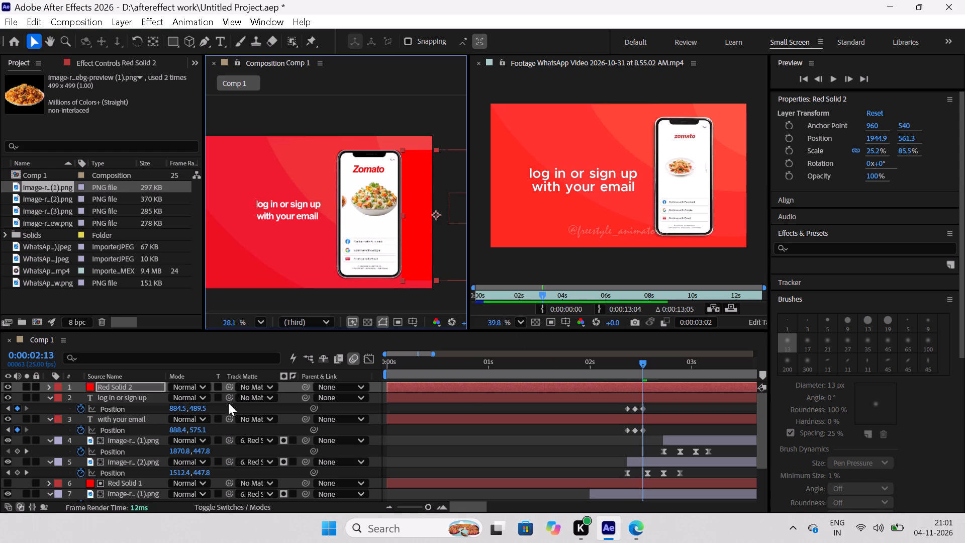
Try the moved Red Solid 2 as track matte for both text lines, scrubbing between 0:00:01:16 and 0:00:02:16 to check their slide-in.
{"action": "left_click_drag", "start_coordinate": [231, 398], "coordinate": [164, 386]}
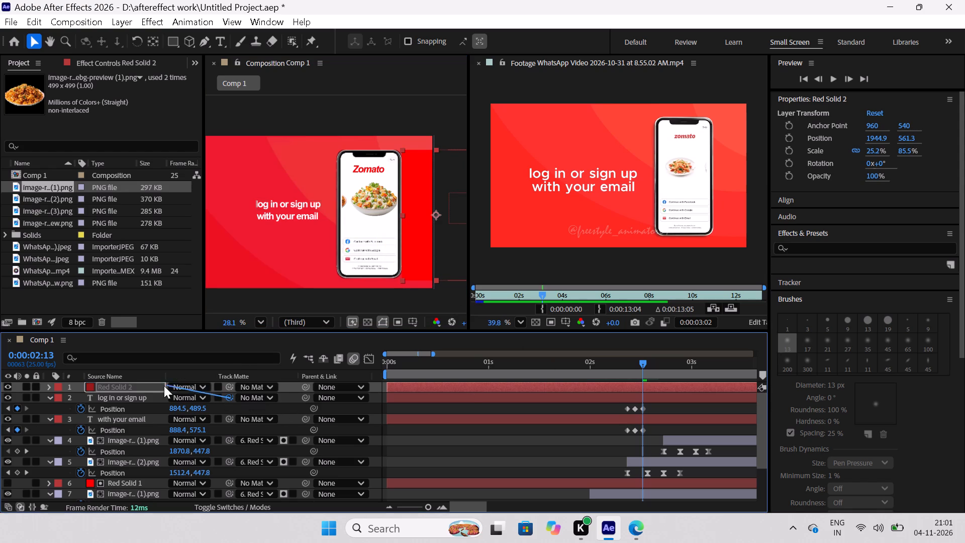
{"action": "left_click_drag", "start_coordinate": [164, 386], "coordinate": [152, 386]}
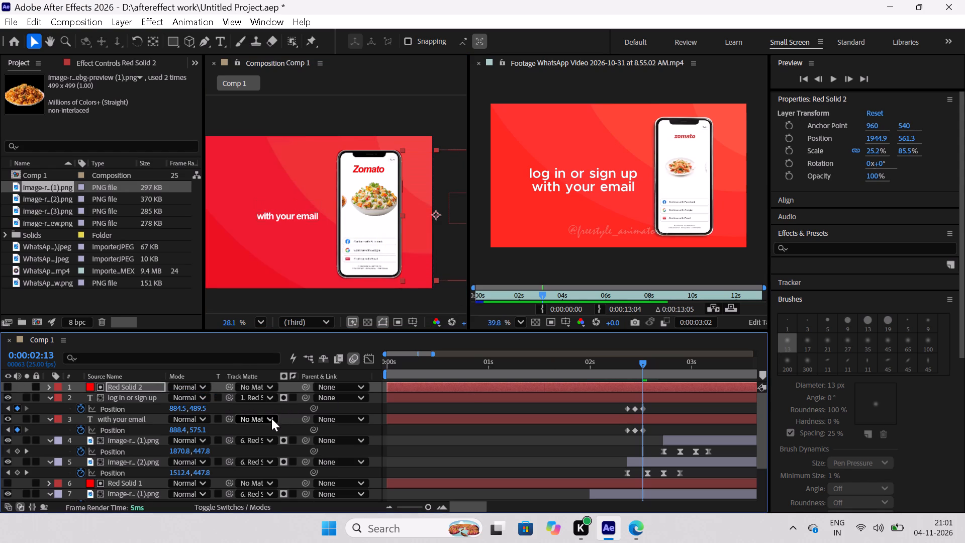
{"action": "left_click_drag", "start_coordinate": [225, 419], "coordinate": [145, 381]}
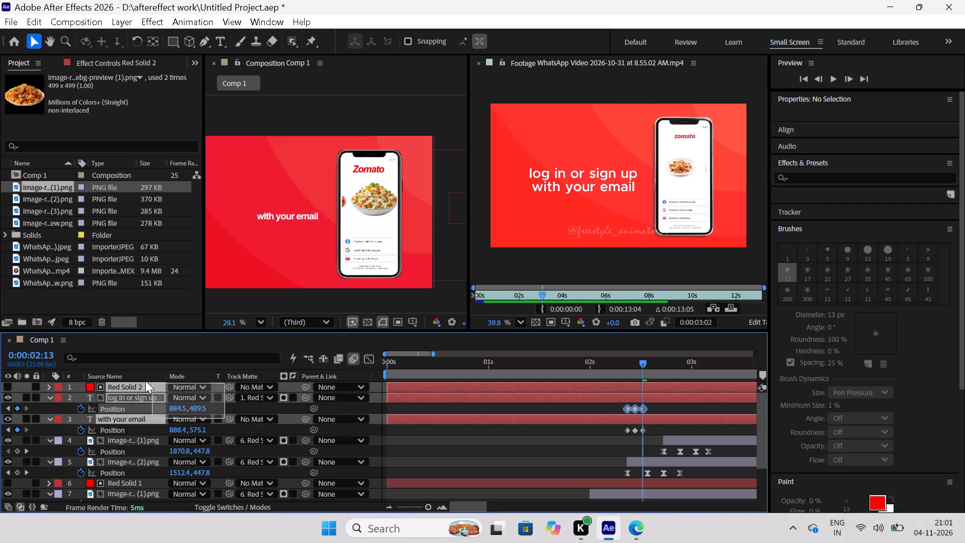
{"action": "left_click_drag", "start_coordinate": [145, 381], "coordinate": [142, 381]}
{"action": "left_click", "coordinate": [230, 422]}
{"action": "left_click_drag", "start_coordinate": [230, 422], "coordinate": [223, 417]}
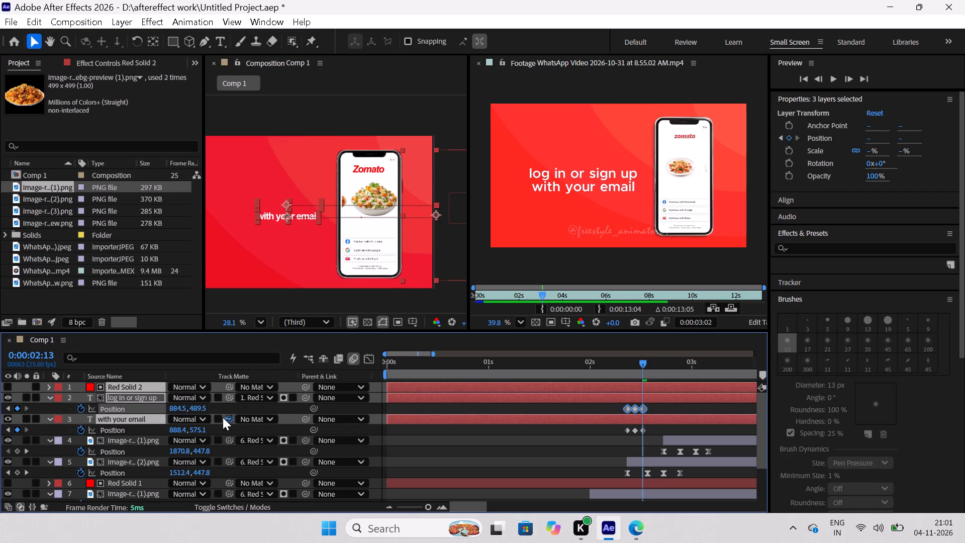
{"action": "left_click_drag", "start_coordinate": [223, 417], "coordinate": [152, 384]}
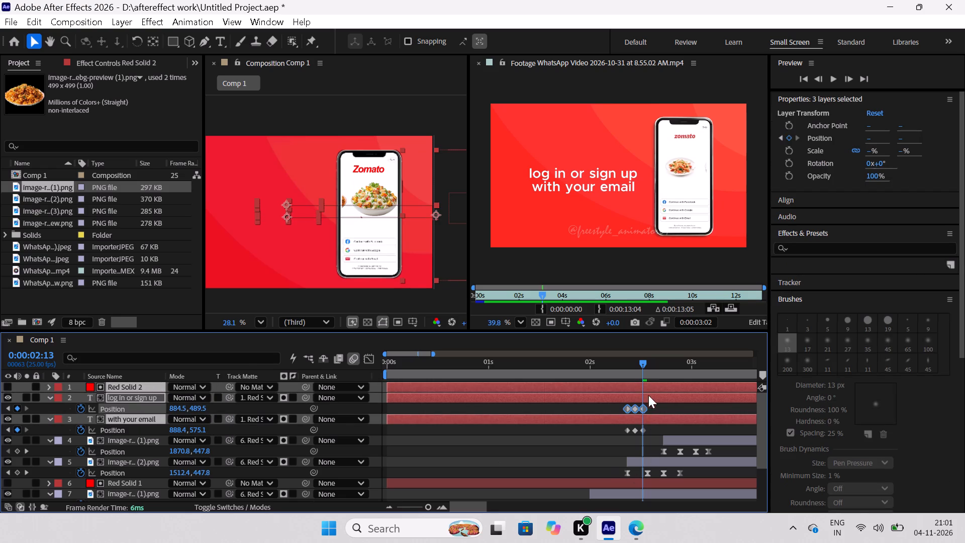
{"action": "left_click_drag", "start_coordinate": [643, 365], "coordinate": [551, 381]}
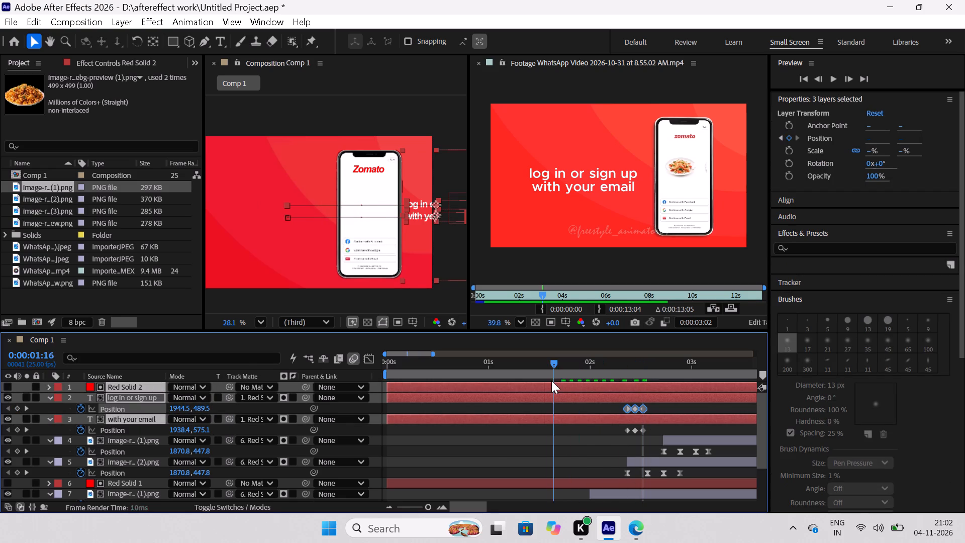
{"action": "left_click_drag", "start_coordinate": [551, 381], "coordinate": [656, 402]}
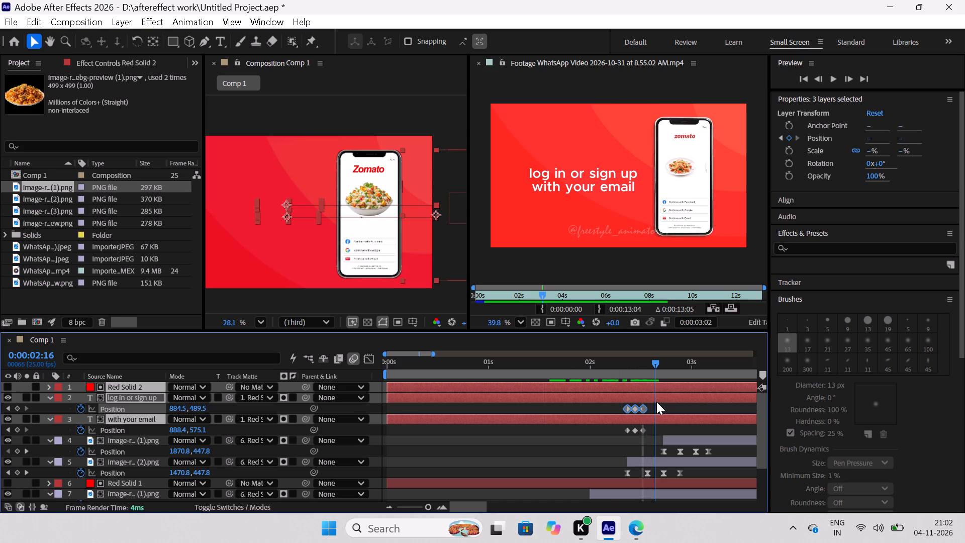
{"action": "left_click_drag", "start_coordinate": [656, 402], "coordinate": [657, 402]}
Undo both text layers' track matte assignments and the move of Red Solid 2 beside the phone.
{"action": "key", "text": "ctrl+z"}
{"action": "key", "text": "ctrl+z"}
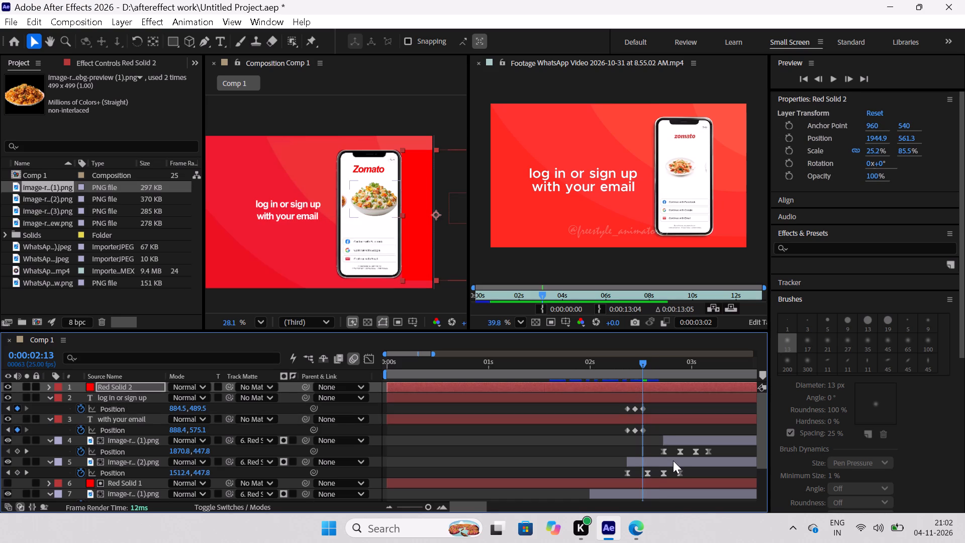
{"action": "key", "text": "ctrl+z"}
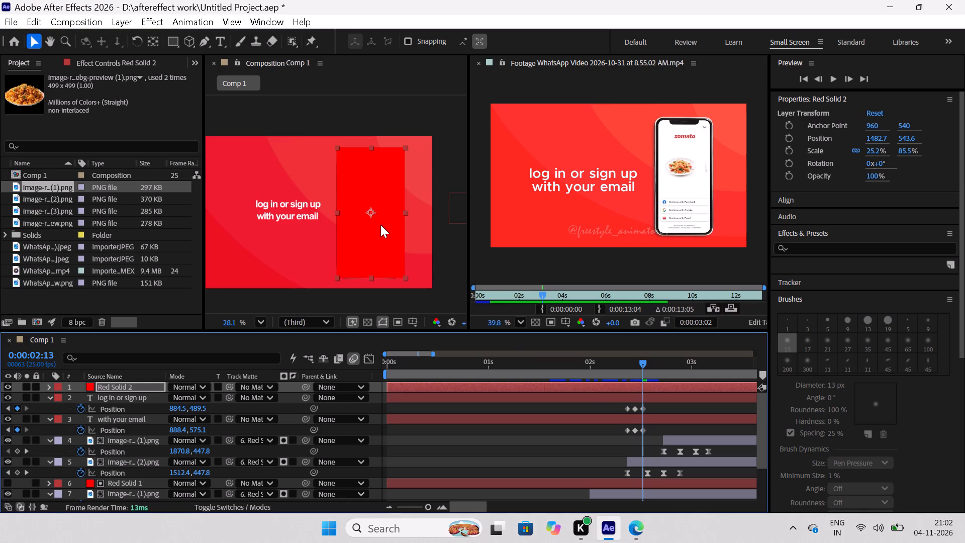
Enlarge Red Solid 2 to about 42.6% by 100.7% and place it at about 1571.6, 525.8, covering the frame from the text's end rightward.
{"action": "left_click_drag", "start_coordinate": [374, 251], "coordinate": [287, 262]}
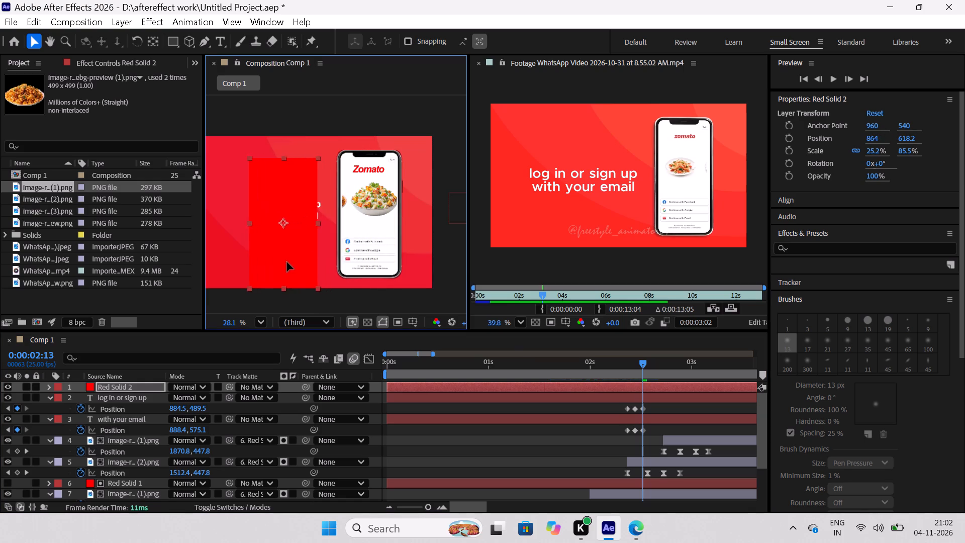
{"action": "left_click_drag", "start_coordinate": [287, 262], "coordinate": [369, 248]}
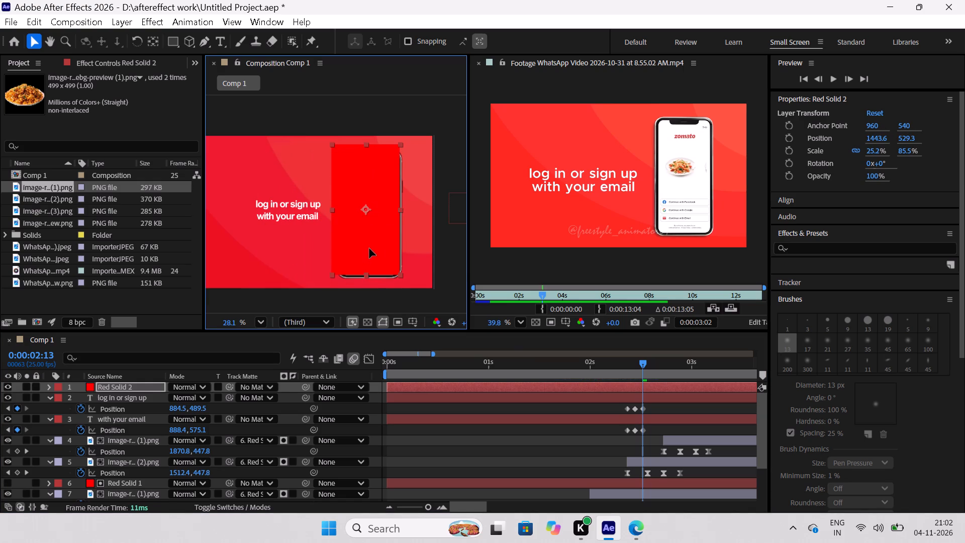
{"action": "left_click_drag", "start_coordinate": [369, 248], "coordinate": [369, 248]}
{"action": "left_click_drag", "start_coordinate": [400, 274], "coordinate": [418, 282]}
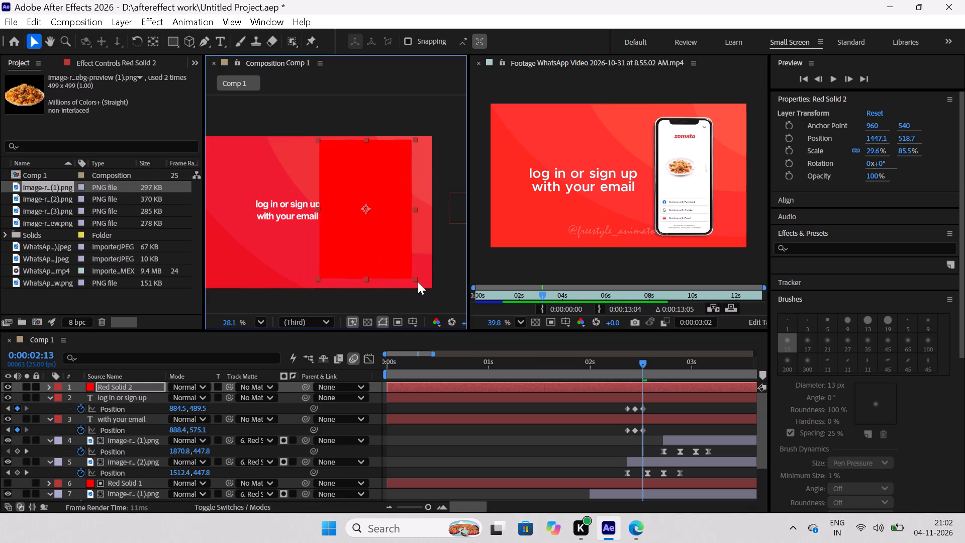
{"action": "left_click_drag", "start_coordinate": [418, 282], "coordinate": [423, 286]}
{"action": "left_click_drag", "start_coordinate": [376, 252], "coordinate": [394, 253]}
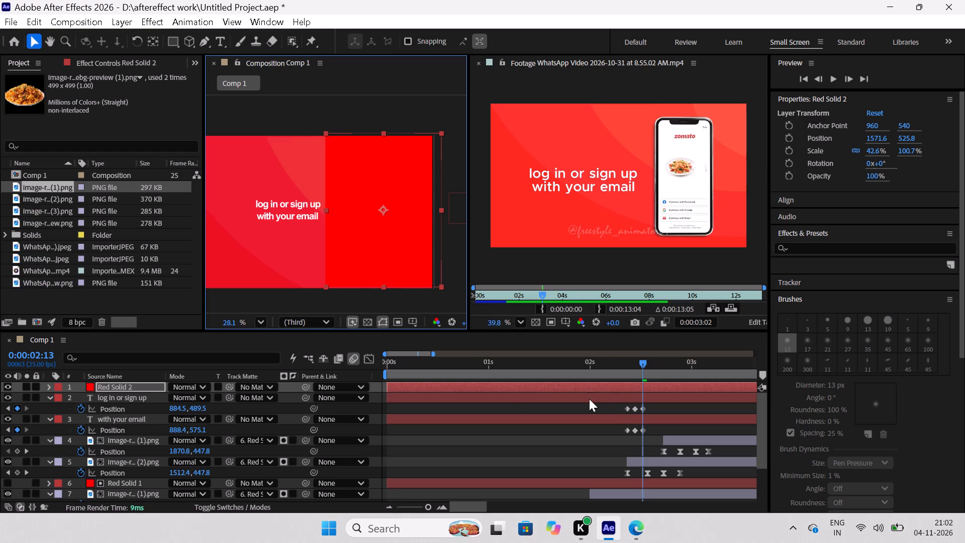
Reorder Red Solid 2 in the layer stack so it sits directly below the "with your email" layer.
{"action": "left_click_drag", "start_coordinate": [147, 390], "coordinate": [157, 416]}
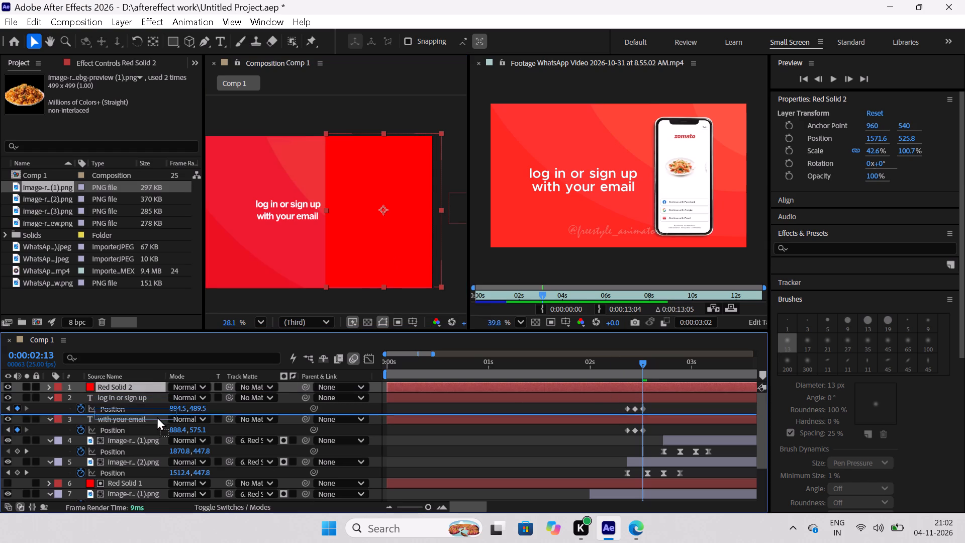
{"action": "left_click_drag", "start_coordinate": [157, 416], "coordinate": [155, 425]}
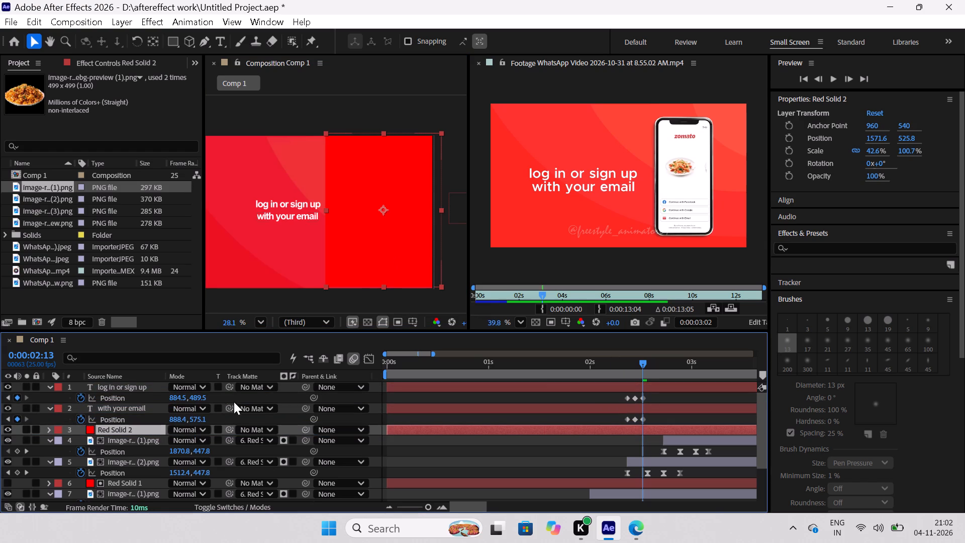
Assign Red Solid 2 as the track matte of the "with your email" layer.
{"action": "left_click_drag", "start_coordinate": [227, 408], "coordinate": [146, 431]}
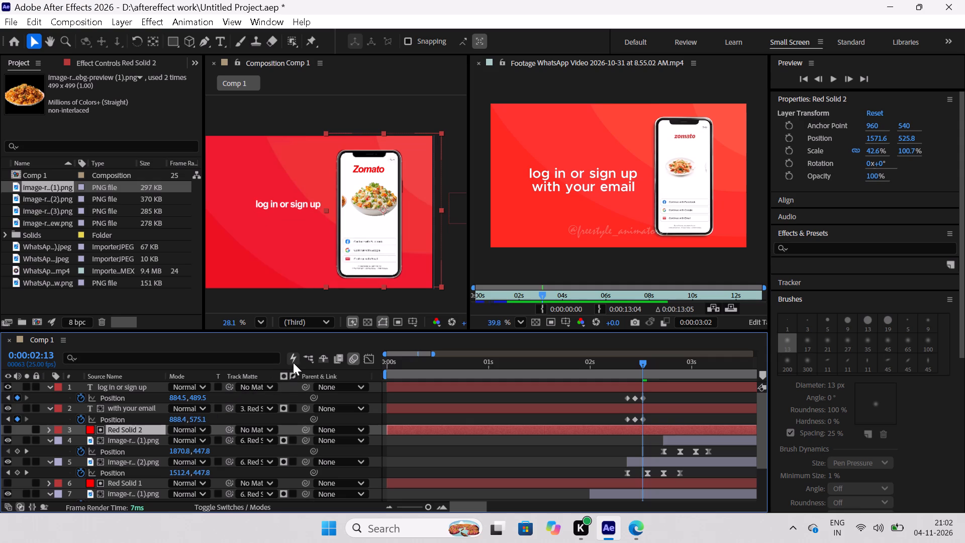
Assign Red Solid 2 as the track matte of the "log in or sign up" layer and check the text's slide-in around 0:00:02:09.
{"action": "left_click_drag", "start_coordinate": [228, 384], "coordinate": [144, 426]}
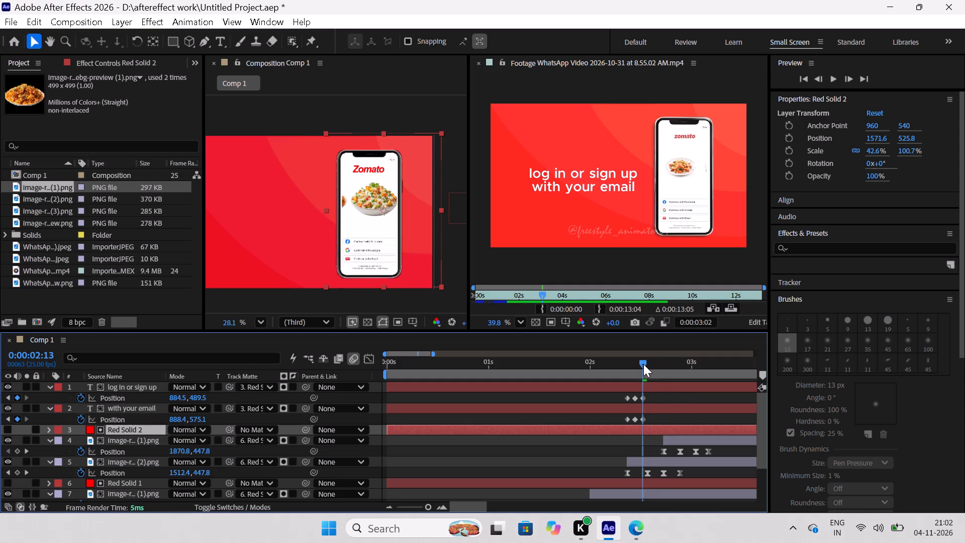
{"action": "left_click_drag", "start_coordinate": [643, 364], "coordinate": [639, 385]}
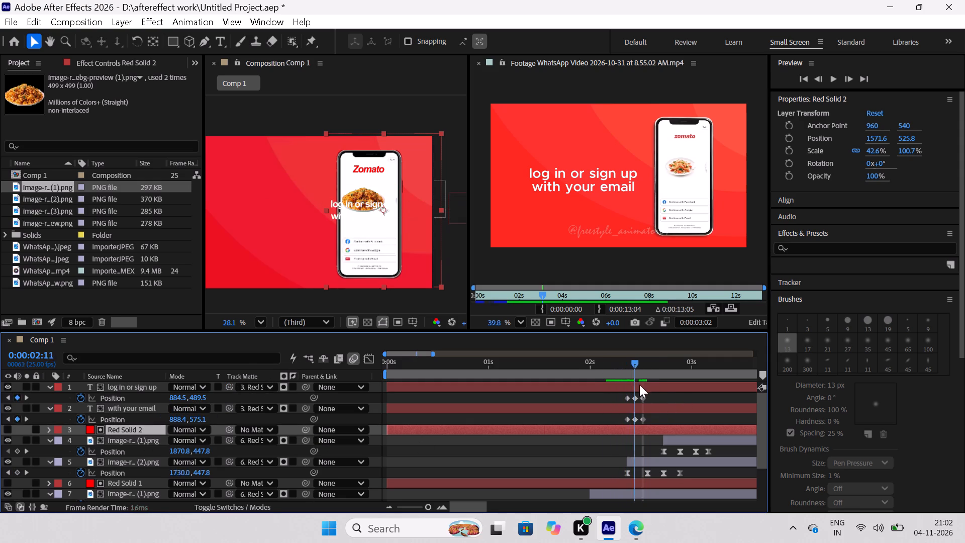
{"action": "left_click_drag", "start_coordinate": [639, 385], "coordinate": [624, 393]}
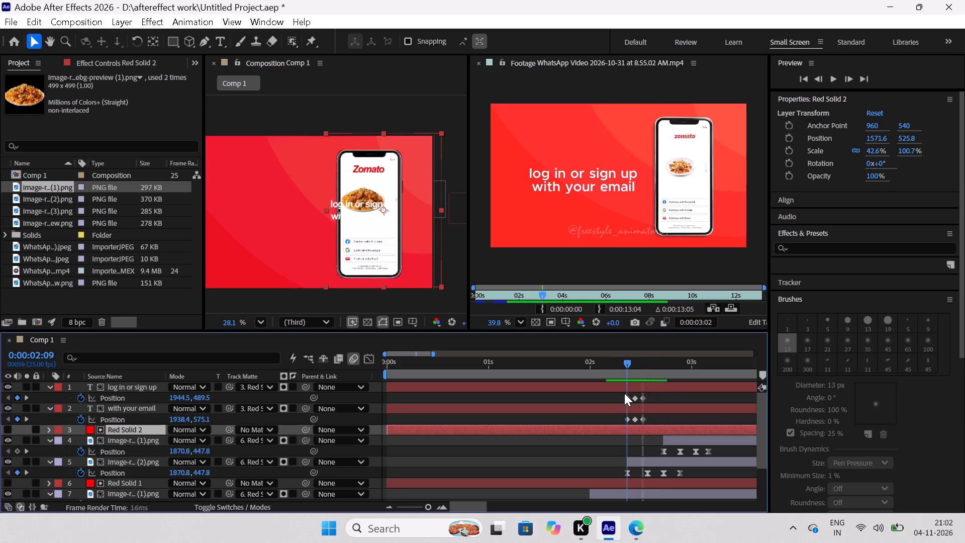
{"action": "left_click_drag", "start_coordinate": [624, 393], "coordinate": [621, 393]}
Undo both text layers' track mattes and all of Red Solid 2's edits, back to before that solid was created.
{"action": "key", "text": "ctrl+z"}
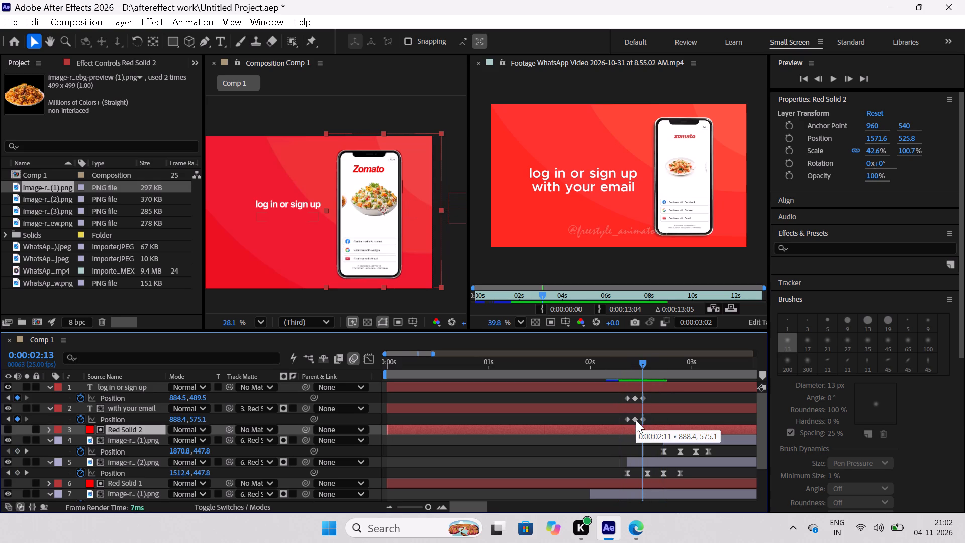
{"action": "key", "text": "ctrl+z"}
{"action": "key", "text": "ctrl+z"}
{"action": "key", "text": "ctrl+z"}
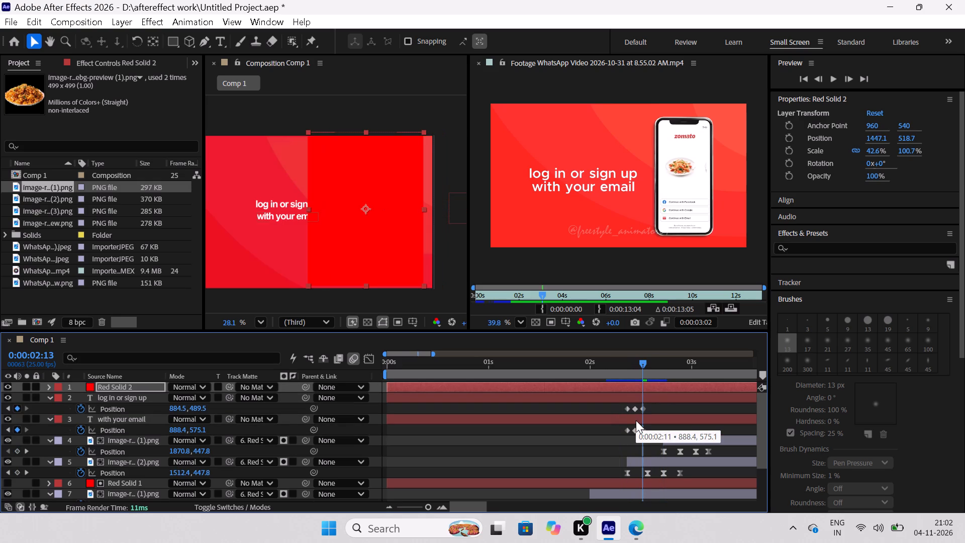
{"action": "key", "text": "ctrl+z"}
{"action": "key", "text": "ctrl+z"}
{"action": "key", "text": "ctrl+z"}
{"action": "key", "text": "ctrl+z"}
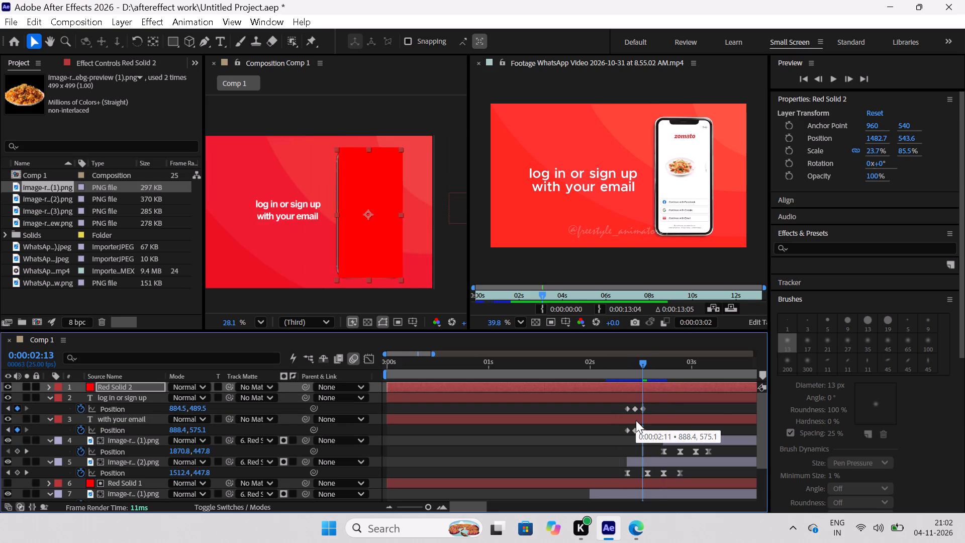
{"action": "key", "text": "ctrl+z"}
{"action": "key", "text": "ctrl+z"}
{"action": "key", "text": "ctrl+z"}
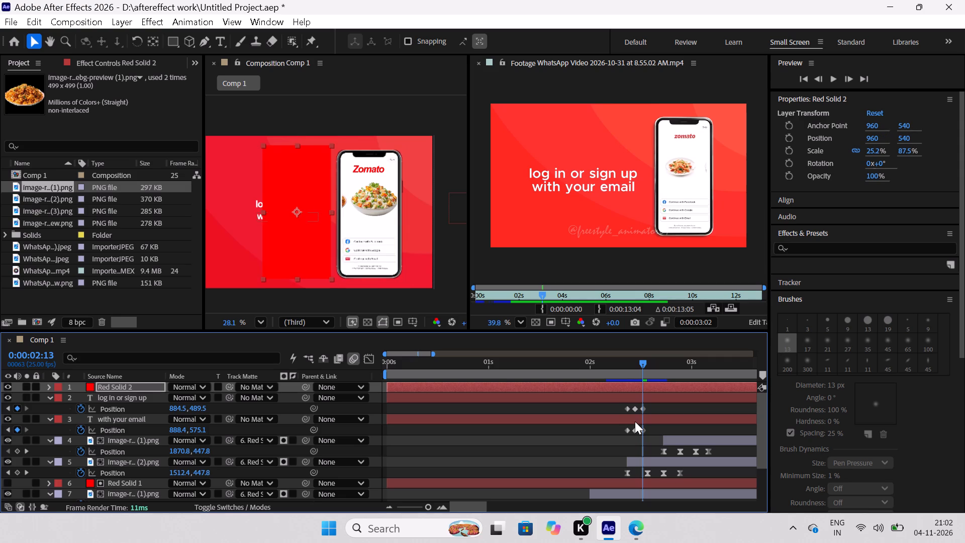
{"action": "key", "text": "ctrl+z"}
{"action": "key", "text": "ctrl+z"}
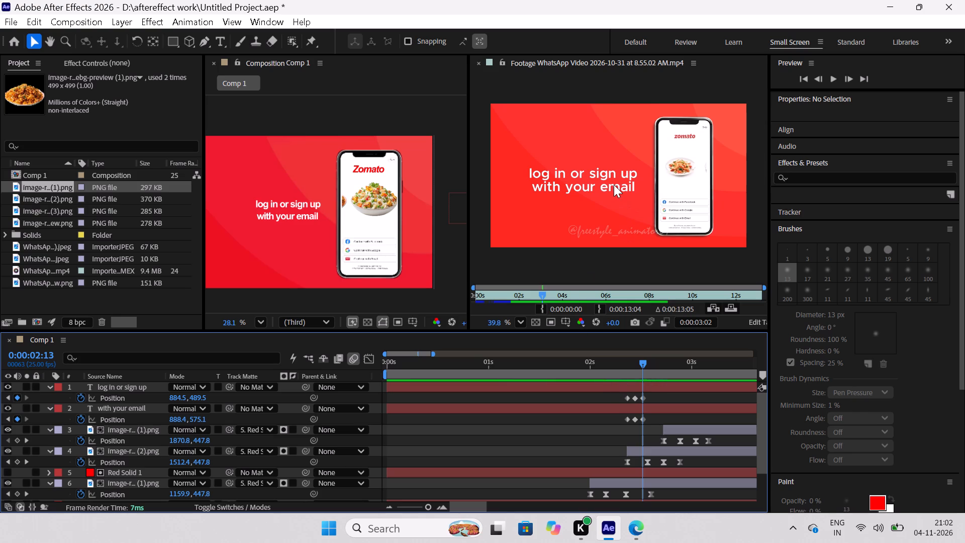
Compare the text's slide-in with reference frame 0:00:02:23 and trim the start of the "with your email" layer to 0:00:02:09.
{"action": "scroll", "coordinate": [614, 185], "scroll_direction": "down", "scroll_amount": 1}
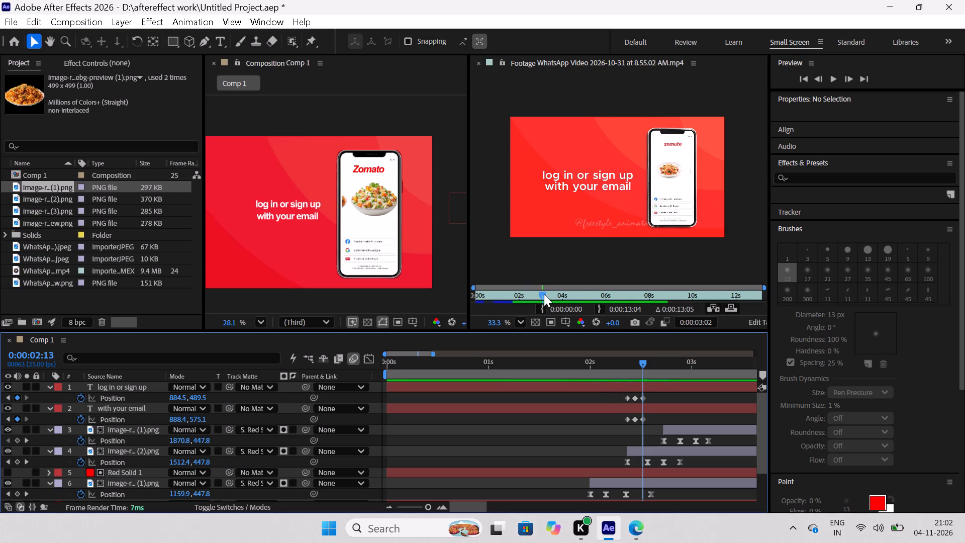
{"action": "left_click", "coordinate": [544, 294]}
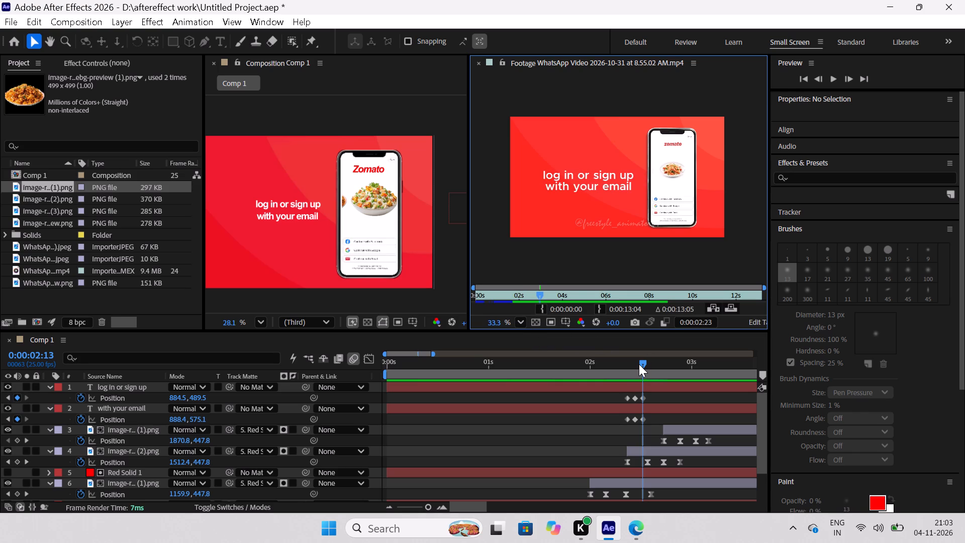
{"action": "left_click_drag", "start_coordinate": [639, 364], "coordinate": [618, 384]}
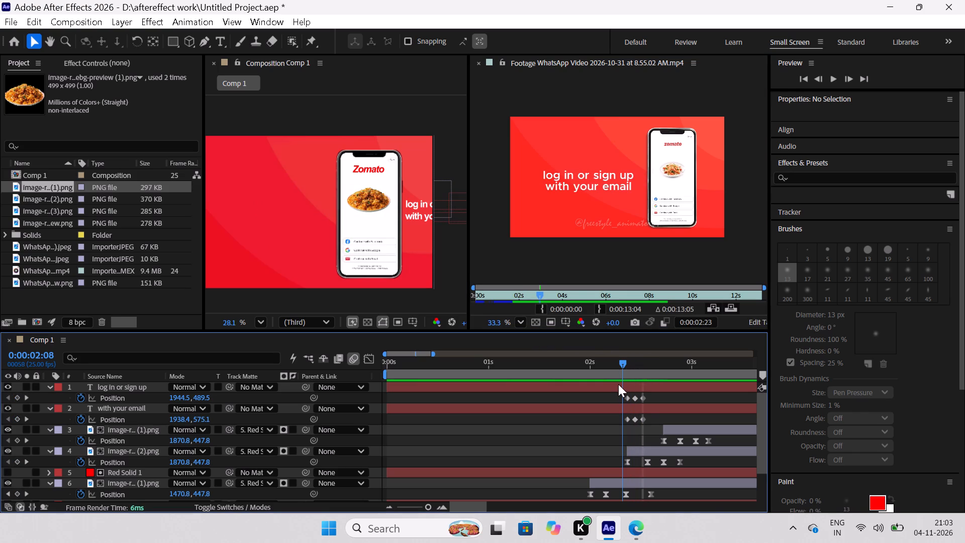
{"action": "left_click_drag", "start_coordinate": [618, 384], "coordinate": [641, 388]}
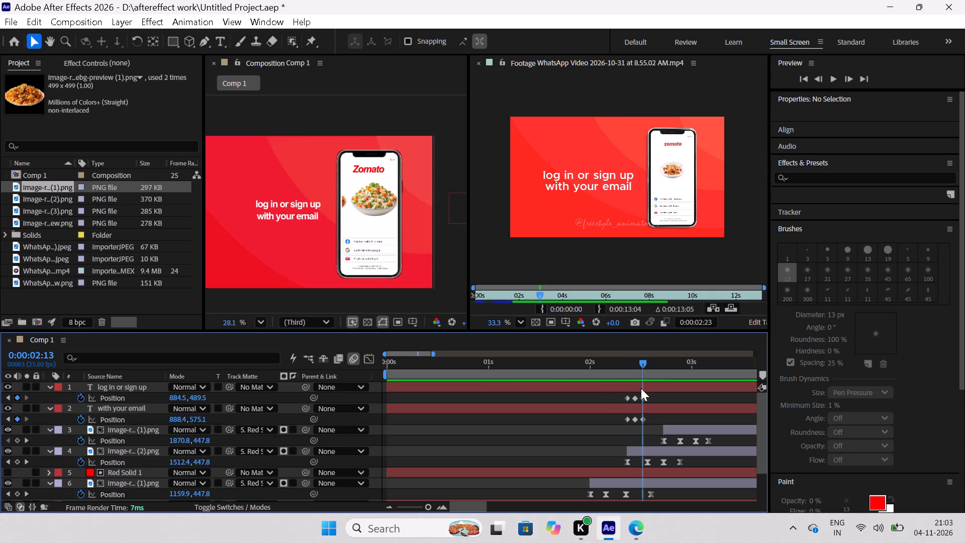
{"action": "left_click_drag", "start_coordinate": [641, 388], "coordinate": [641, 390]}
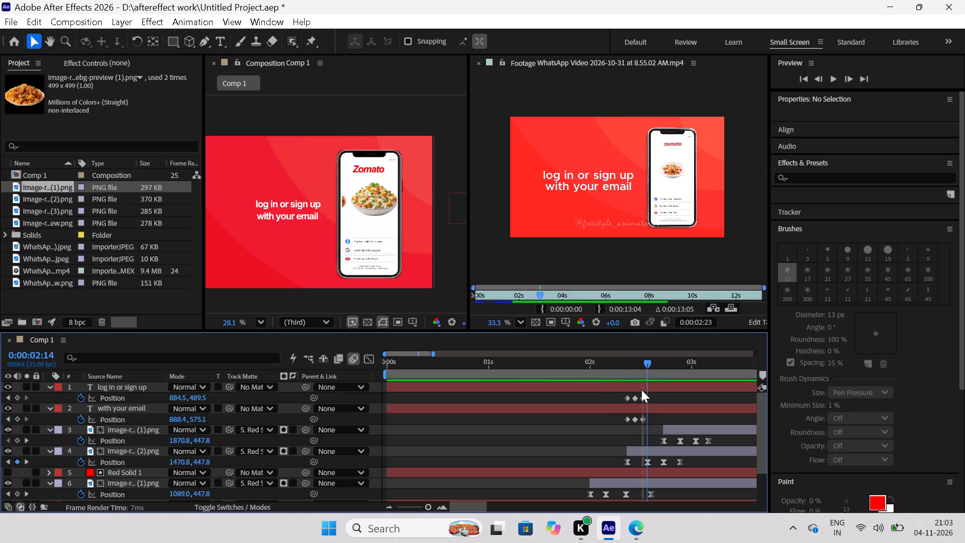
{"action": "left_click_drag", "start_coordinate": [641, 390], "coordinate": [589, 418]}
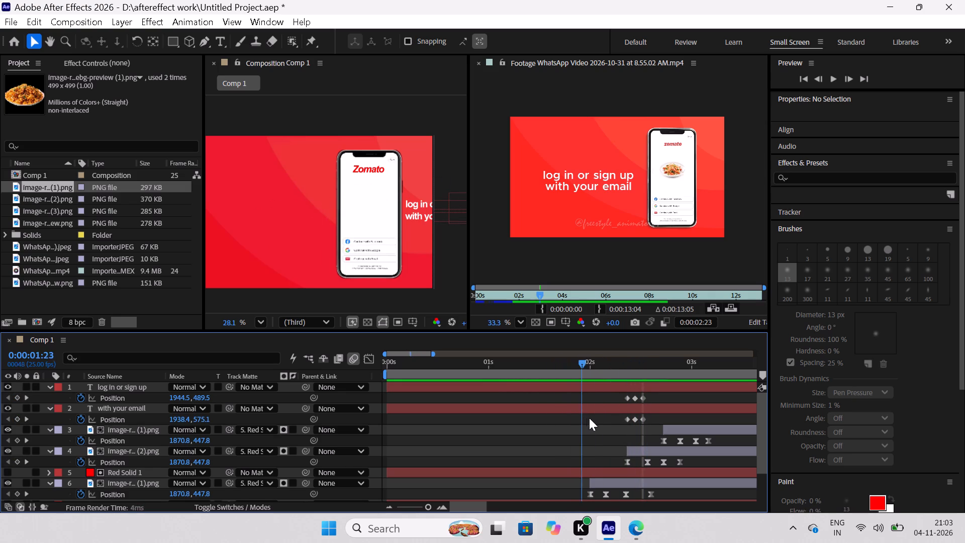
{"action": "left_click_drag", "start_coordinate": [589, 418], "coordinate": [625, 424]}
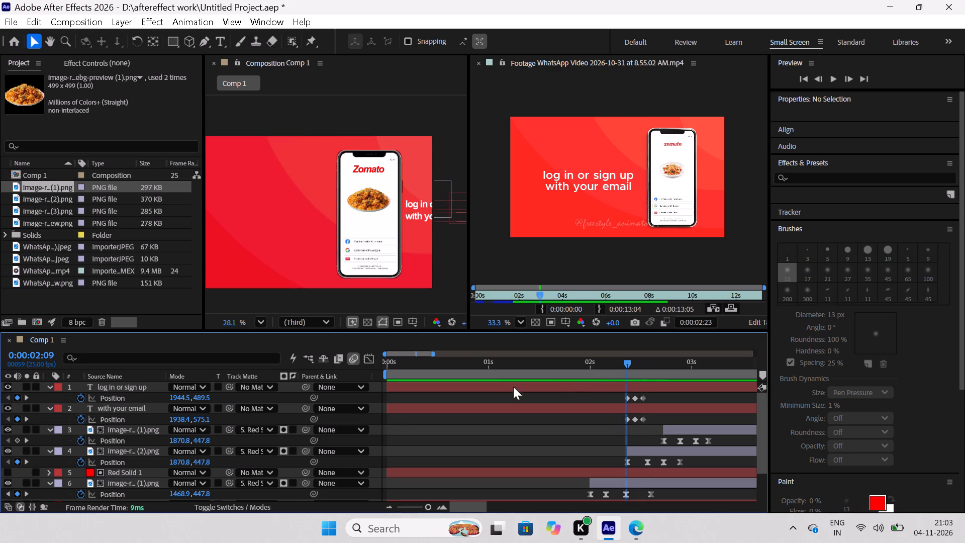
{"action": "left_click", "coordinate": [134, 408]}
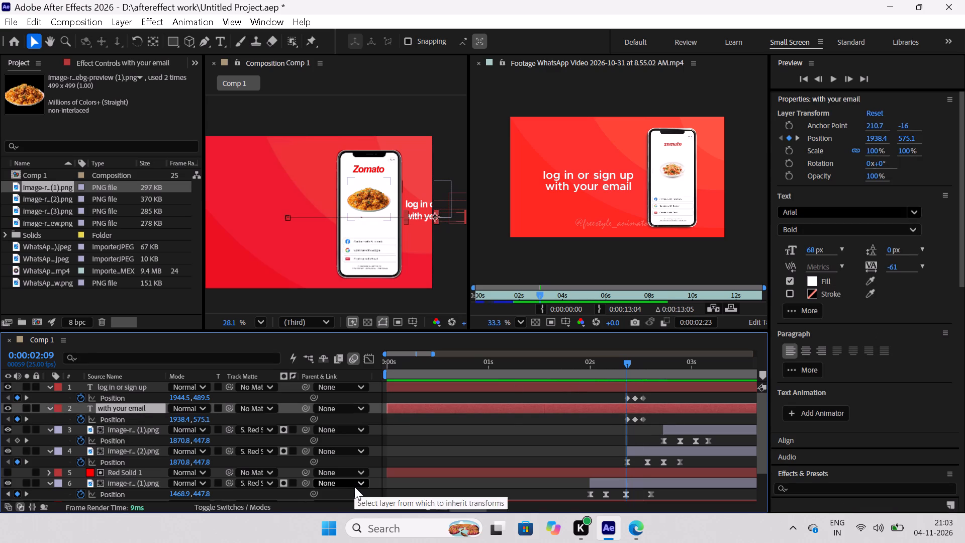
{"action": "key", "text": "alt+bracketleft"}
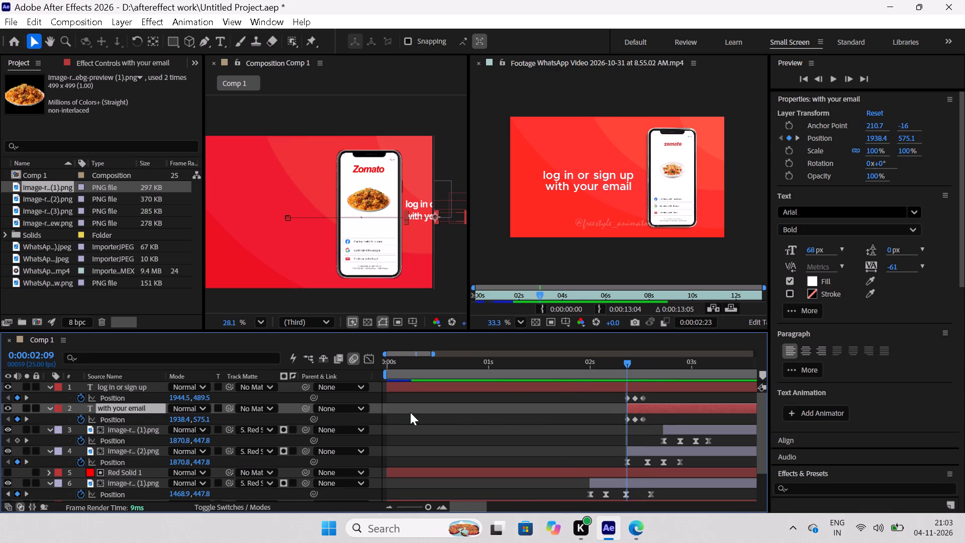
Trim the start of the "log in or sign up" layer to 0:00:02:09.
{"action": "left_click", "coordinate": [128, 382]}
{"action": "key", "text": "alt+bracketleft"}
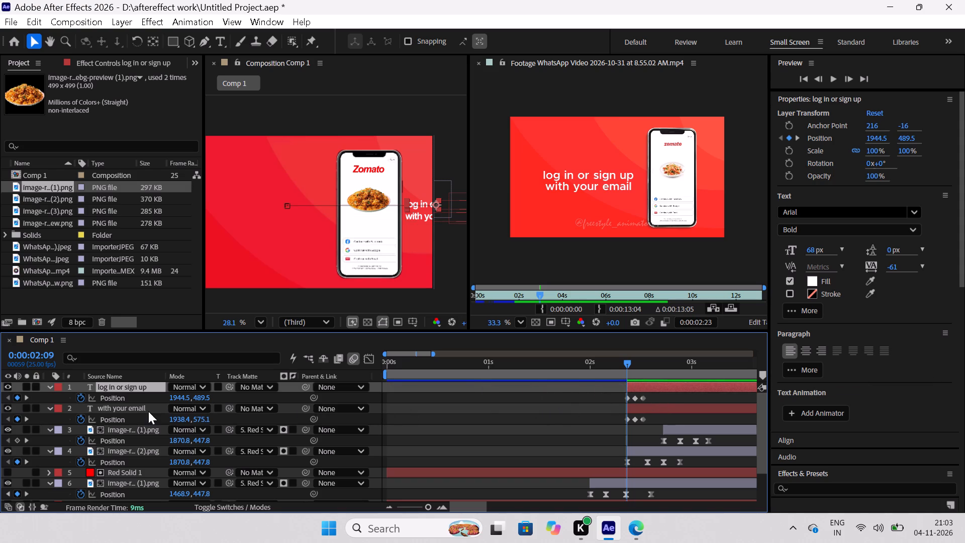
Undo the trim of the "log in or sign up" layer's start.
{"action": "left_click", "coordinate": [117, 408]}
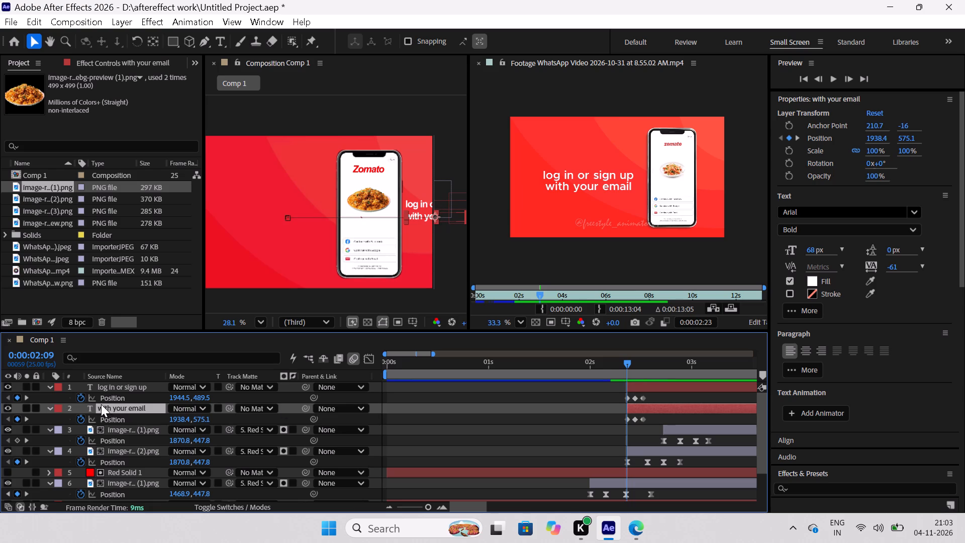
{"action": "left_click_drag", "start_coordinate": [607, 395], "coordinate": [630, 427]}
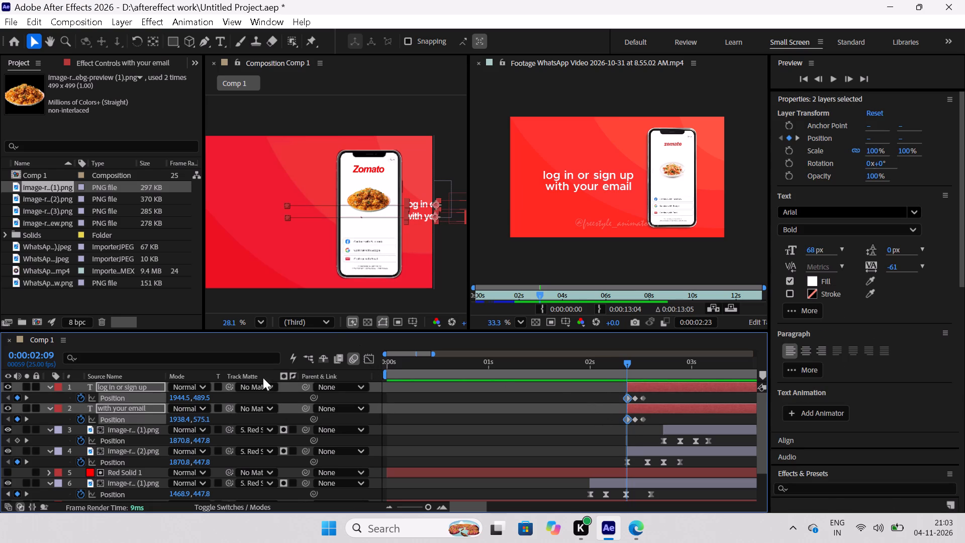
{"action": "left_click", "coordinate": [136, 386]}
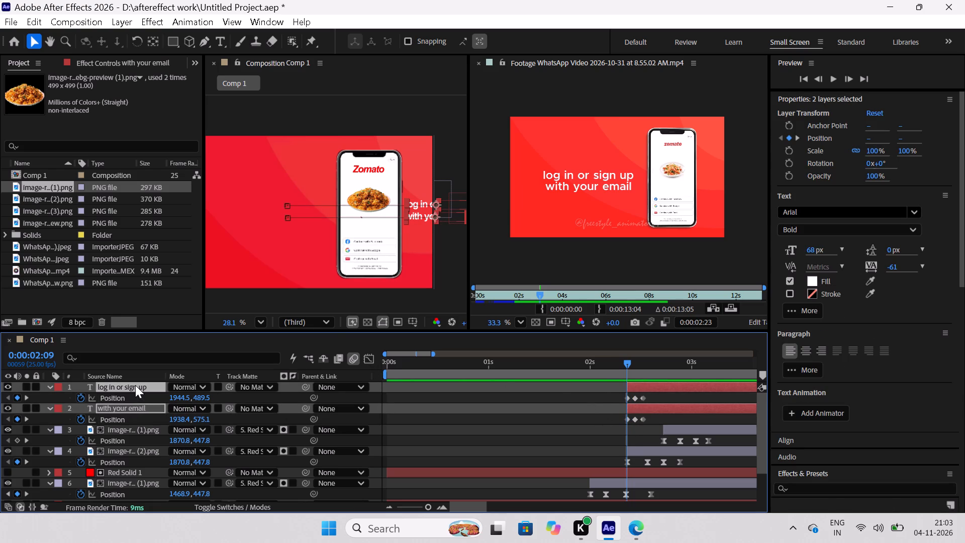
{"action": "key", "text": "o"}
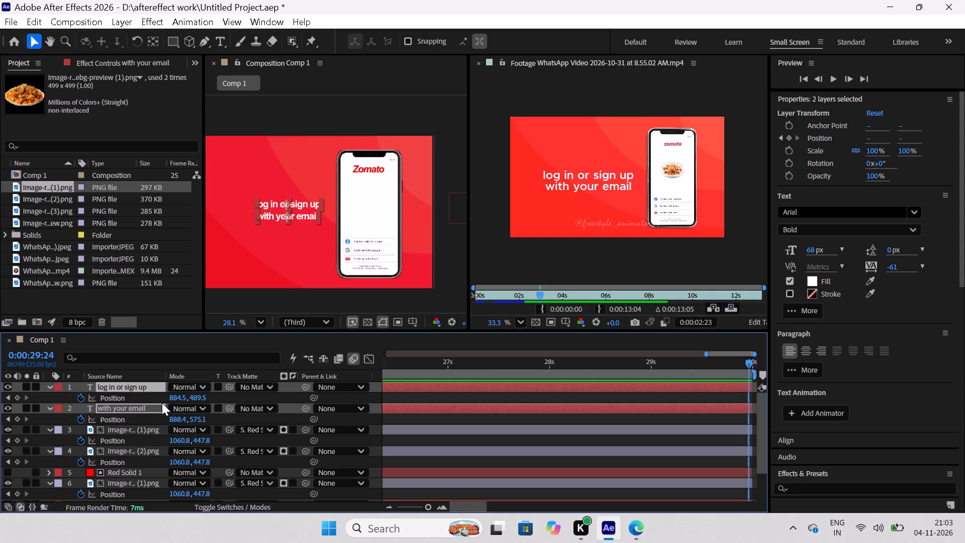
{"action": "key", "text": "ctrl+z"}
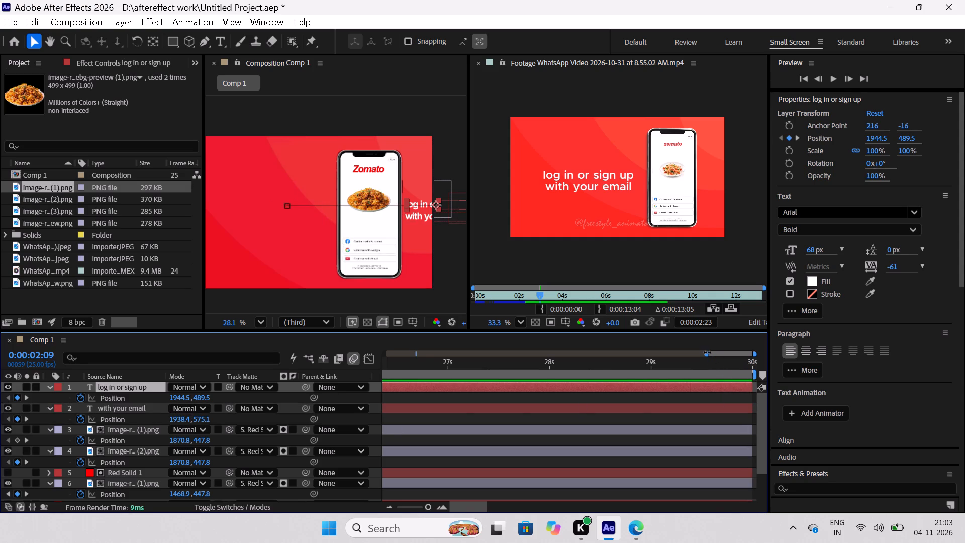
Set the opacity of both text layers to 0% and add opacity keyframes at 0:00:02:09, where their first position keyframes sit.
{"action": "left_click_drag", "start_coordinate": [705, 352], "coordinate": [141, 368]}
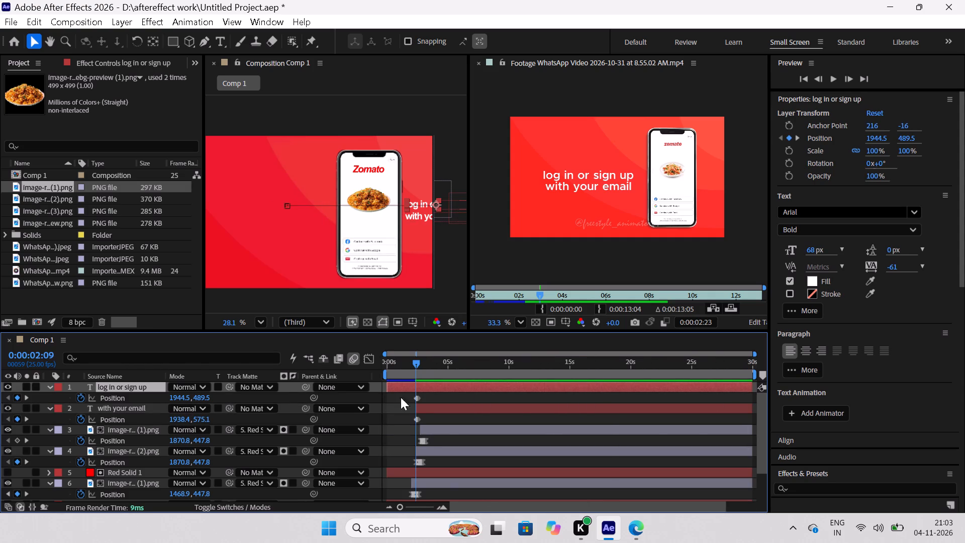
{"action": "left_click_drag", "start_coordinate": [755, 355], "coordinate": [645, 379]}
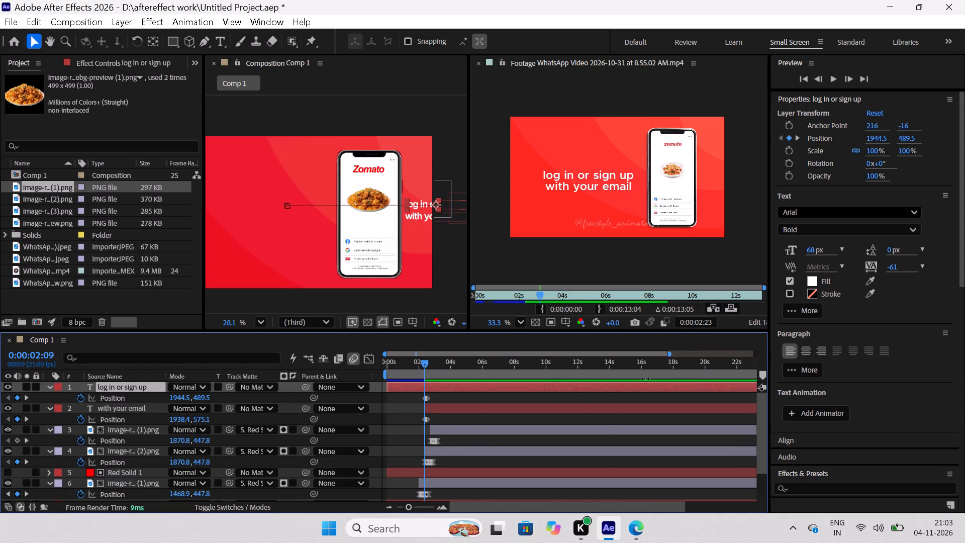
{"action": "left_click_drag", "start_coordinate": [645, 379], "coordinate": [437, 422]}
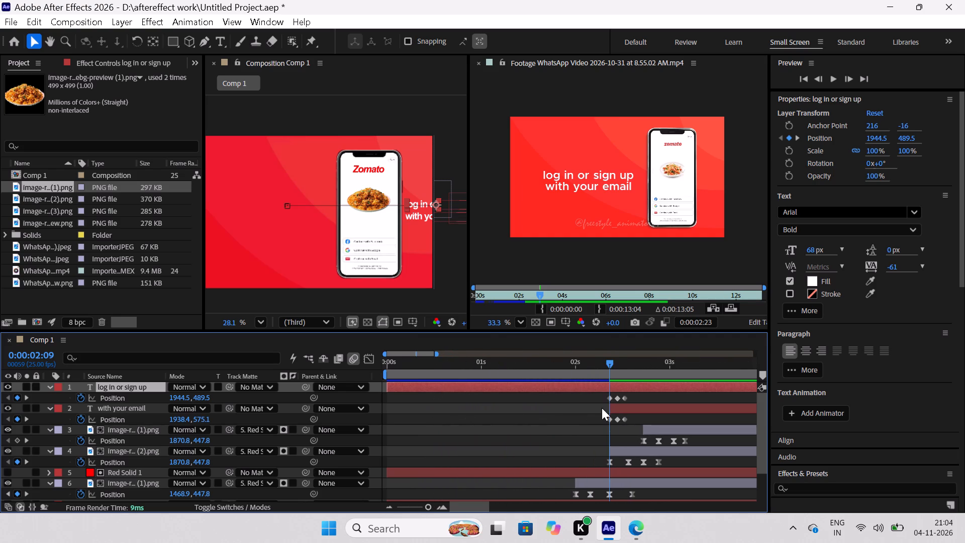
{"action": "left_click_drag", "start_coordinate": [597, 396], "coordinate": [616, 426]}
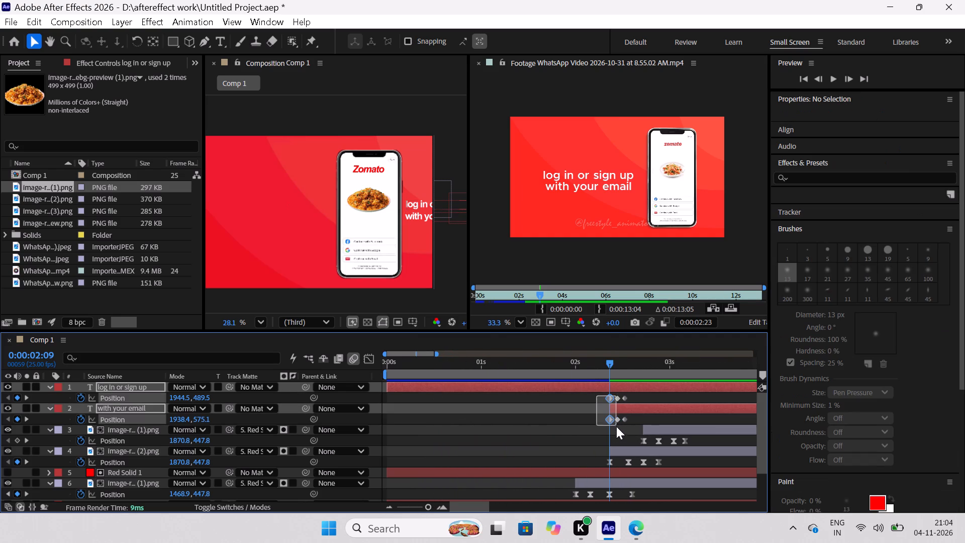
{"action": "left_click_drag", "start_coordinate": [616, 426], "coordinate": [613, 429]}
{"action": "key", "text": "t"}
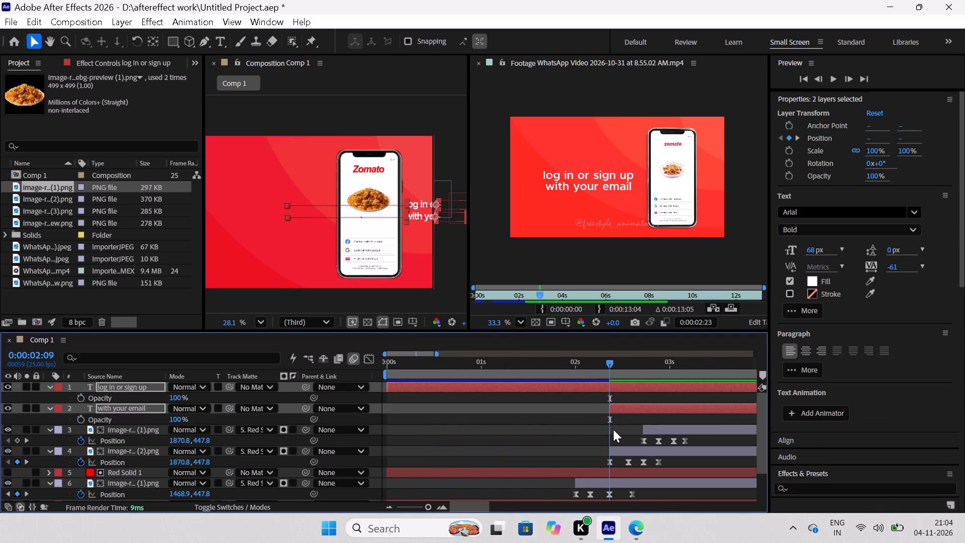
{"action": "left_click_drag", "start_coordinate": [175, 418], "coordinate": [196, 426]}
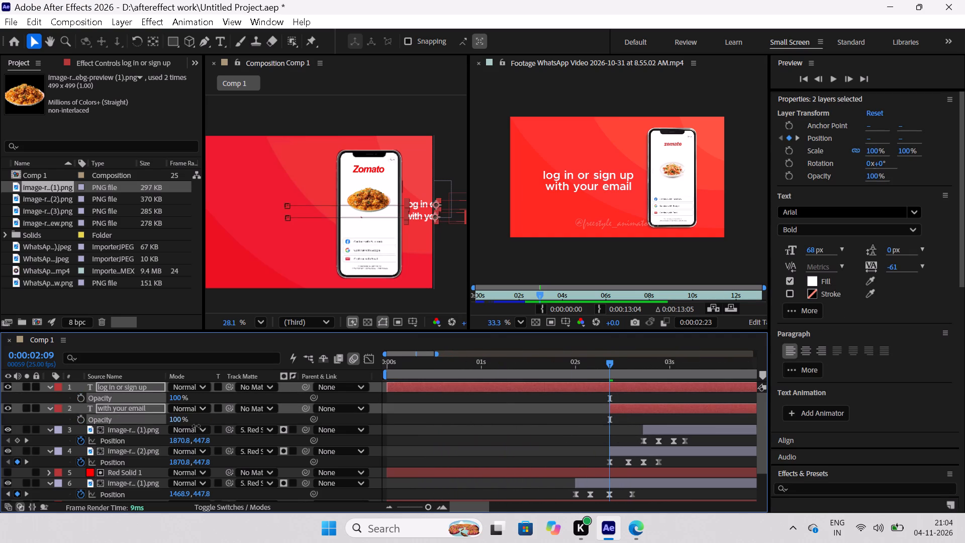
{"action": "left_click_drag", "start_coordinate": [196, 426], "coordinate": [136, 427]}
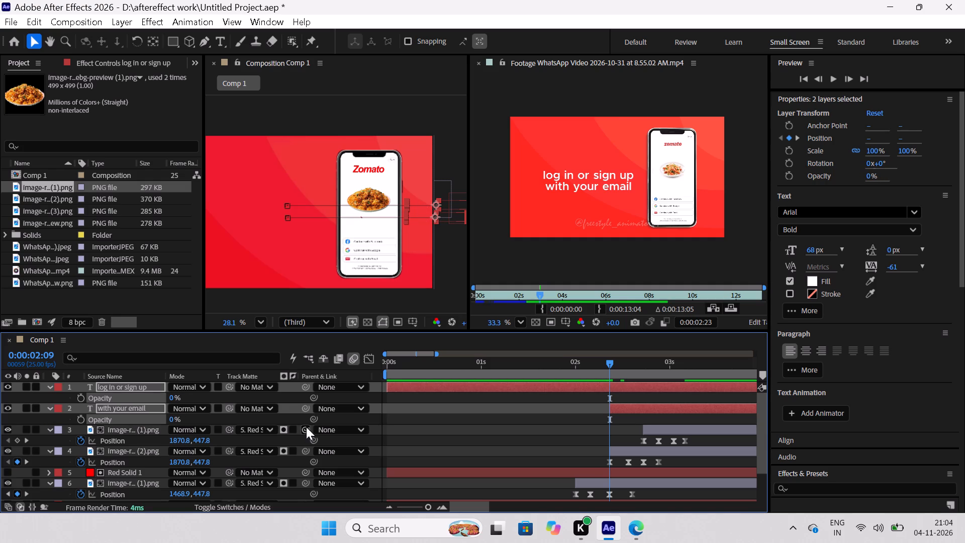
{"action": "left_click", "coordinate": [83, 422]}
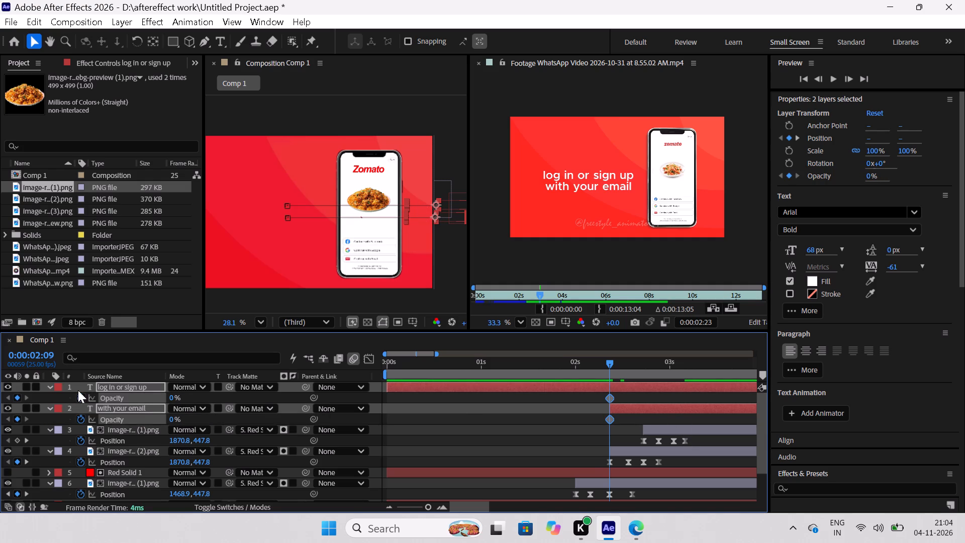
Expand the text layers' transform properties and scrub the composition between 0:00:01:19 and 0:00:02:21 to check the text's entrance.
{"action": "double_click", "coordinate": [48, 387]}
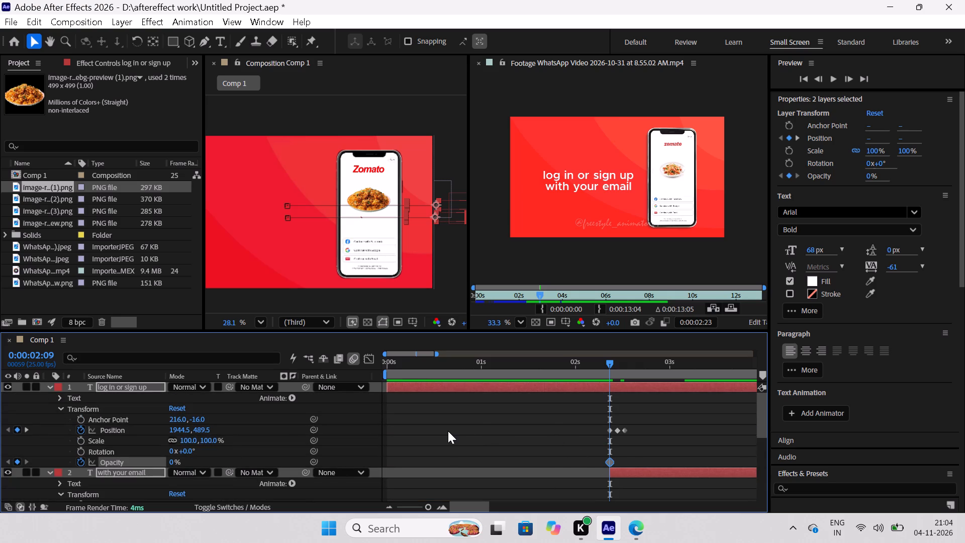
{"action": "scroll", "coordinate": [303, 431], "scroll_direction": "down", "scroll_amount": 2}
{"action": "scroll", "coordinate": [283, 431], "scroll_direction": "up", "scroll_amount": 2}
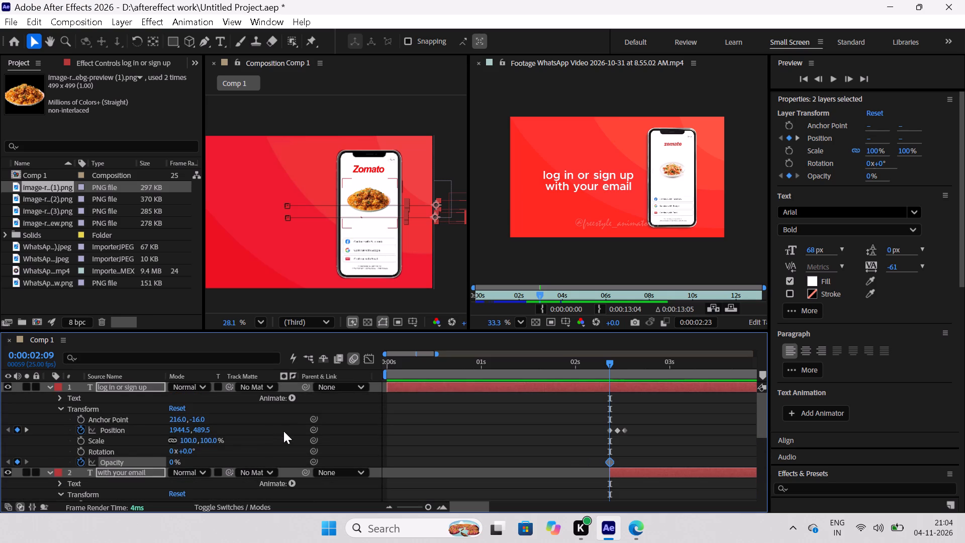
{"action": "left_click", "coordinate": [65, 493]}
{"action": "left_click", "coordinate": [60, 493]}
{"action": "left_click", "coordinate": [60, 493]}
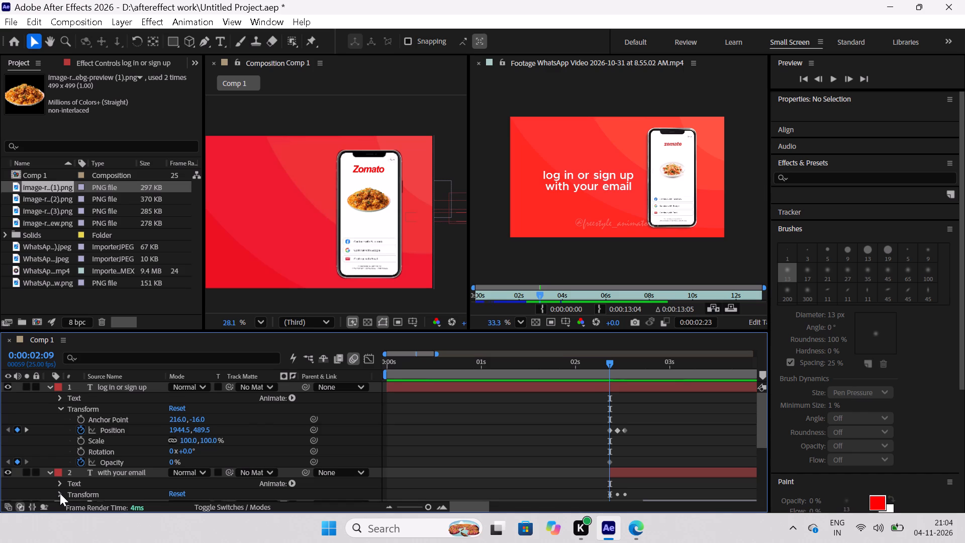
{"action": "scroll", "coordinate": [149, 450], "scroll_direction": "up", "scroll_amount": 4}
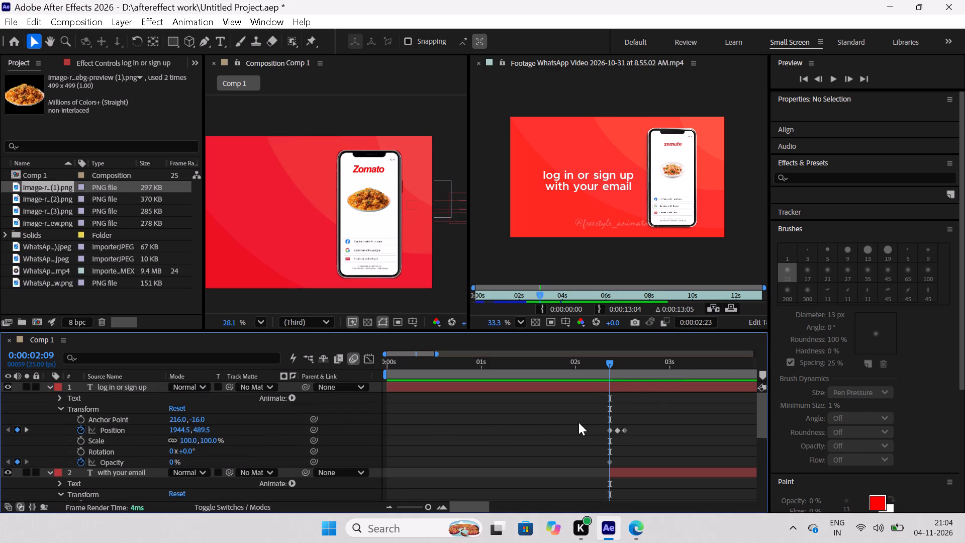
{"action": "left_click_drag", "start_coordinate": [608, 358], "coordinate": [604, 364]}
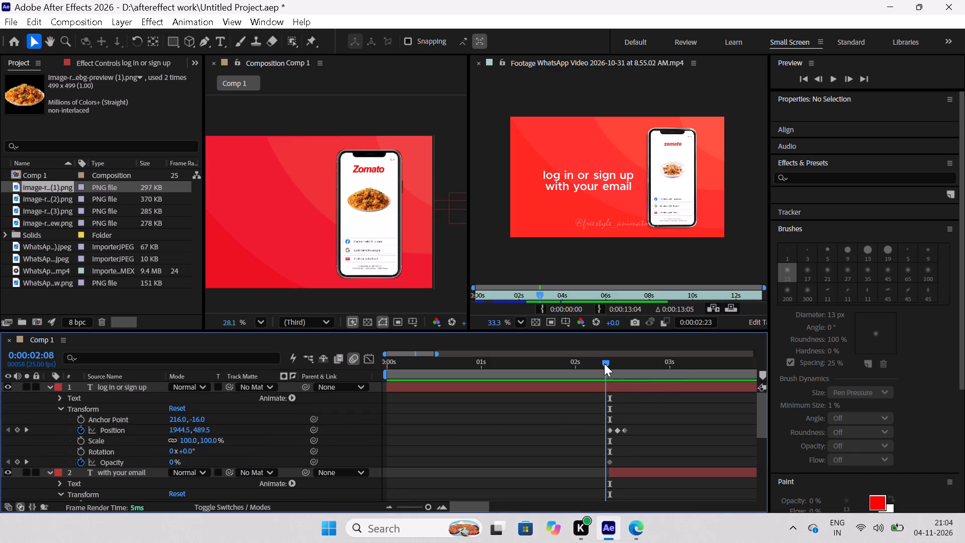
{"action": "left_click_drag", "start_coordinate": [604, 364], "coordinate": [552, 388]}
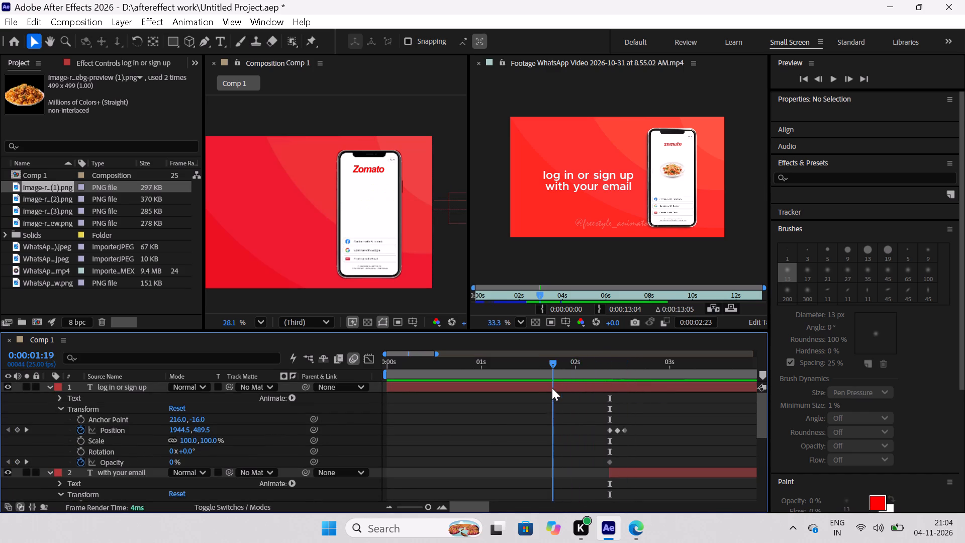
{"action": "left_click_drag", "start_coordinate": [552, 388], "coordinate": [657, 417]}
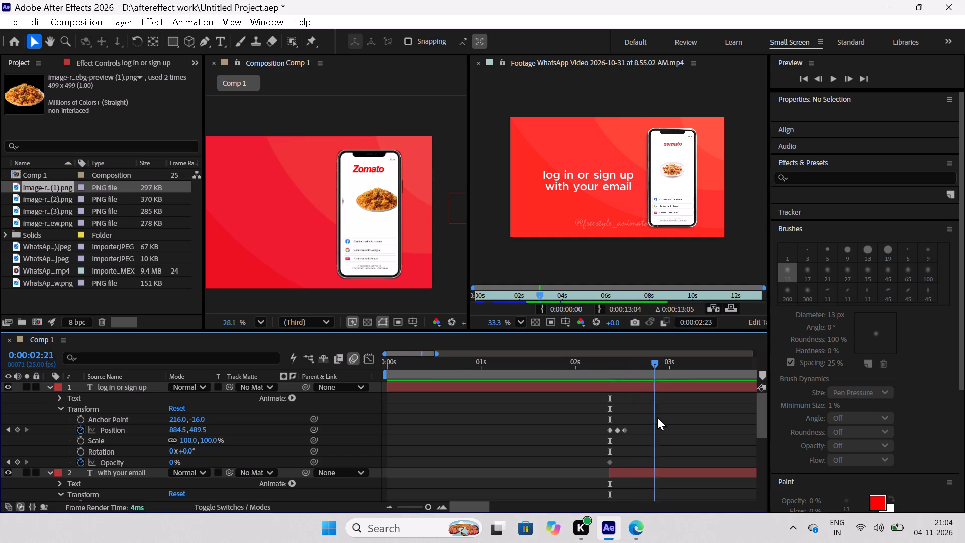
{"action": "left_click_drag", "start_coordinate": [657, 417], "coordinate": [593, 423]}
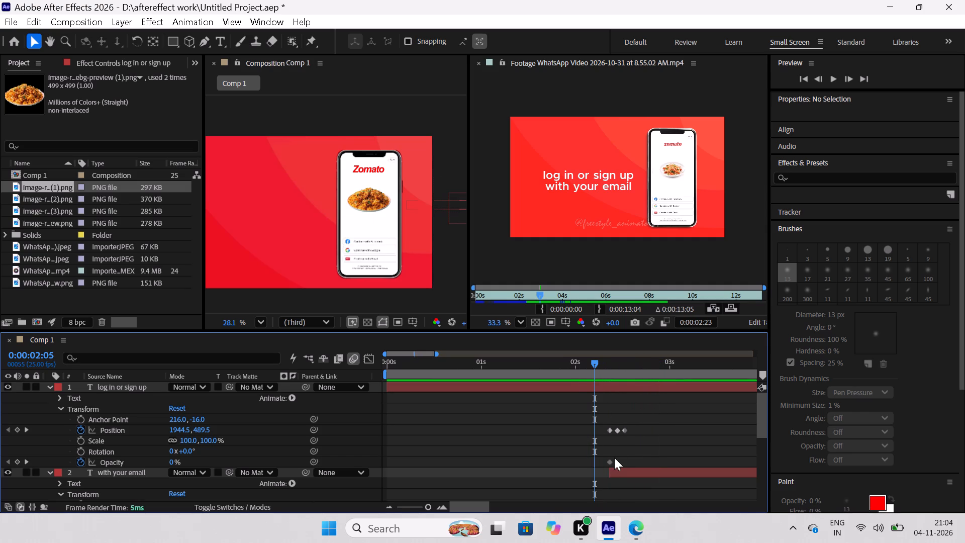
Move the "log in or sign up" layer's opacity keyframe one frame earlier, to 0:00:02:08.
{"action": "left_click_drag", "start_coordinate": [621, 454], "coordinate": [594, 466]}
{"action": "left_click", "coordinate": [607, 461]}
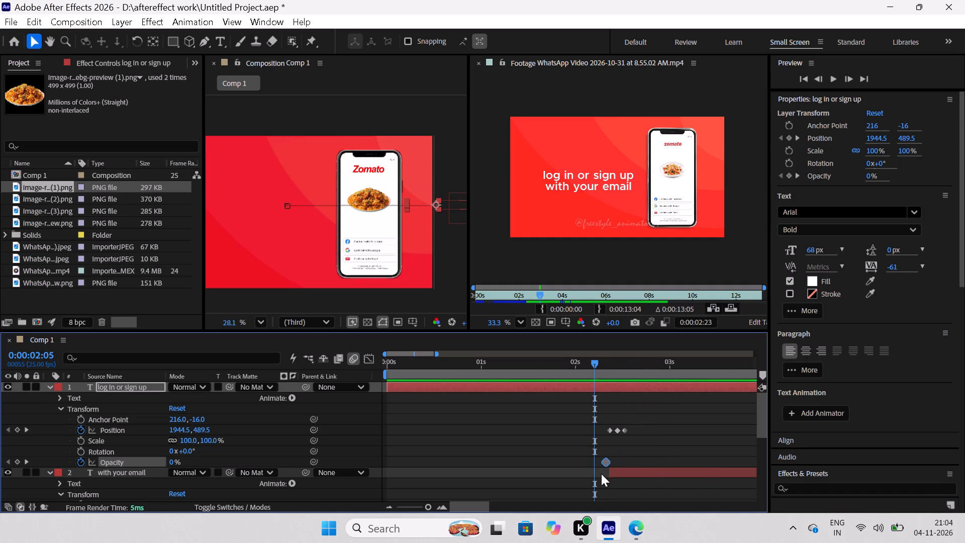
Undo the opacity keyframe move and the opacity keyframes added to both text layers.
{"action": "key", "text": "ctrl+z"}
{"action": "key", "text": "ctrl+z"}
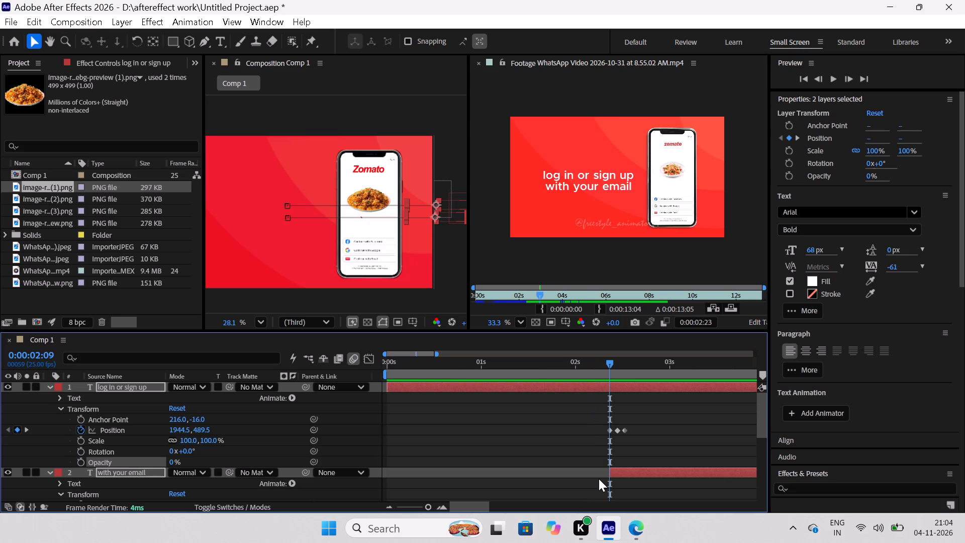
Collapse the transform groups of both text layers and show only their Position property in the timeline.
{"action": "left_click", "coordinate": [50, 387]}
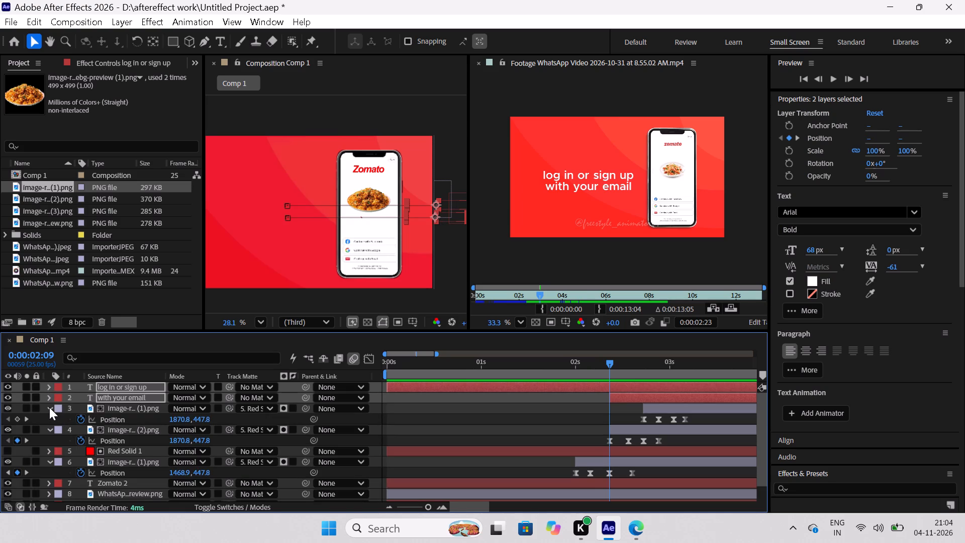
{"action": "left_click", "coordinate": [49, 407]}
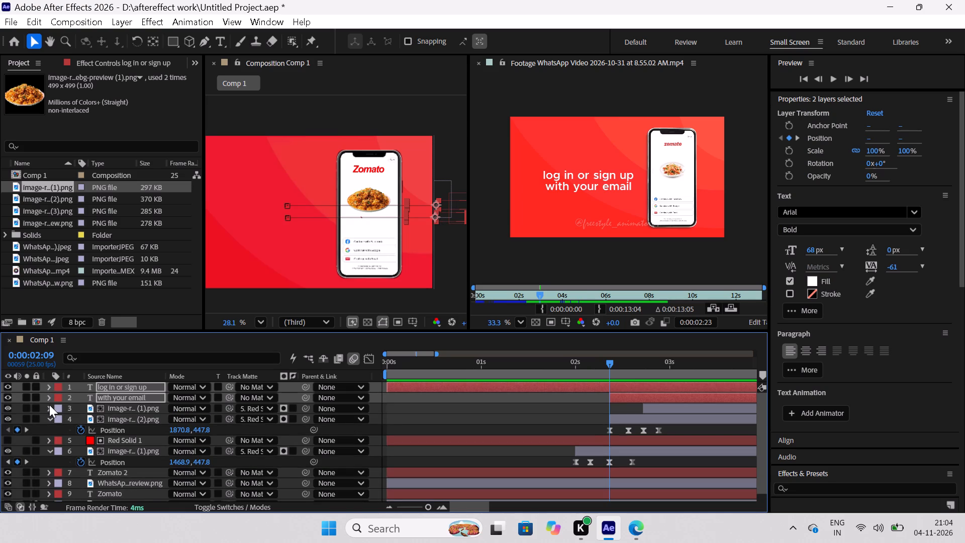
{"action": "left_click", "coordinate": [49, 396]}
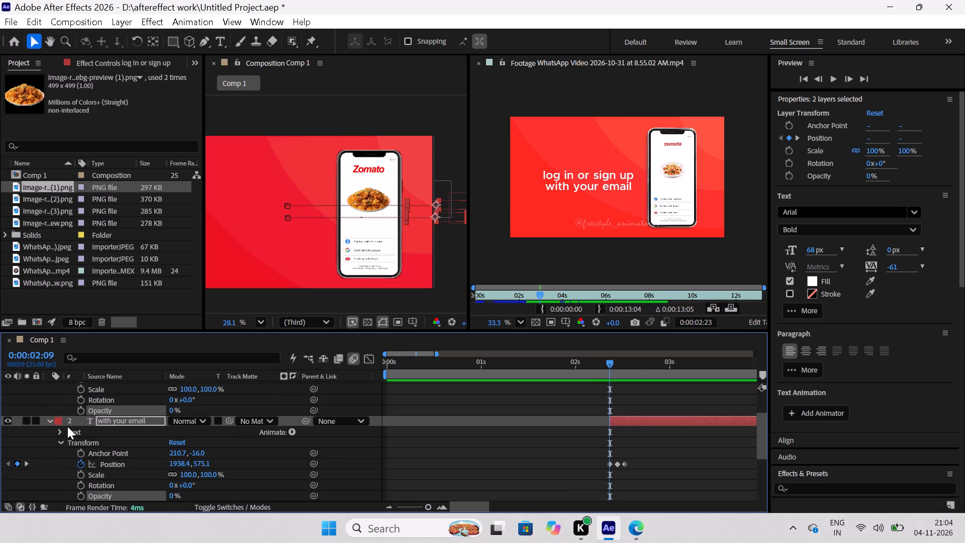
{"action": "left_click", "coordinate": [65, 440]}
{"action": "left_click", "coordinate": [58, 443]}
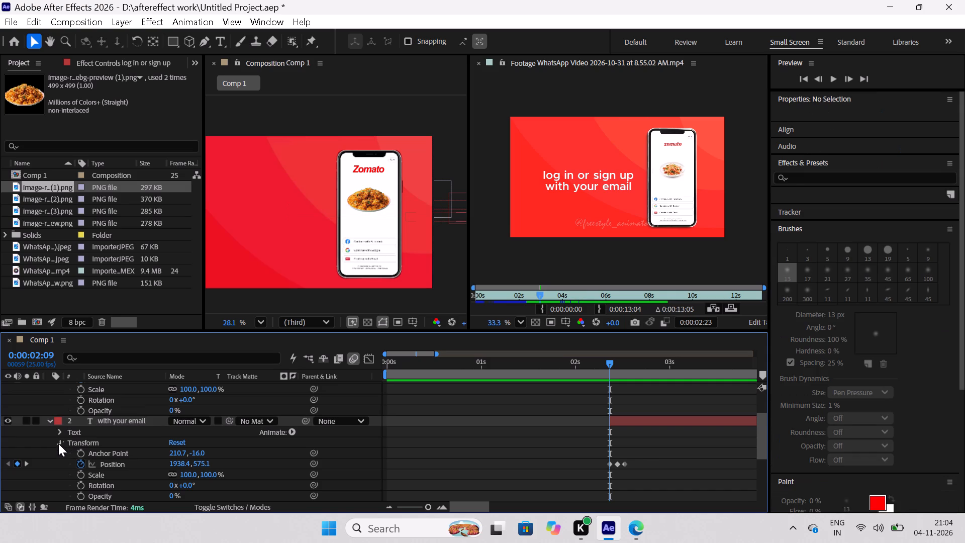
{"action": "scroll", "coordinate": [78, 432], "scroll_direction": "up", "scroll_amount": 3}
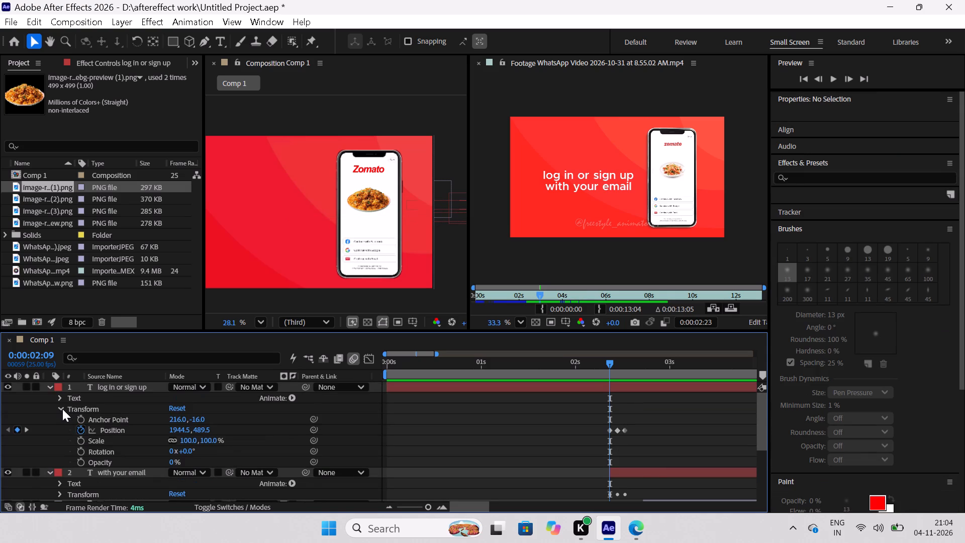
{"action": "left_click", "coordinate": [62, 409]}
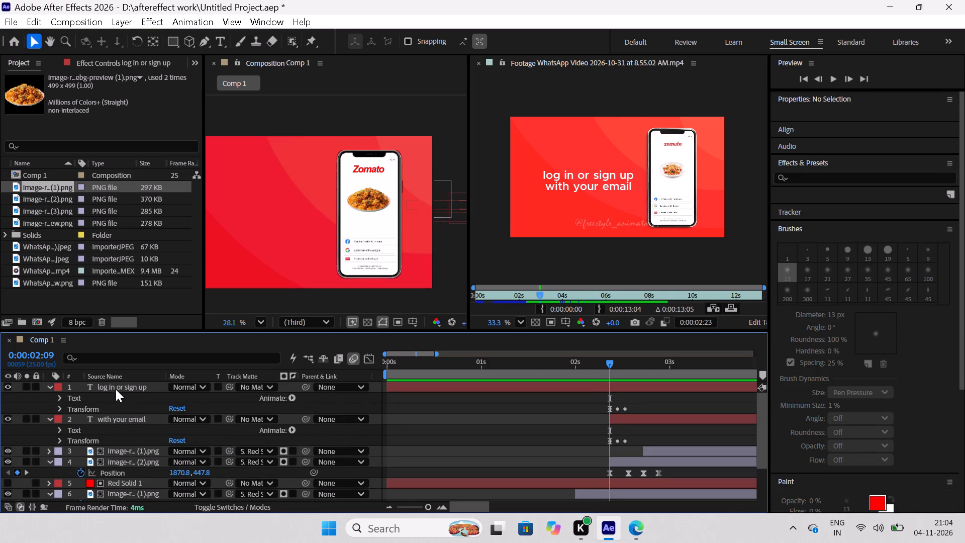
{"action": "left_click", "coordinate": [116, 389]}
{"action": "left_click", "coordinate": [46, 389]}
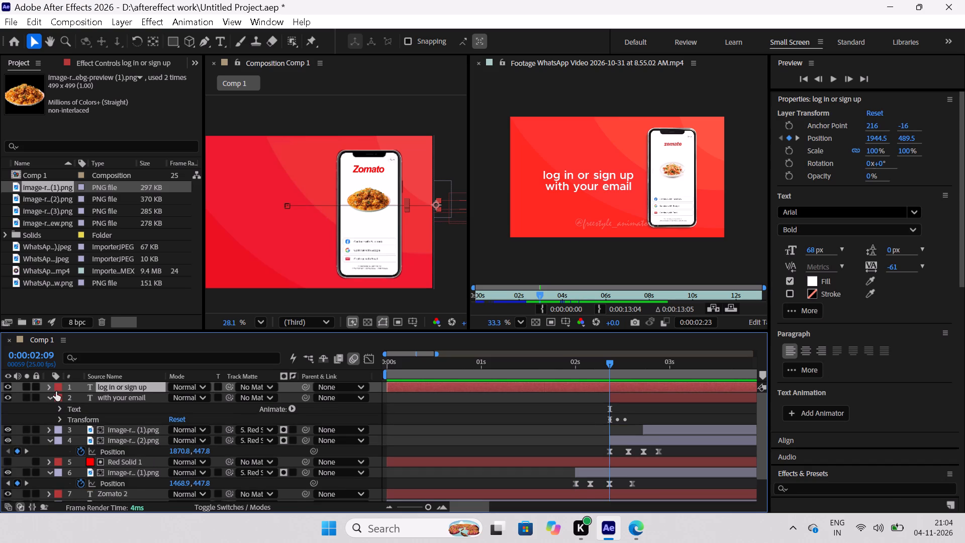
{"action": "key", "text": "p"}
{"action": "left_click", "coordinate": [54, 410]}
{"action": "left_click", "coordinate": [49, 411]}
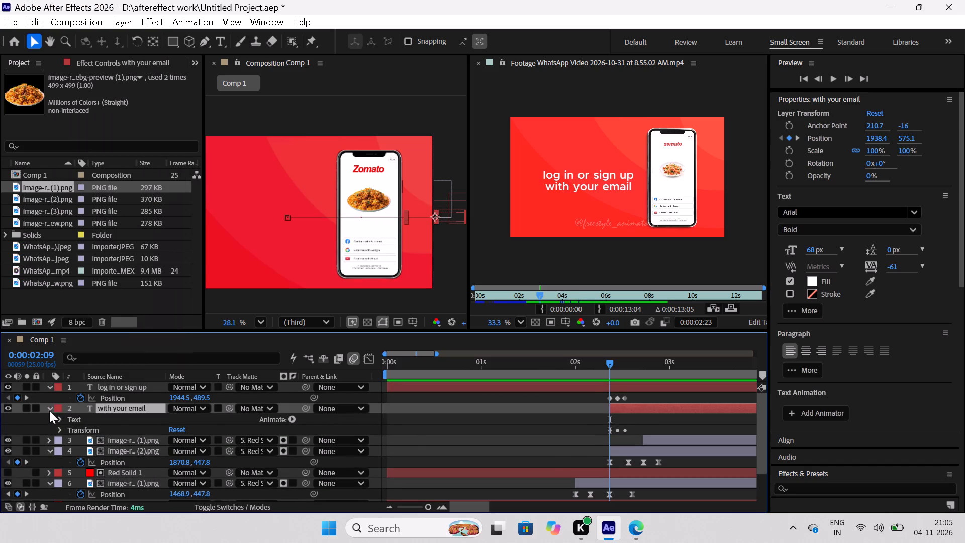
{"action": "key", "text": "p"}
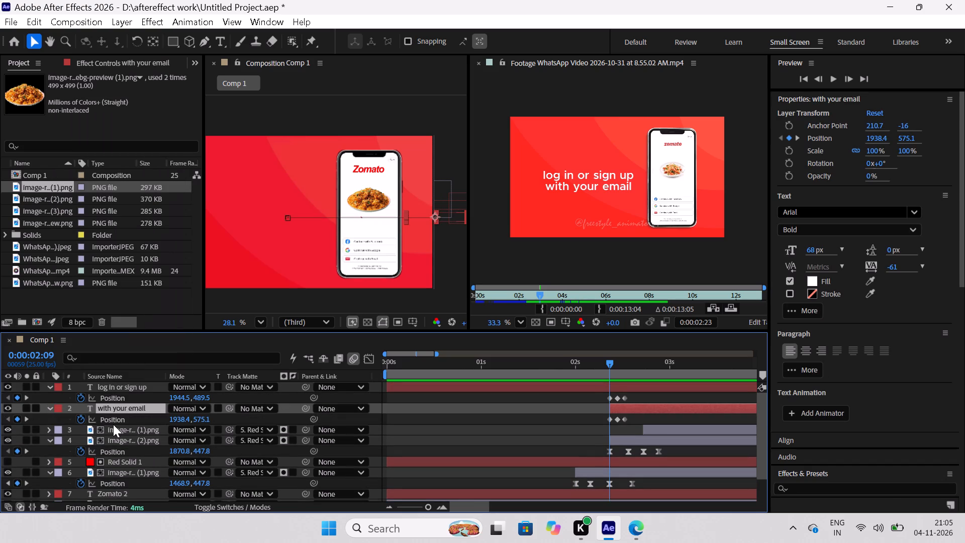
Collapse the properties of the remaining expanded food image layers in the timeline and clear the layer selection.
{"action": "scroll", "coordinate": [116, 433], "scroll_direction": "down", "scroll_amount": 2}
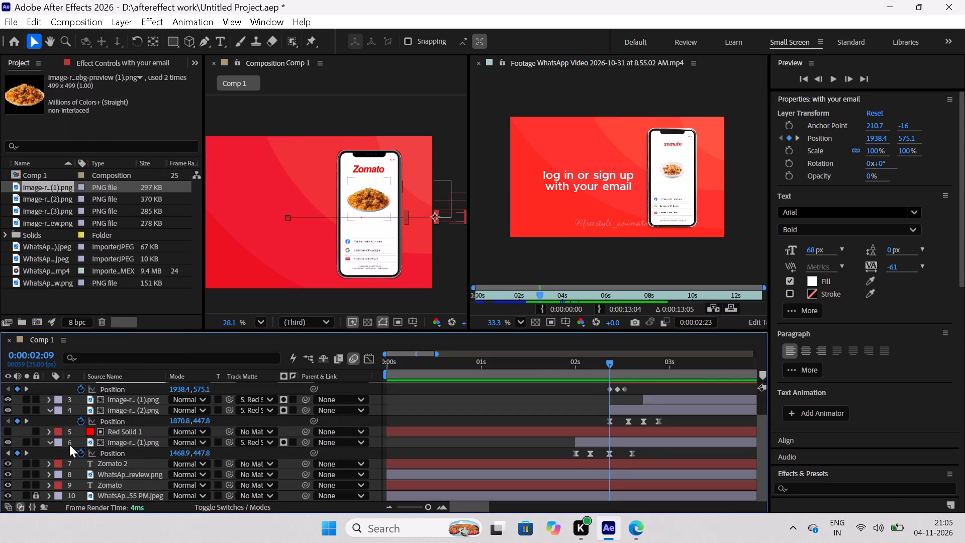
{"action": "left_click", "coordinate": [49, 444]}
{"action": "left_click", "coordinate": [46, 420]}
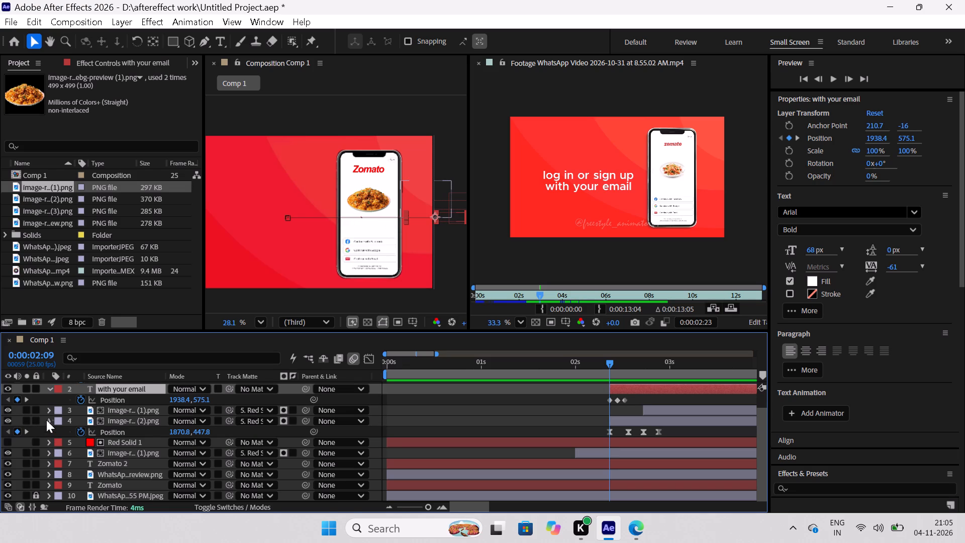
{"action": "scroll", "coordinate": [77, 422], "scroll_direction": "up", "scroll_amount": 2}
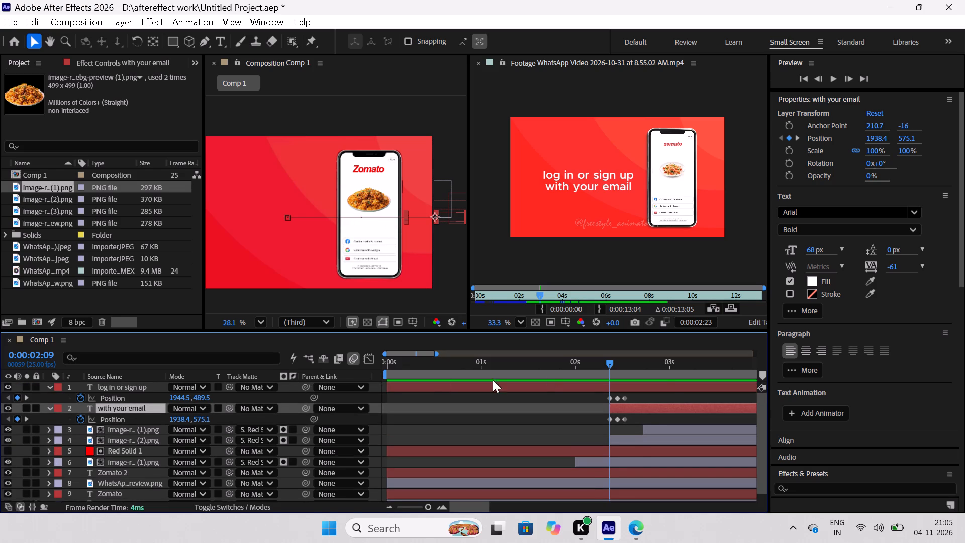
{"action": "left_click", "coordinate": [650, 396]}
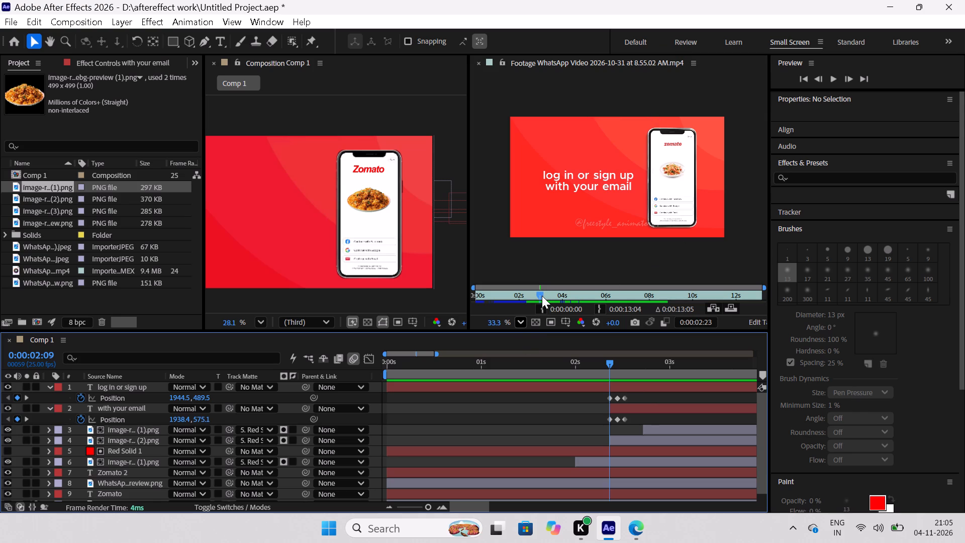
Compare the login text's slide-in in the reference video from 0:00:02:17 to 0:00:03:11 with the composition from 0:00:02:08 to 0:00:02:13.
{"action": "left_click_drag", "start_coordinate": [542, 296], "coordinate": [553, 303]}
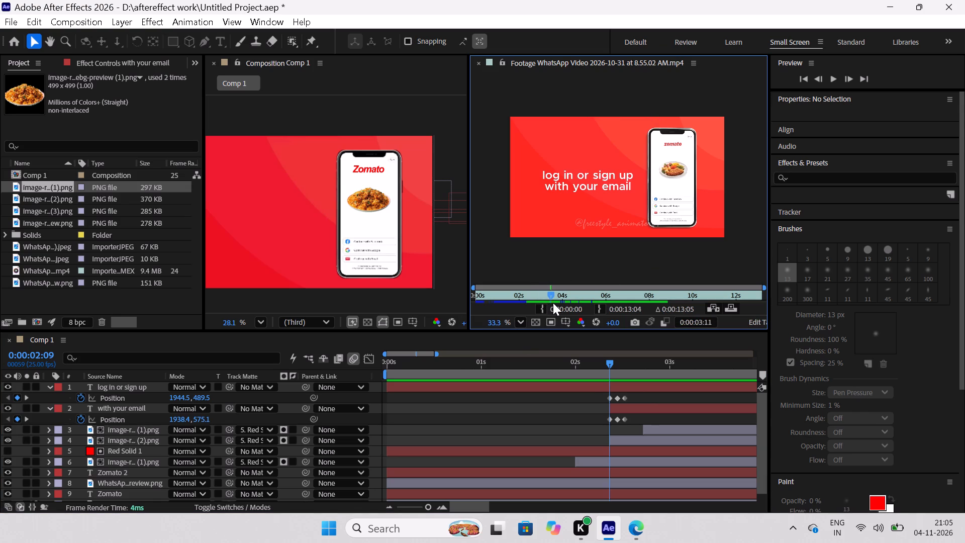
{"action": "left_click_drag", "start_coordinate": [553, 303], "coordinate": [536, 321]}
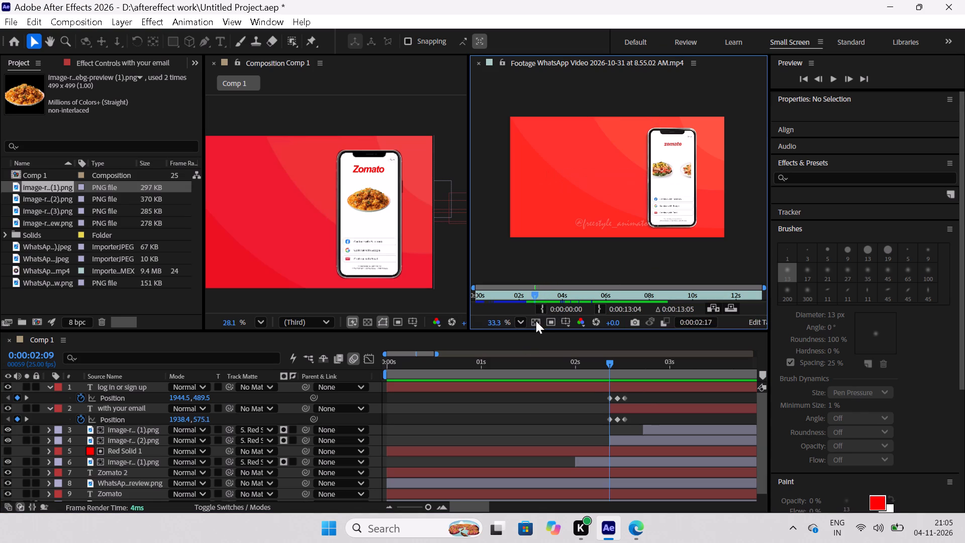
{"action": "left_click_drag", "start_coordinate": [536, 321], "coordinate": [541, 322]}
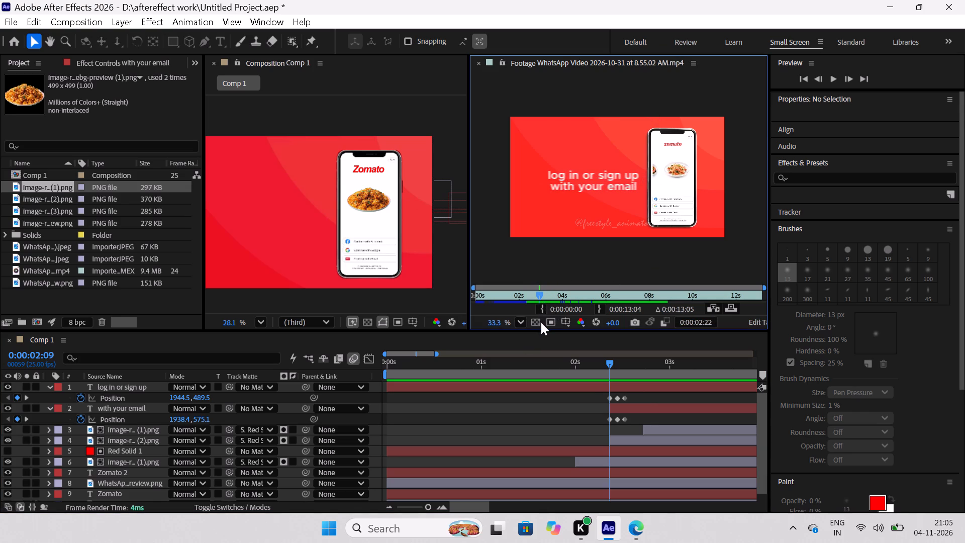
{"action": "left_click_drag", "start_coordinate": [541, 322], "coordinate": [540, 323]}
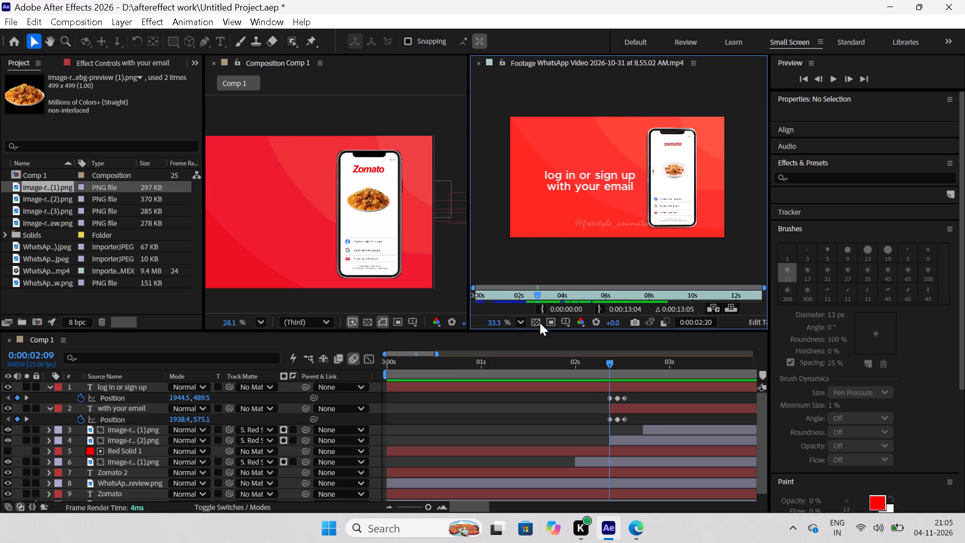
{"action": "left_click_drag", "start_coordinate": [540, 323], "coordinate": [537, 325]}
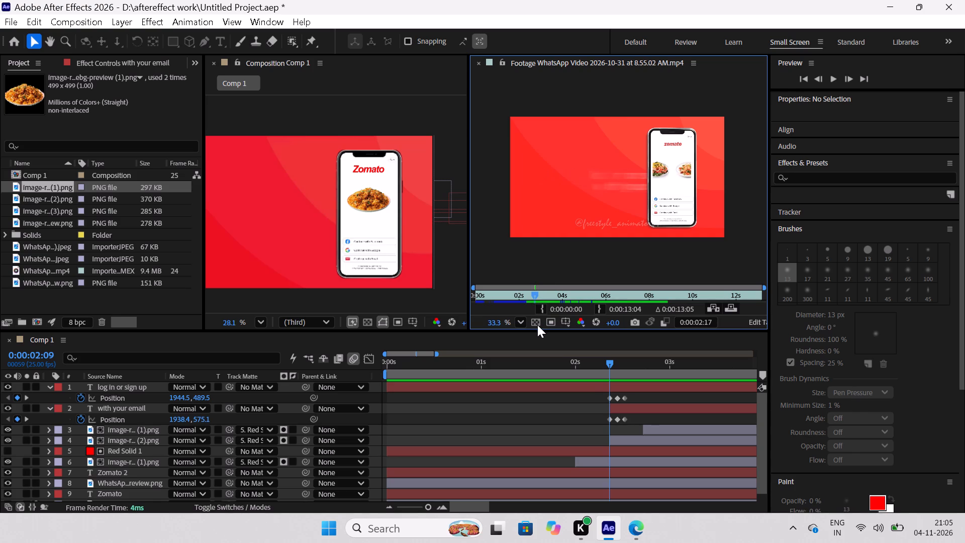
{"action": "left_click_drag", "start_coordinate": [537, 325], "coordinate": [539, 325]}
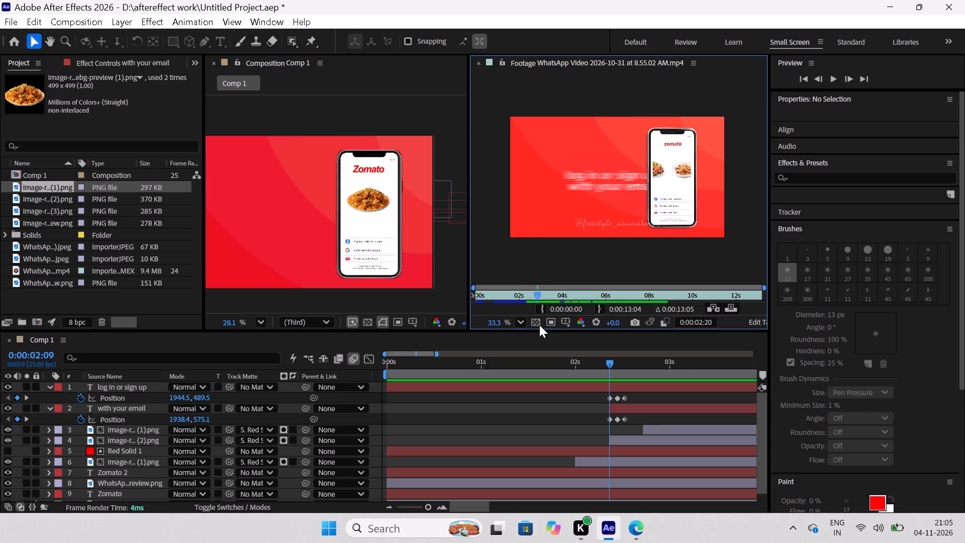
{"action": "left_click_drag", "start_coordinate": [539, 325], "coordinate": [542, 324]}
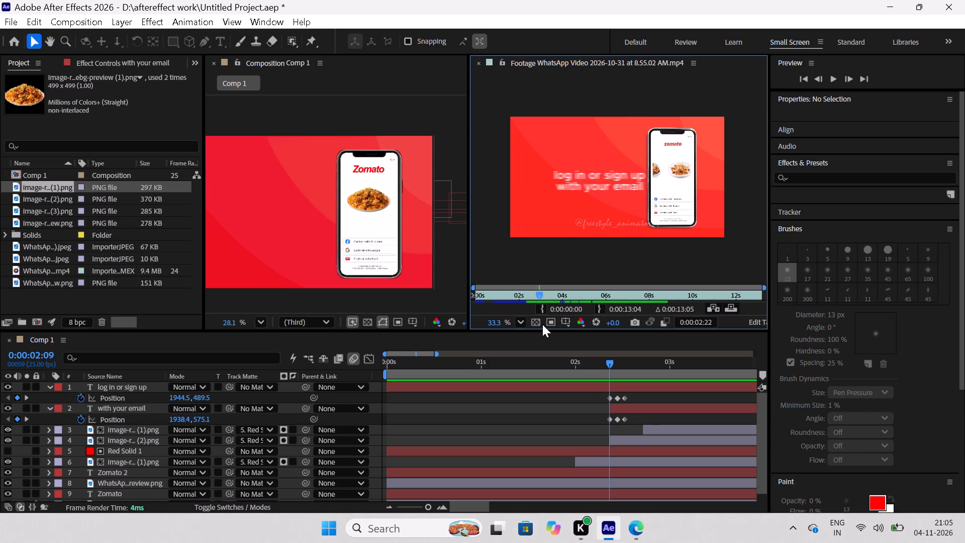
{"action": "left_click_drag", "start_coordinate": [542, 324], "coordinate": [545, 324]}
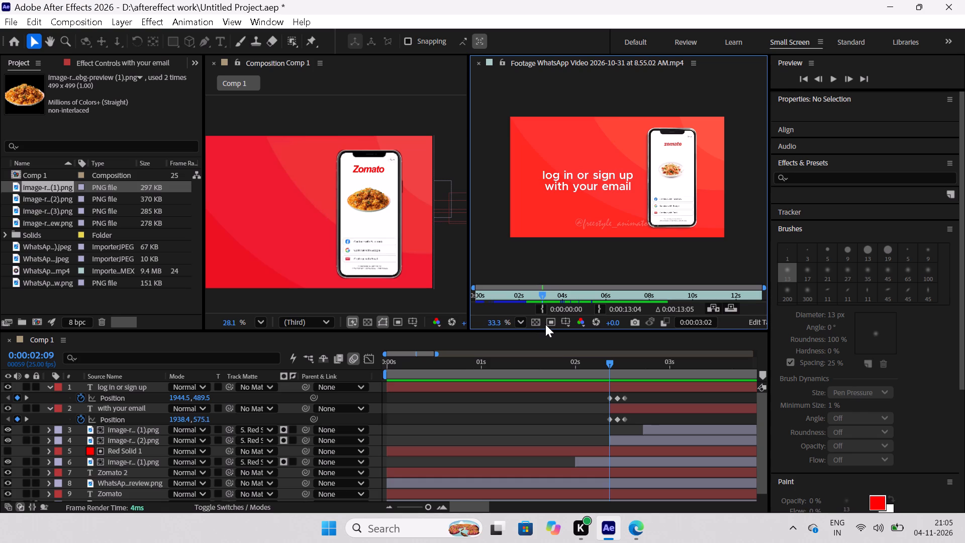
{"action": "left_click_drag", "start_coordinate": [545, 324], "coordinate": [544, 325]}
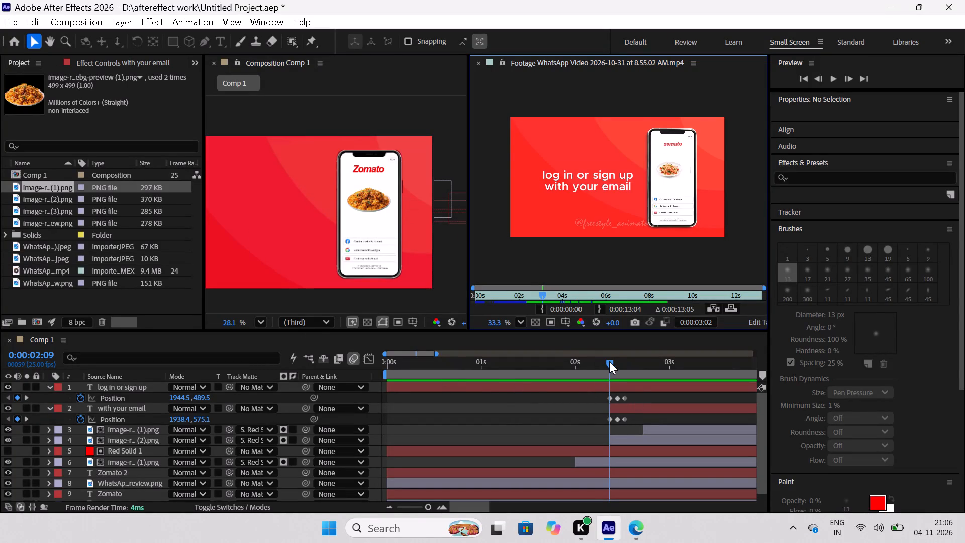
{"action": "left_click_drag", "start_coordinate": [609, 361], "coordinate": [616, 371]}
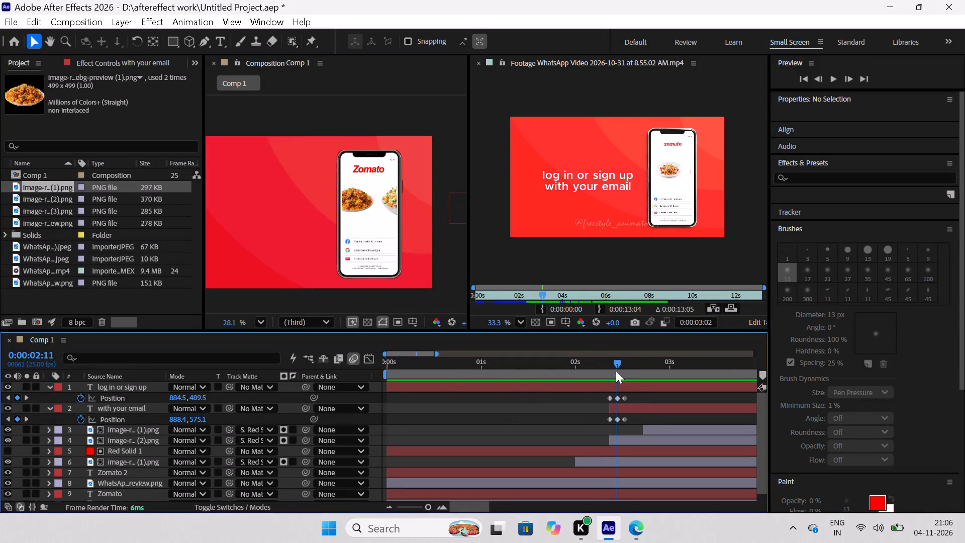
{"action": "left_click_drag", "start_coordinate": [616, 371], "coordinate": [626, 383]}
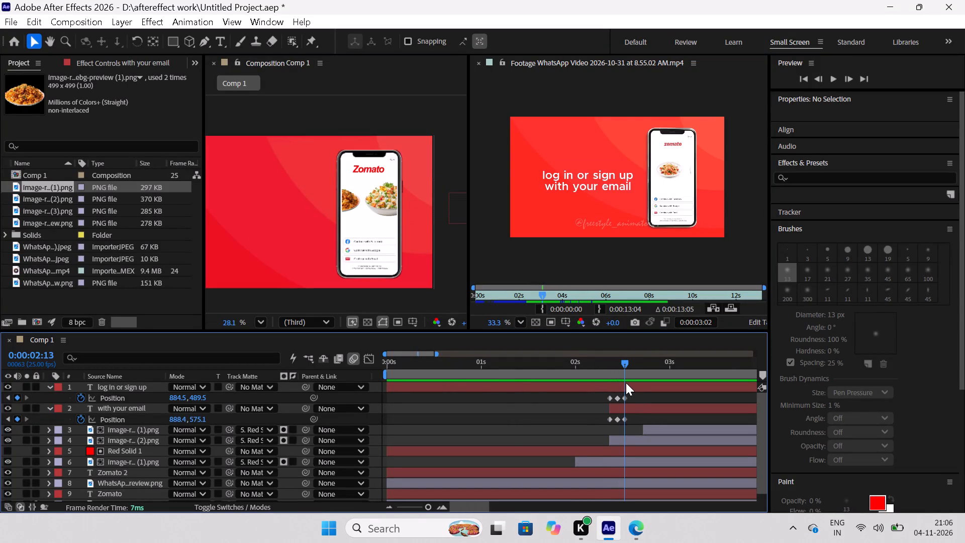
{"action": "left_click_drag", "start_coordinate": [626, 383], "coordinate": [604, 393]}
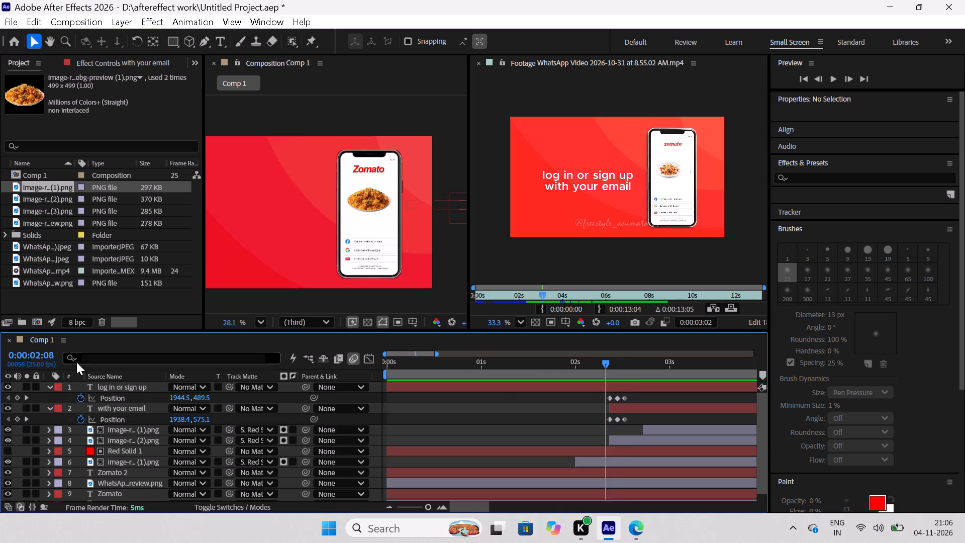
Set the opacity of the "log in or sign up" and "with your email" text layers to 100%.
{"action": "left_click", "coordinate": [122, 388]}
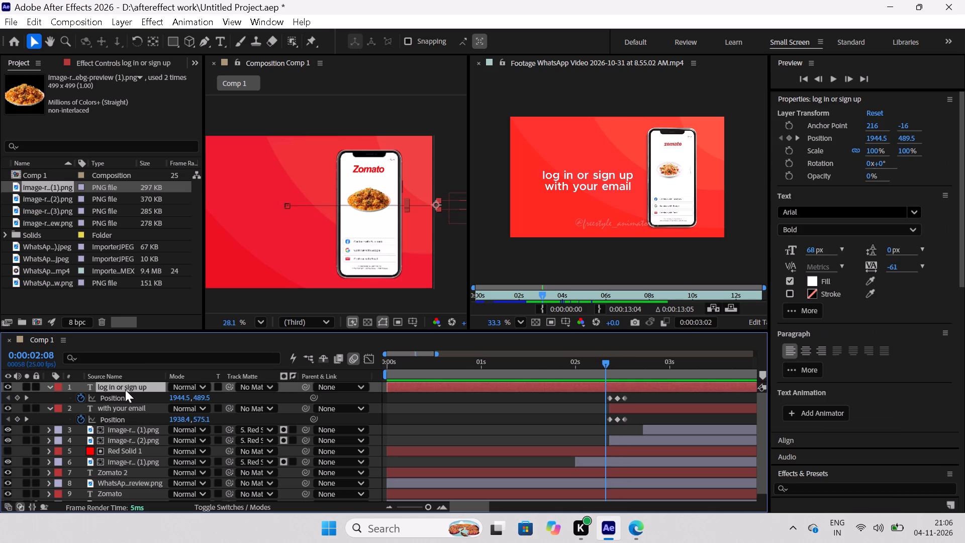
{"action": "key", "text": "t"}
{"action": "left_click_drag", "start_coordinate": [171, 399], "coordinate": [218, 410]}
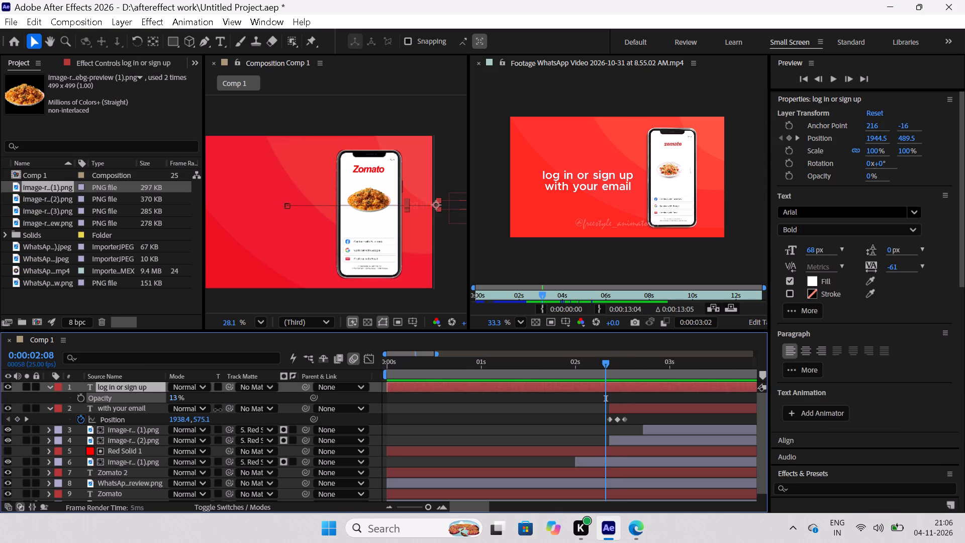
{"action": "left_click_drag", "start_coordinate": [218, 410], "coordinate": [429, 436]}
{"action": "left_click", "coordinate": [133, 403]}
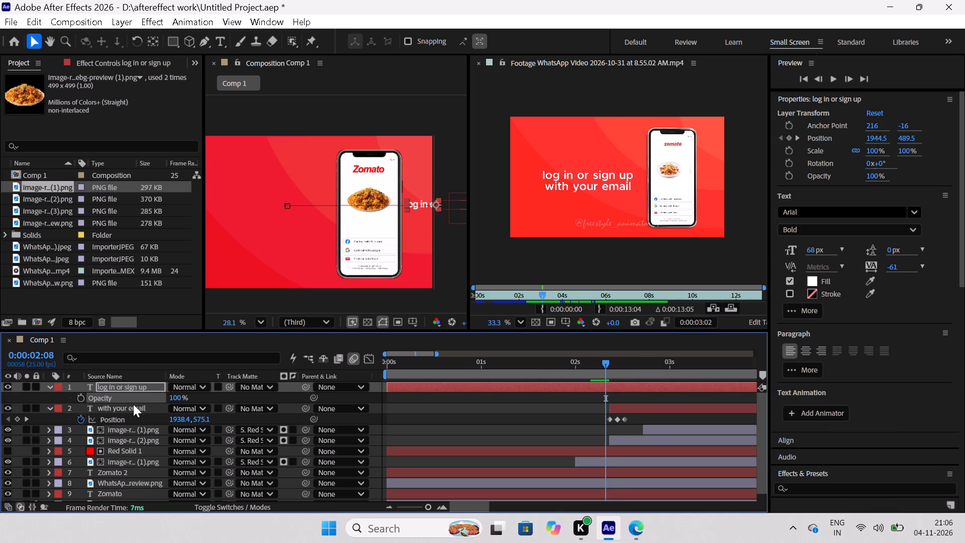
{"action": "left_click", "coordinate": [134, 410]}
{"action": "key", "text": "y"}
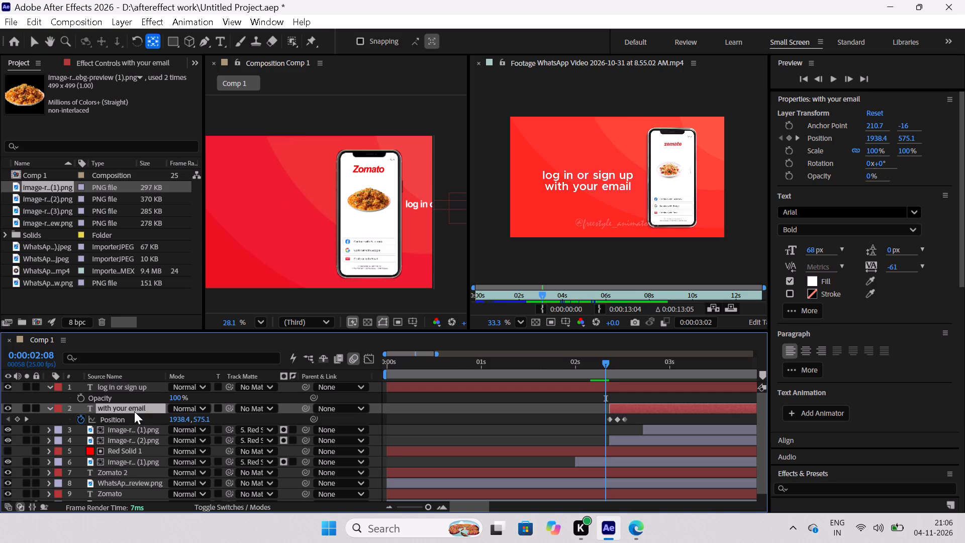
{"action": "key", "text": "t"}
{"action": "left_click_drag", "start_coordinate": [172, 420], "coordinate": [189, 423]}
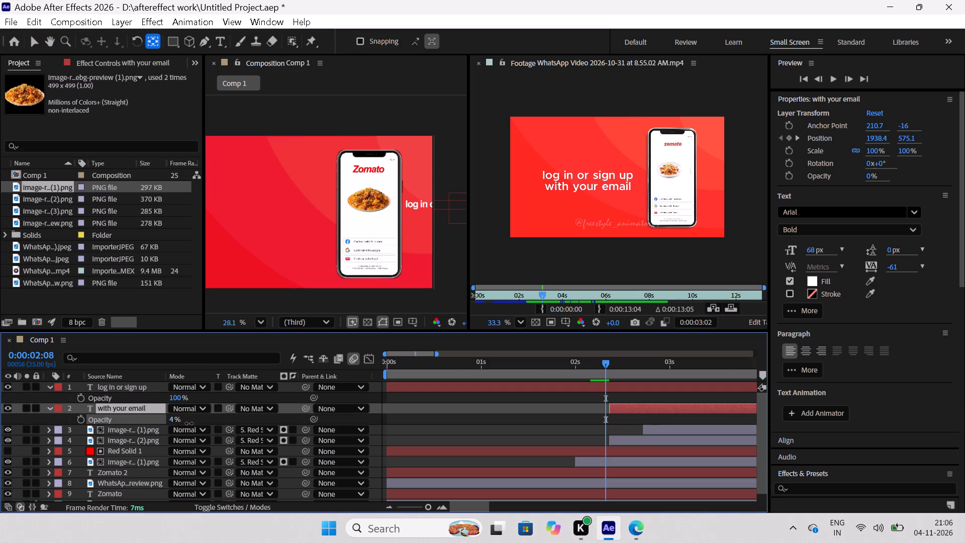
{"action": "left_click_drag", "start_coordinate": [189, 423], "coordinate": [320, 434]}
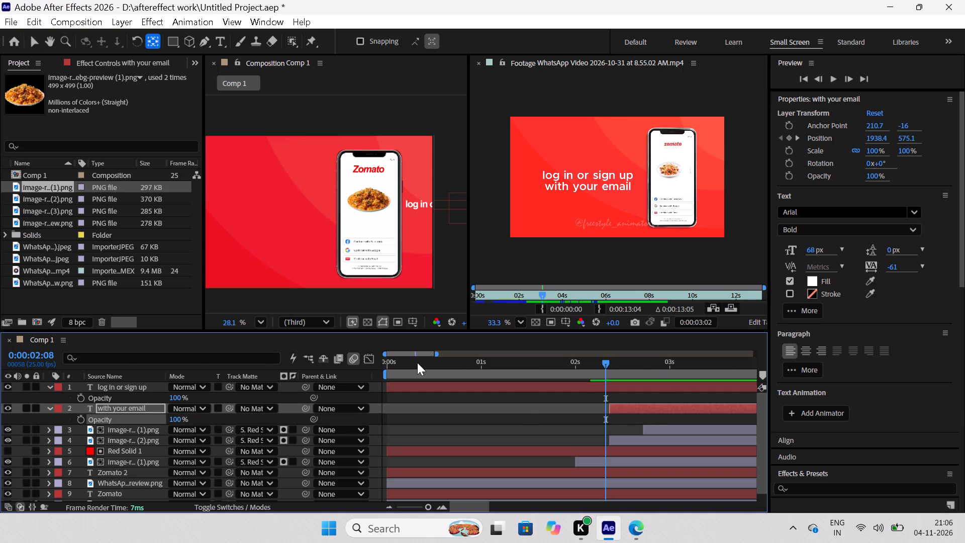
Show only the Position property of both text layers in the timeline.
{"action": "left_click", "coordinate": [99, 385]}
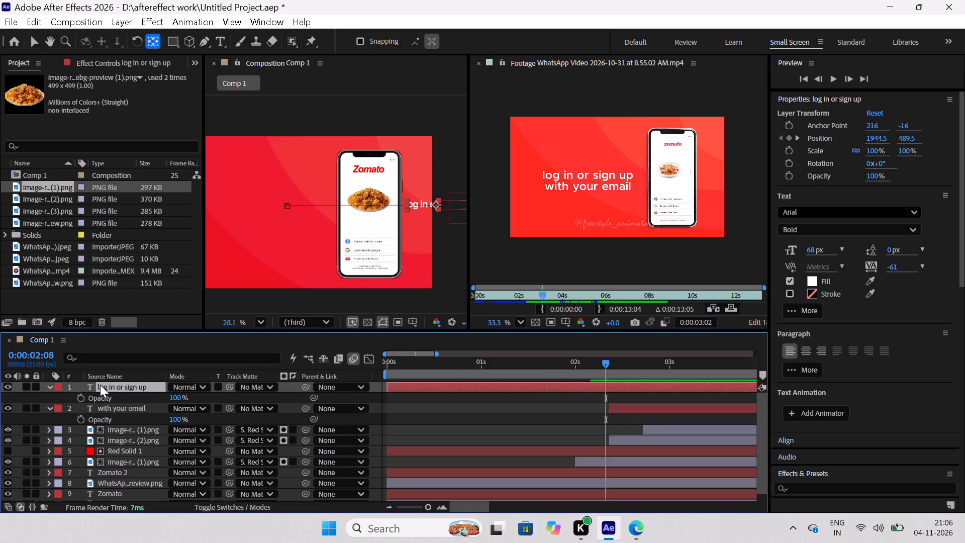
{"action": "key", "text": "p"}
{"action": "left_click", "coordinate": [94, 410]}
{"action": "key", "text": "p"}
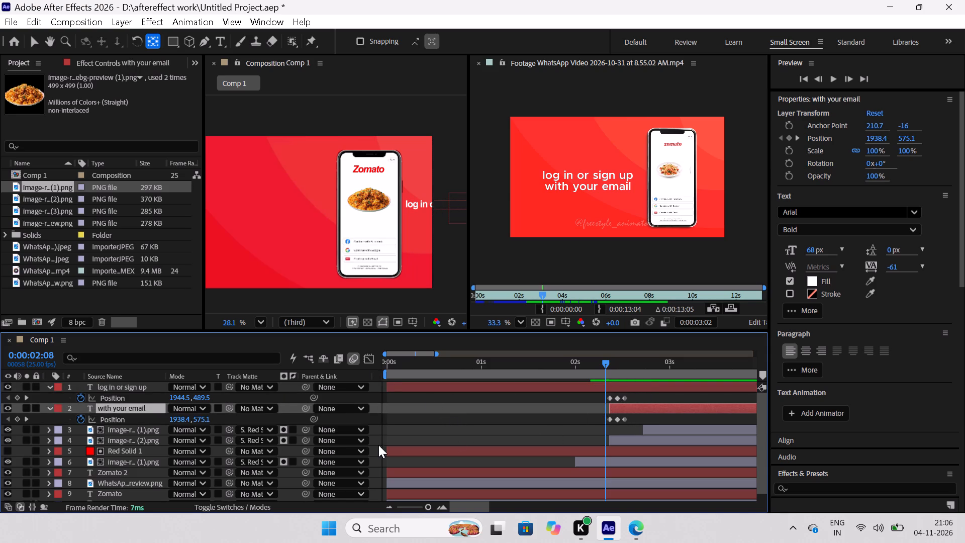
Extend the start of the "with your email" text layer back to 0:00:02:08.
{"action": "left_click", "coordinate": [29, 419]}
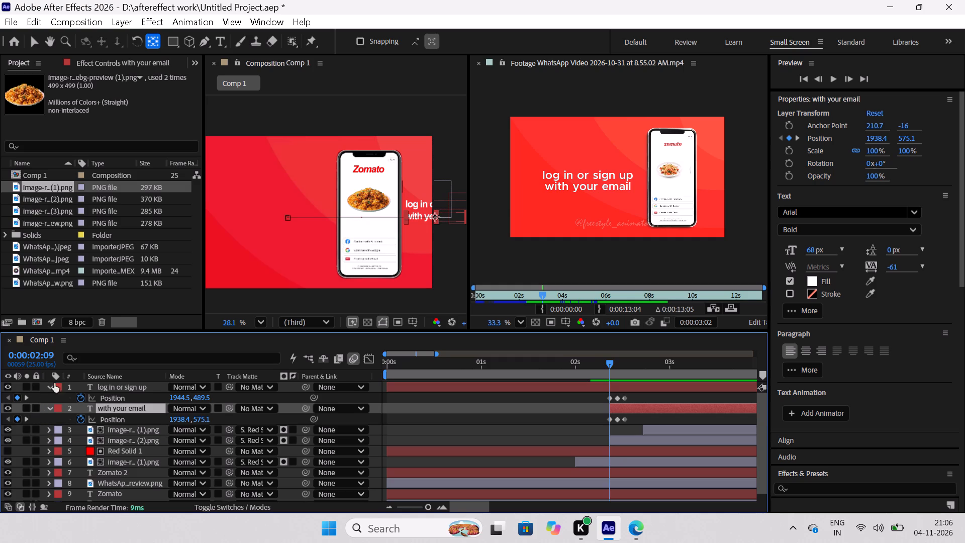
{"action": "left_click", "coordinate": [454, 255]}
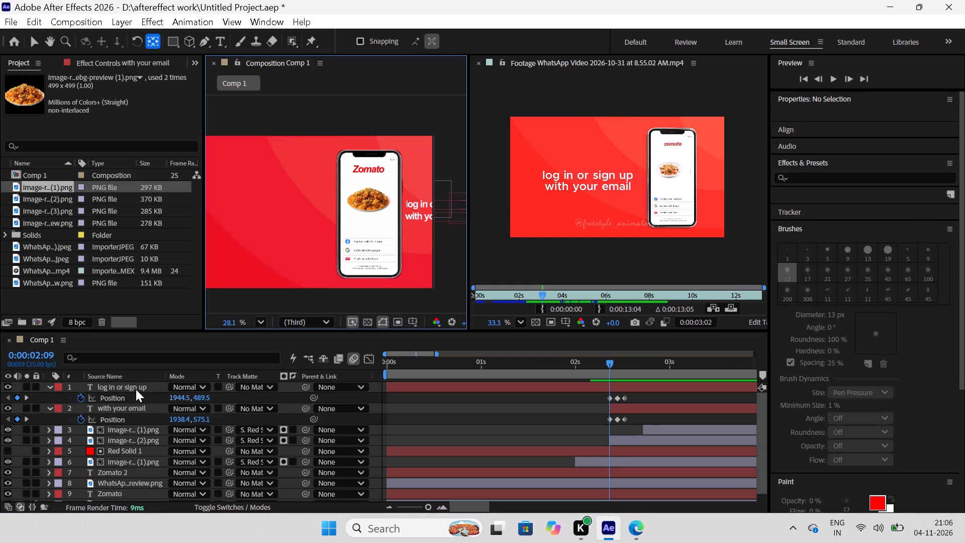
{"action": "left_click", "coordinate": [136, 389]}
{"action": "left_click", "coordinate": [137, 414], "text": "shift"}
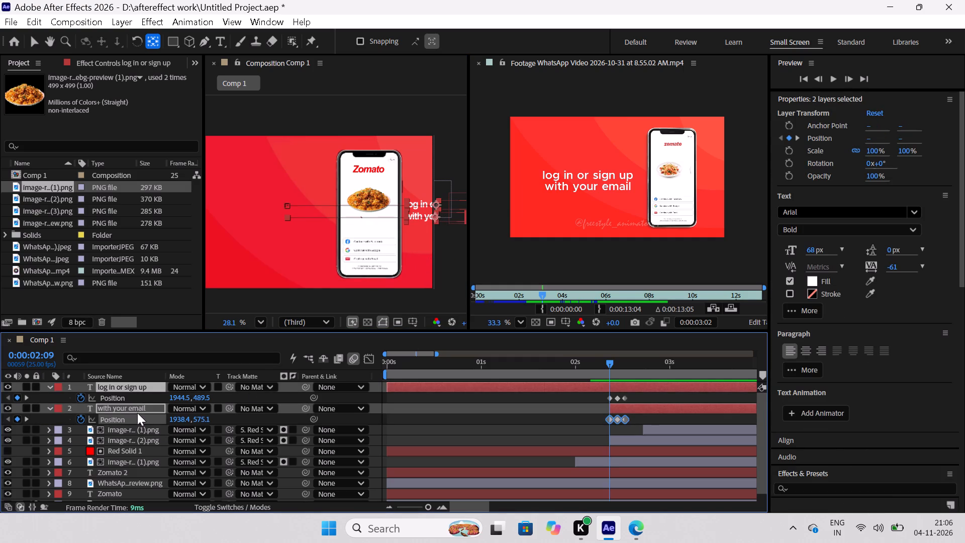
{"action": "left_click", "coordinate": [138, 408], "text": "shift"}
{"action": "left_click", "coordinate": [143, 389]}
{"action": "left_click", "coordinate": [142, 408], "text": "shift"}
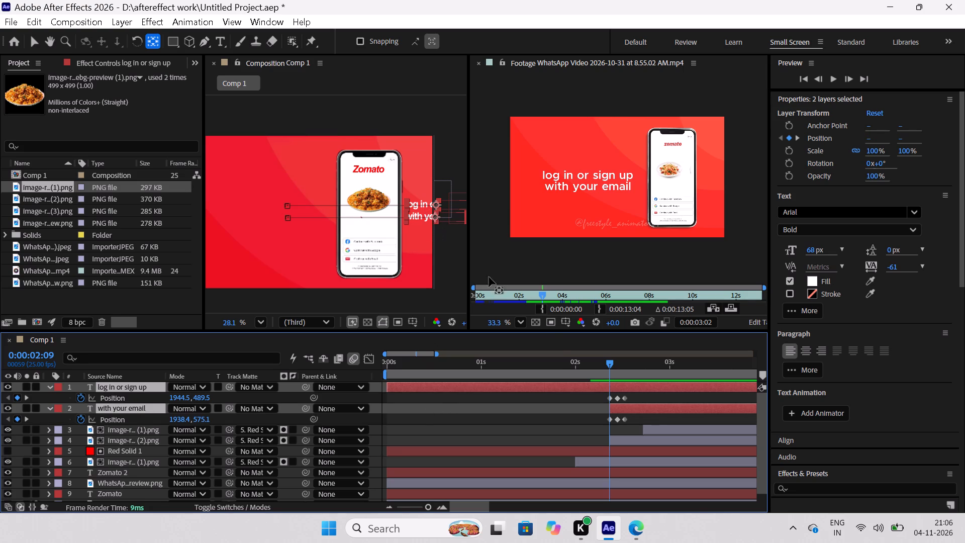
{"action": "left_click", "coordinate": [30, 43]}
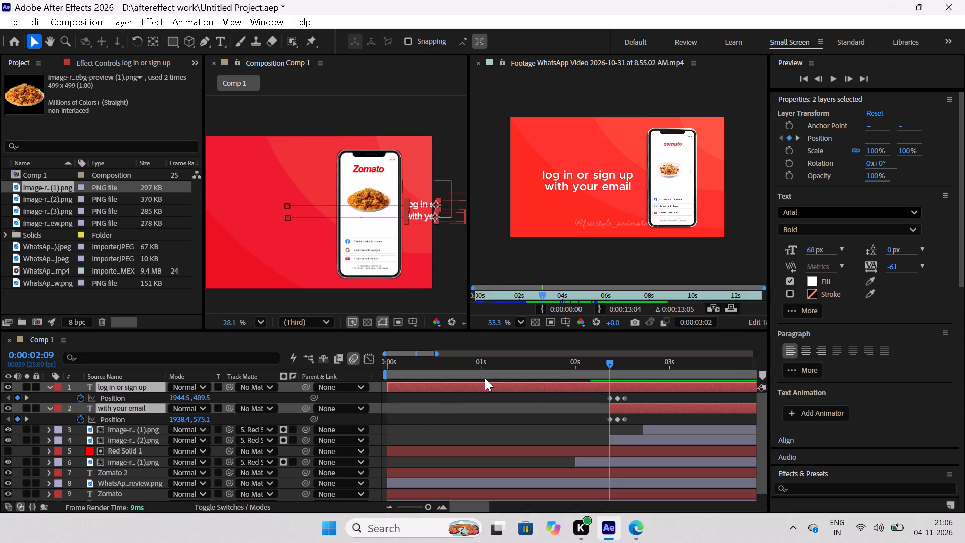
{"action": "left_click", "coordinate": [609, 363]}
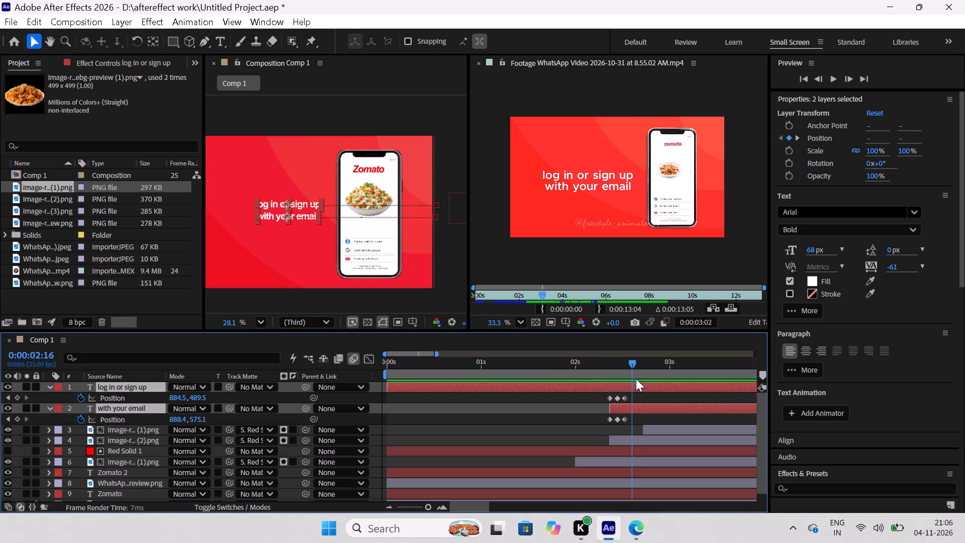
{"action": "left_click", "coordinate": [612, 411]}
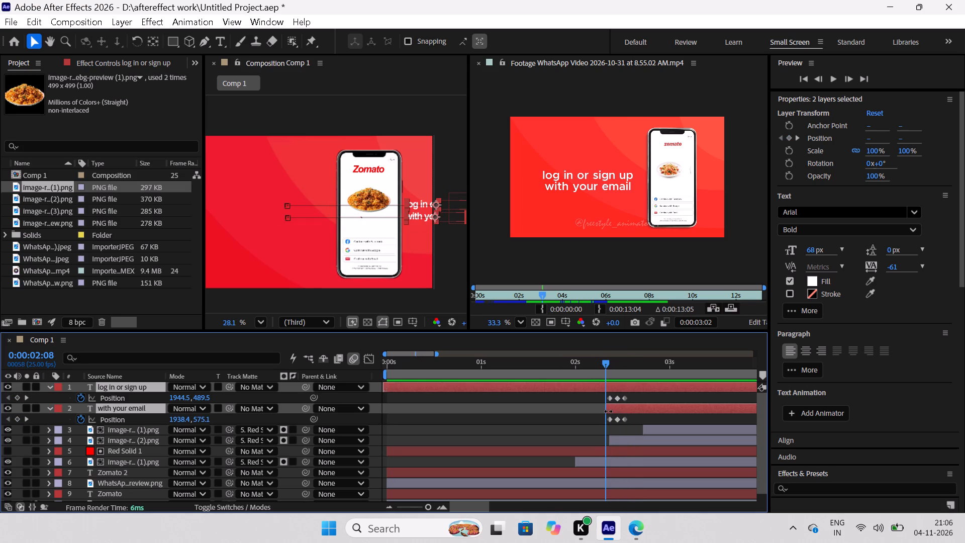
Trim the start of the "log in or sign up" text layer to 0:00:02:08.
{"action": "left_click", "coordinate": [600, 386]}
{"action": "left_click", "coordinate": [147, 386]}
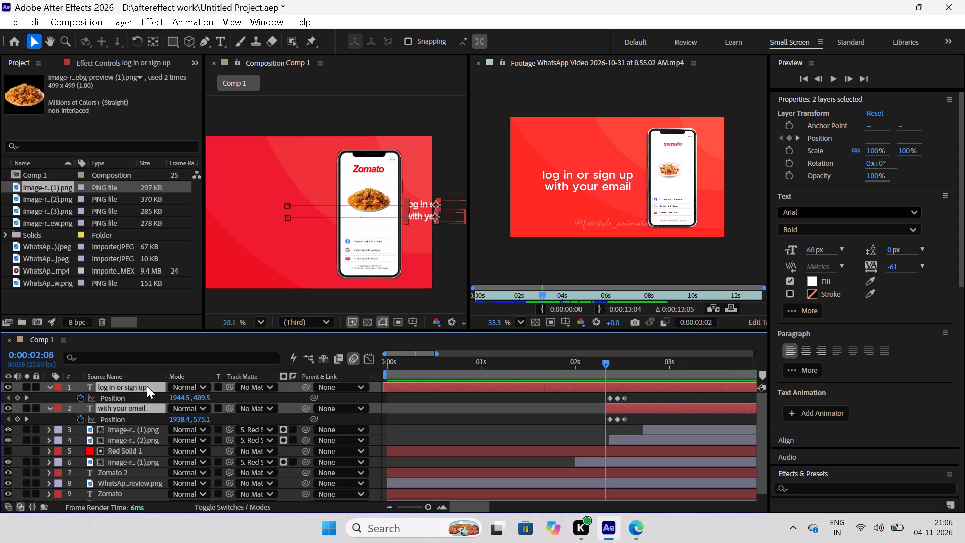
{"action": "left_click", "coordinate": [147, 386]}
{"action": "left_click", "coordinate": [247, 276]}
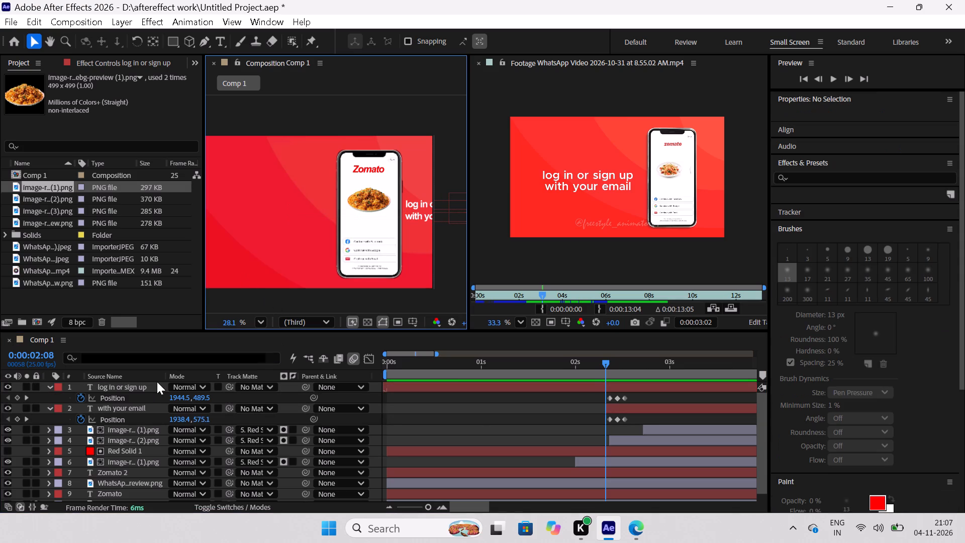
{"action": "left_click", "coordinate": [157, 382]}
{"action": "left_click", "coordinate": [147, 390]}
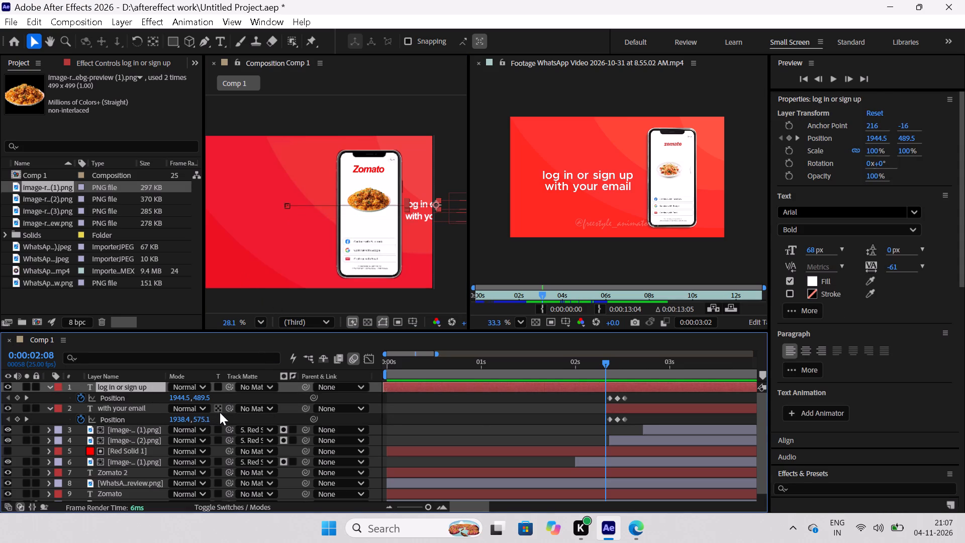
{"action": "key", "text": "alt+bracketleft"}
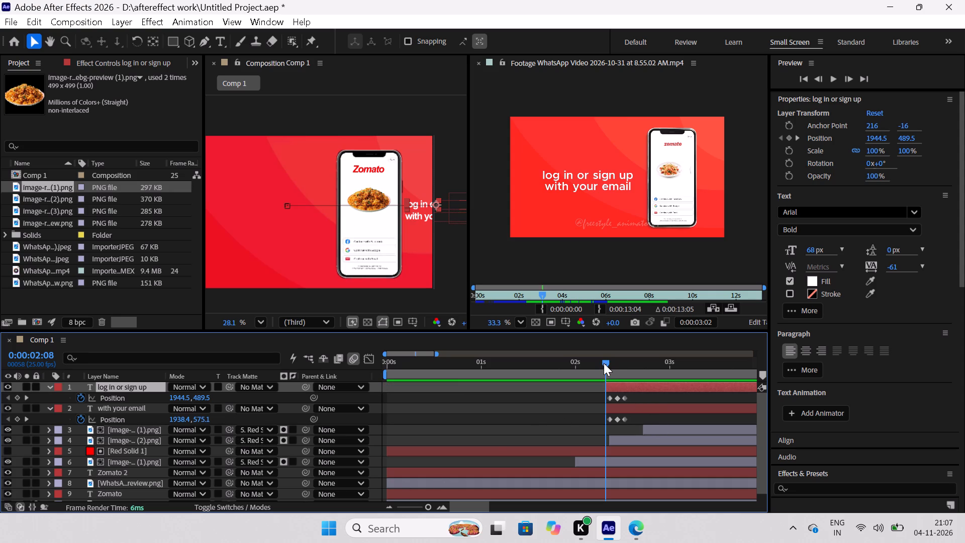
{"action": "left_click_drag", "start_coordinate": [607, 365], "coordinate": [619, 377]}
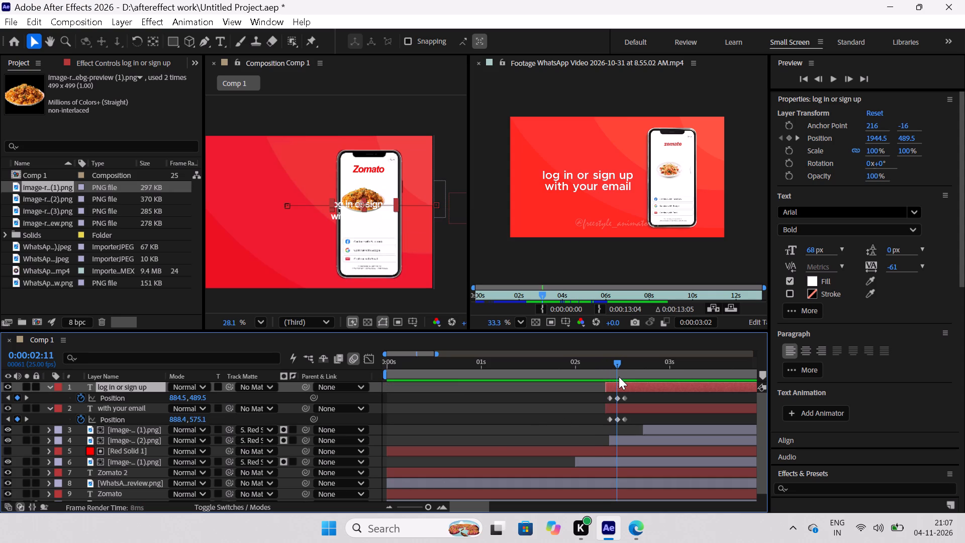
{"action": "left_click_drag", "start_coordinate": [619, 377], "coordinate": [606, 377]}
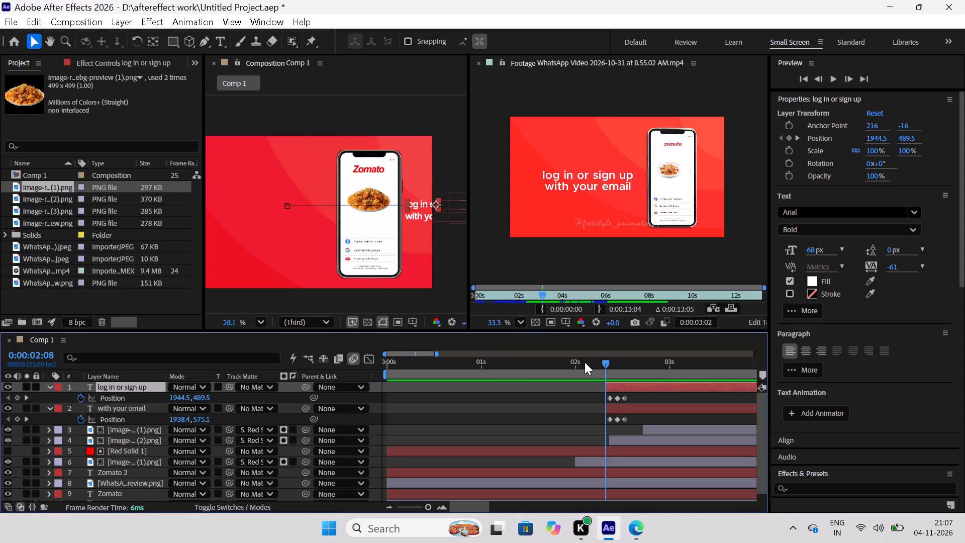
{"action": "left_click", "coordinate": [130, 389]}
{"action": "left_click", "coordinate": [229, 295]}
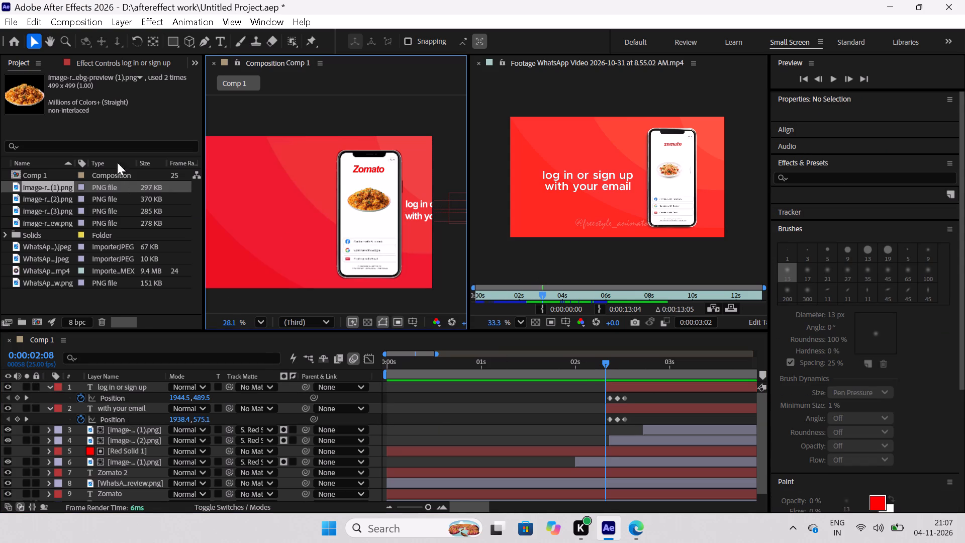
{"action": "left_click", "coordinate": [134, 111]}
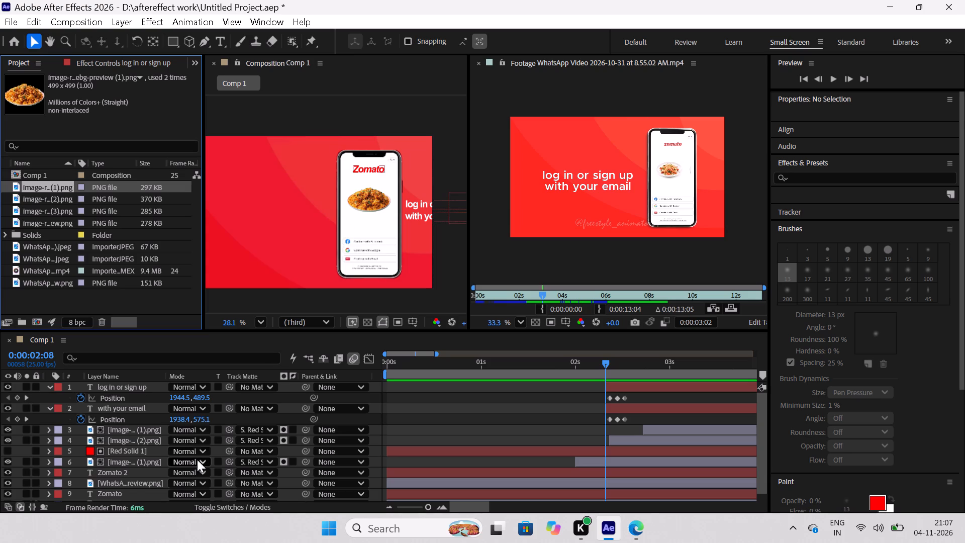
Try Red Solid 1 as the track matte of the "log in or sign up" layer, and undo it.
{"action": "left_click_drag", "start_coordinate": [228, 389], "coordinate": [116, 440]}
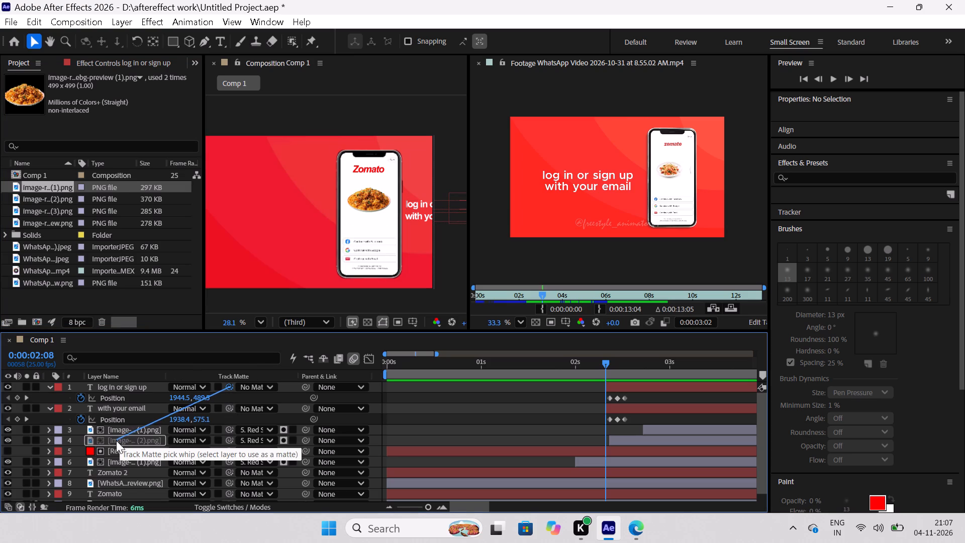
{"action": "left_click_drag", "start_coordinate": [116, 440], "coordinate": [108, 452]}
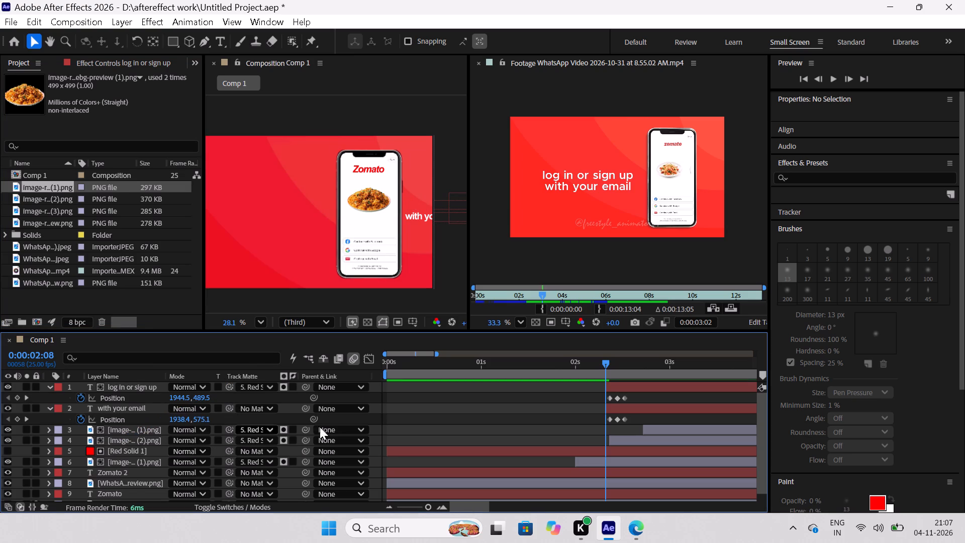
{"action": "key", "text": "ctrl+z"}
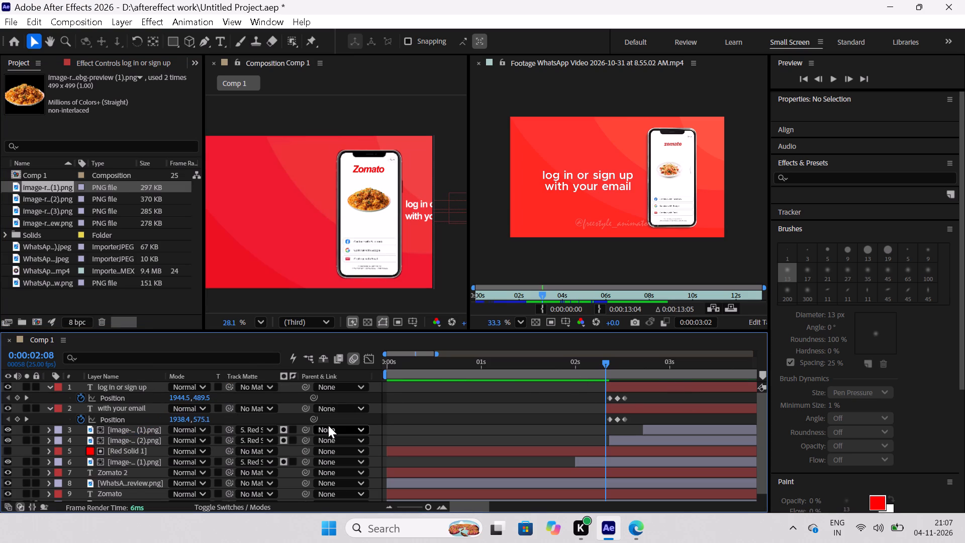
Add a new red solid layer of 1920 × 1080 px to the composition.
{"action": "left_click", "coordinate": [128, 26]}
{"action": "left_click", "coordinate": [129, 38]}
{"action": "left_click", "coordinate": [380, 55]}
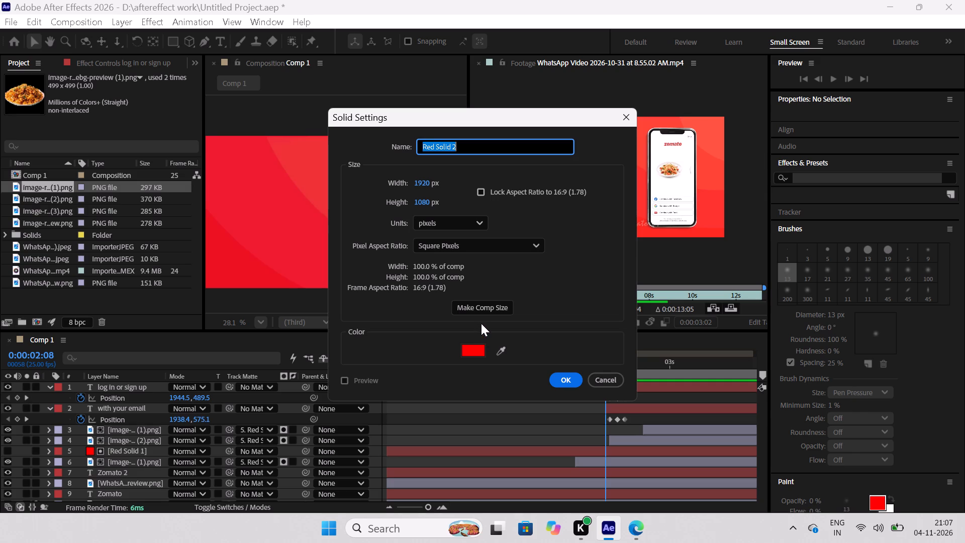
{"action": "left_click", "coordinate": [572, 379]}
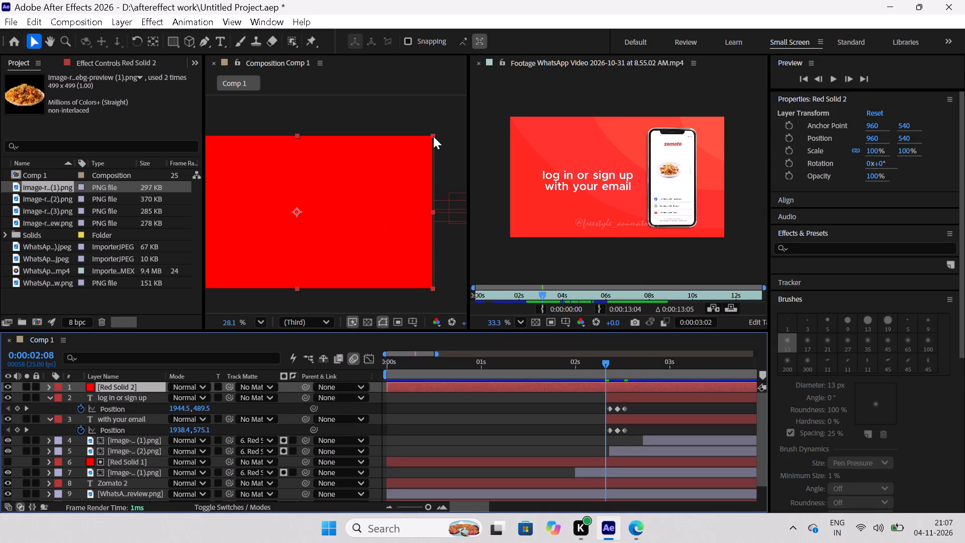
Scale the new red solid to about 27% by 84% and place it beside the phone at about 942, 572.
{"action": "left_click_drag", "start_coordinate": [433, 136], "coordinate": [337, 169]}
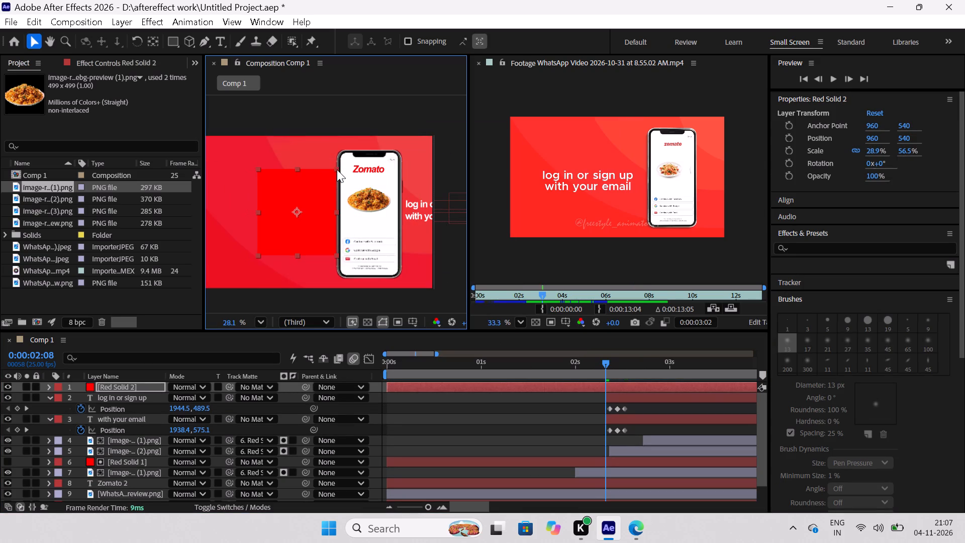
{"action": "left_click_drag", "start_coordinate": [337, 169], "coordinate": [330, 158]}
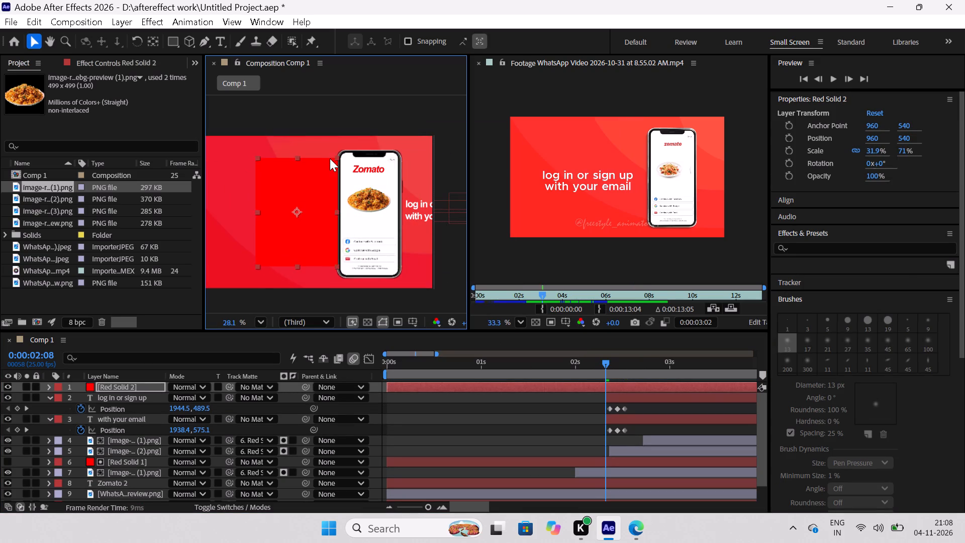
{"action": "left_click_drag", "start_coordinate": [330, 158], "coordinate": [340, 140]}
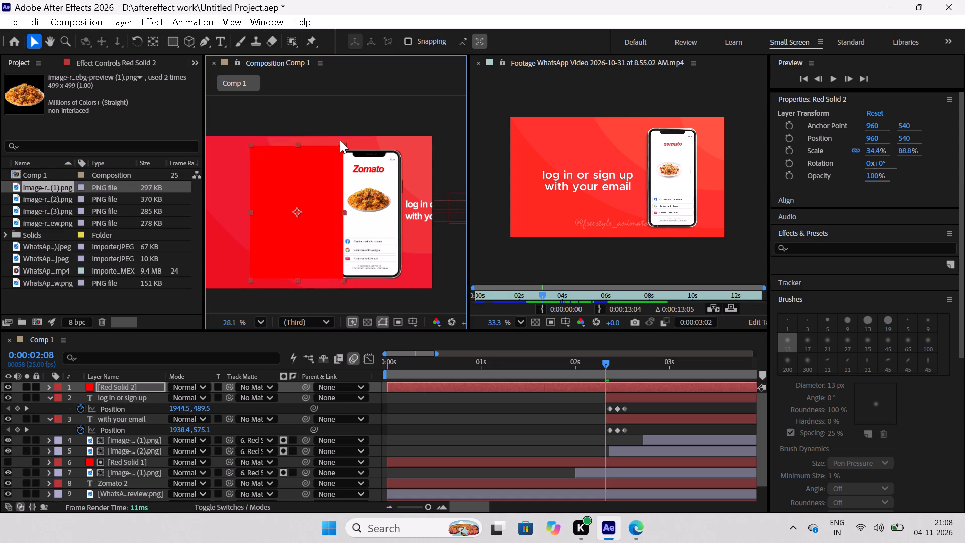
{"action": "left_click_drag", "start_coordinate": [340, 140], "coordinate": [335, 148]}
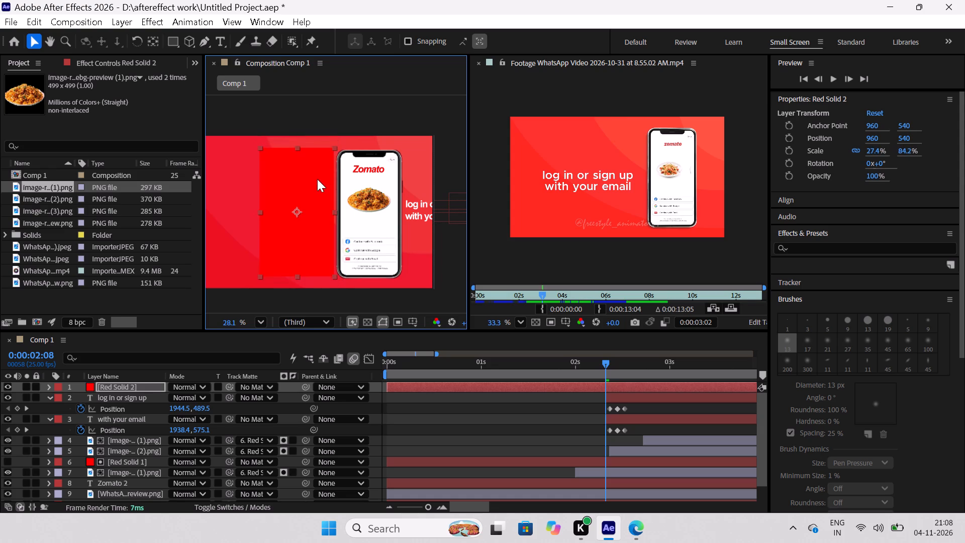
{"action": "left_click_drag", "start_coordinate": [319, 188], "coordinate": [317, 192]}
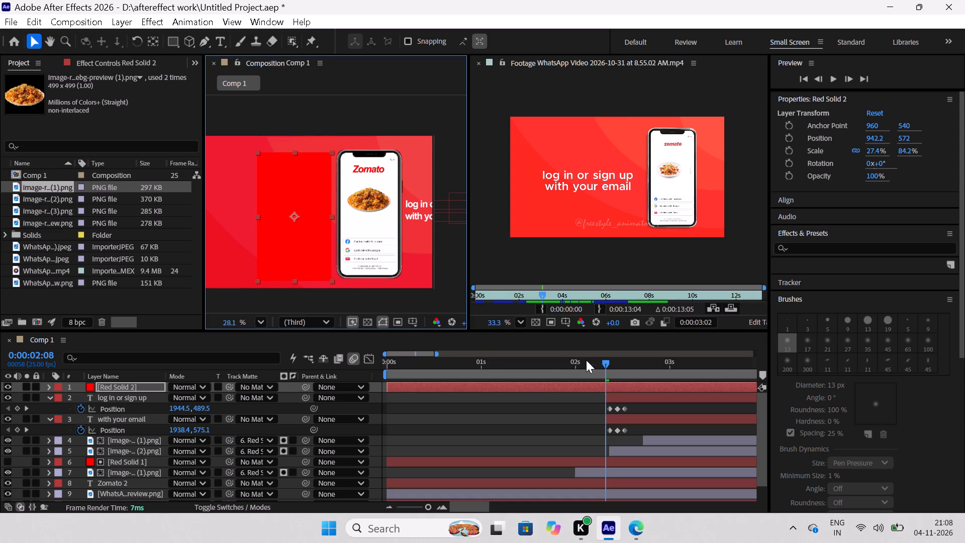
Set Red Solid 2 as the track matte of the "log in or sign up" text layer and check the slide-in.
{"action": "left_click", "coordinate": [230, 386]}
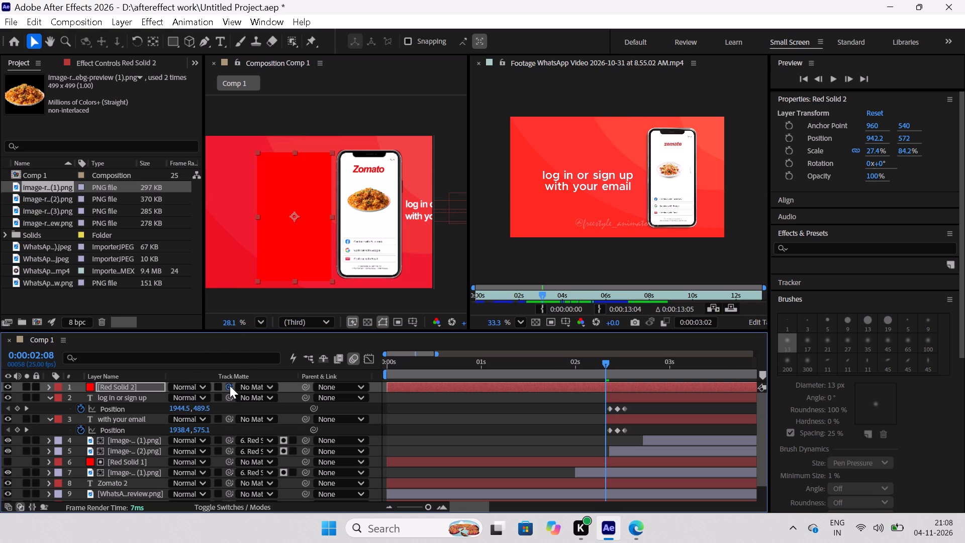
{"action": "left_click", "coordinate": [240, 505]}
{"action": "left_click", "coordinate": [240, 505]}
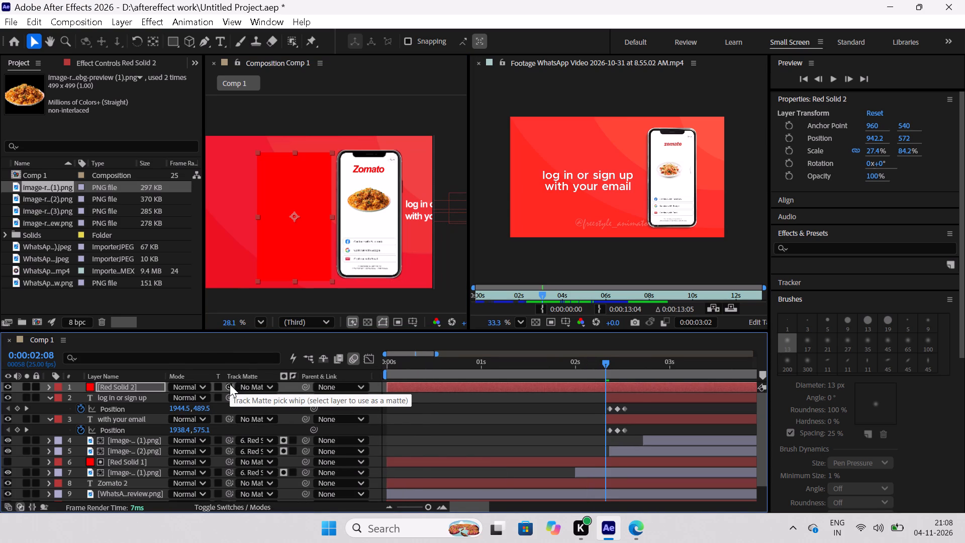
{"action": "left_click", "coordinate": [230, 384]}
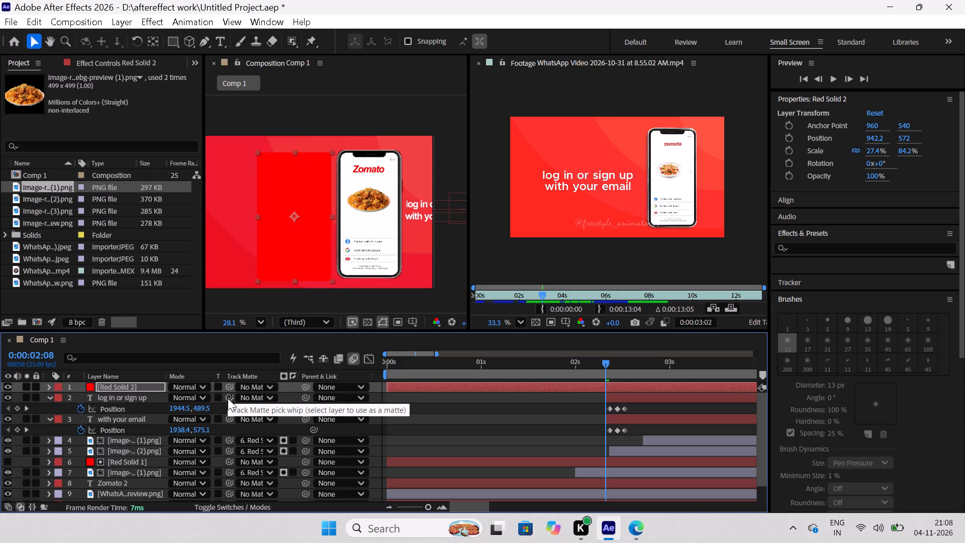
{"action": "left_click_drag", "start_coordinate": [228, 400], "coordinate": [146, 389]}
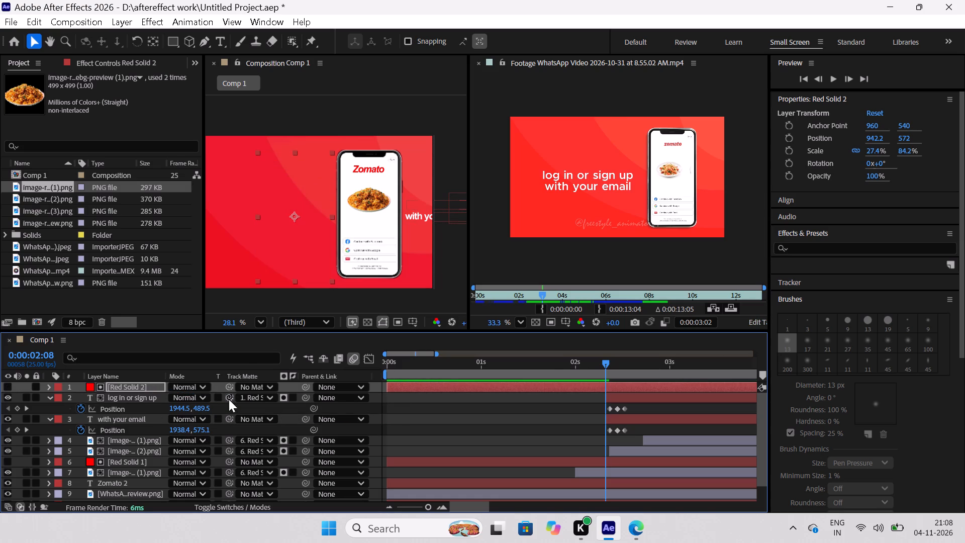
{"action": "left_click_drag", "start_coordinate": [606, 365], "coordinate": [629, 373]}
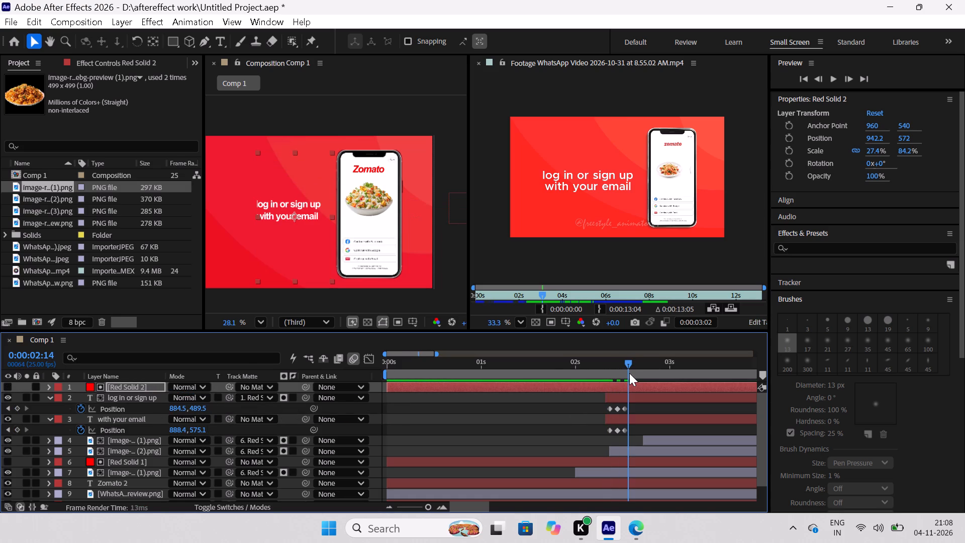
{"action": "left_click_drag", "start_coordinate": [629, 373], "coordinate": [606, 374]}
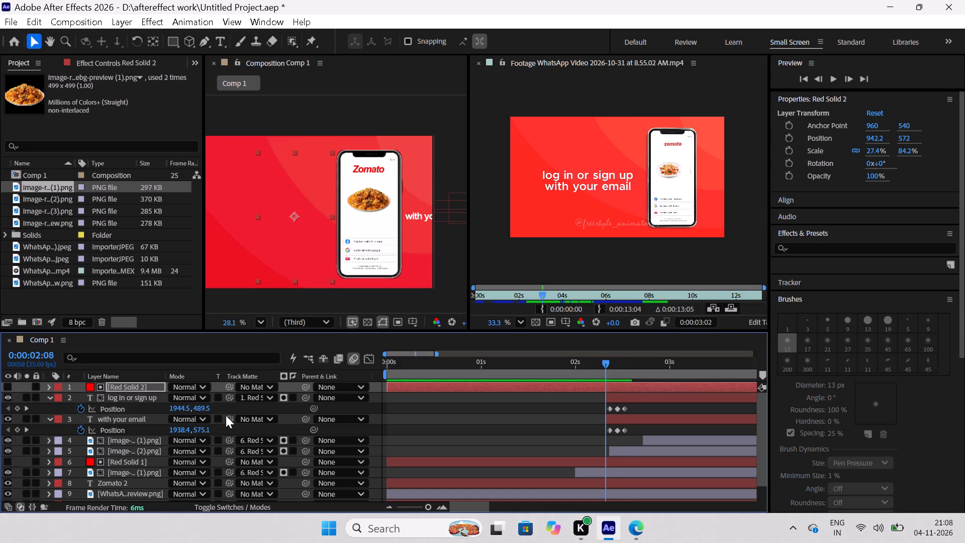
Set Red Solid 2 as the track matte of the "with your email" text layer and check its slide-in.
{"action": "left_click_drag", "start_coordinate": [227, 418], "coordinate": [194, 406]}
{"action": "left_click", "coordinate": [154, 421]}
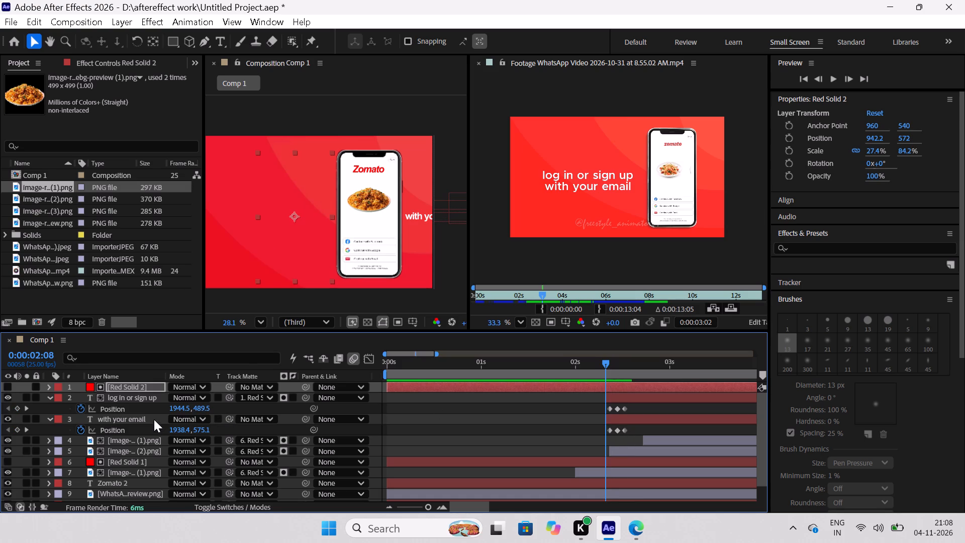
{"action": "left_click", "coordinate": [154, 419]}
{"action": "left_click_drag", "start_coordinate": [231, 421], "coordinate": [165, 391]}
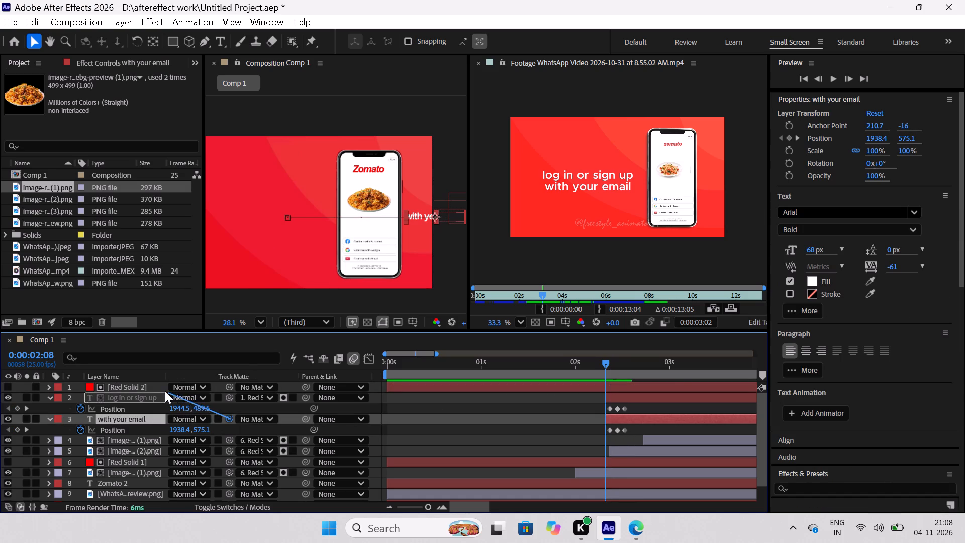
{"action": "left_click_drag", "start_coordinate": [165, 391], "coordinate": [156, 386]}
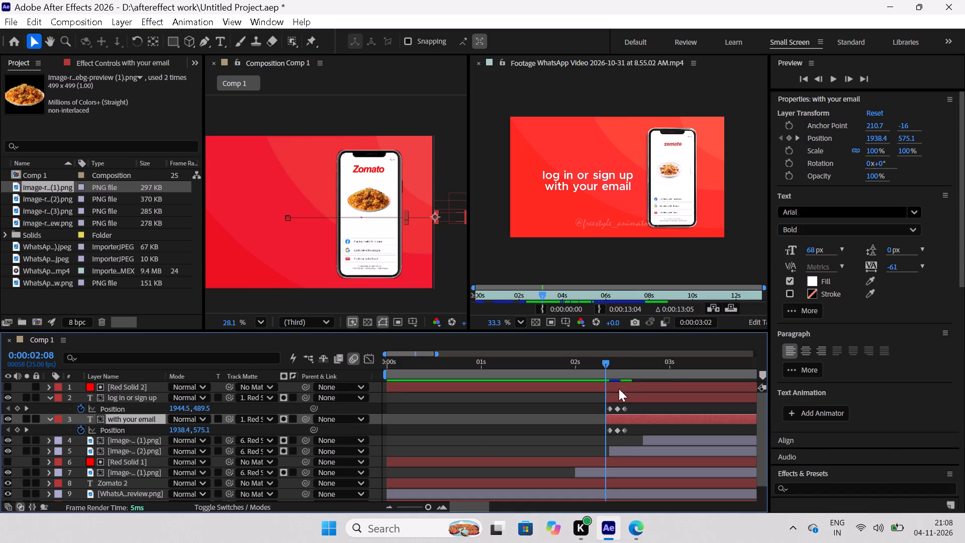
{"action": "left_click_drag", "start_coordinate": [605, 364], "coordinate": [607, 365]}
{"action": "left_click_drag", "start_coordinate": [607, 365], "coordinate": [610, 375]}
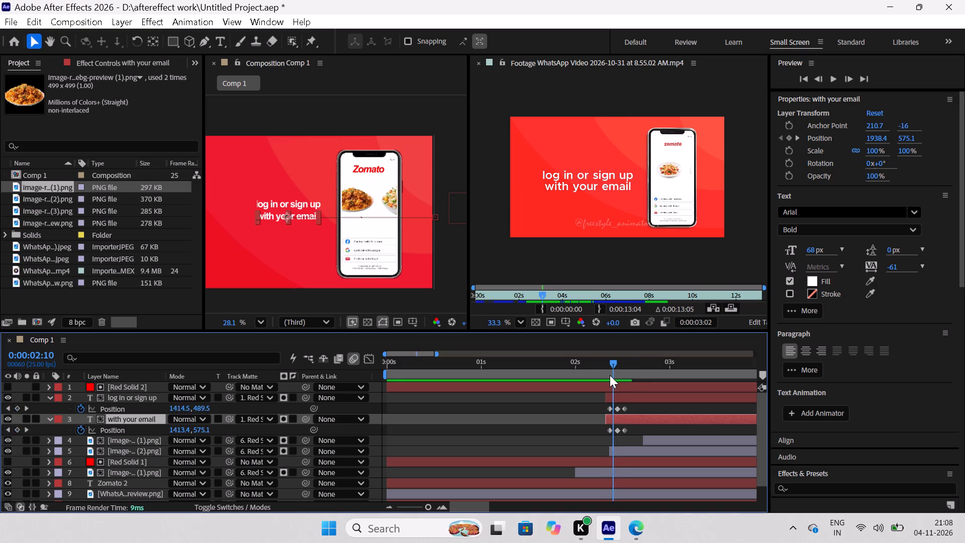
{"action": "left_click_drag", "start_coordinate": [610, 375], "coordinate": [607, 375]}
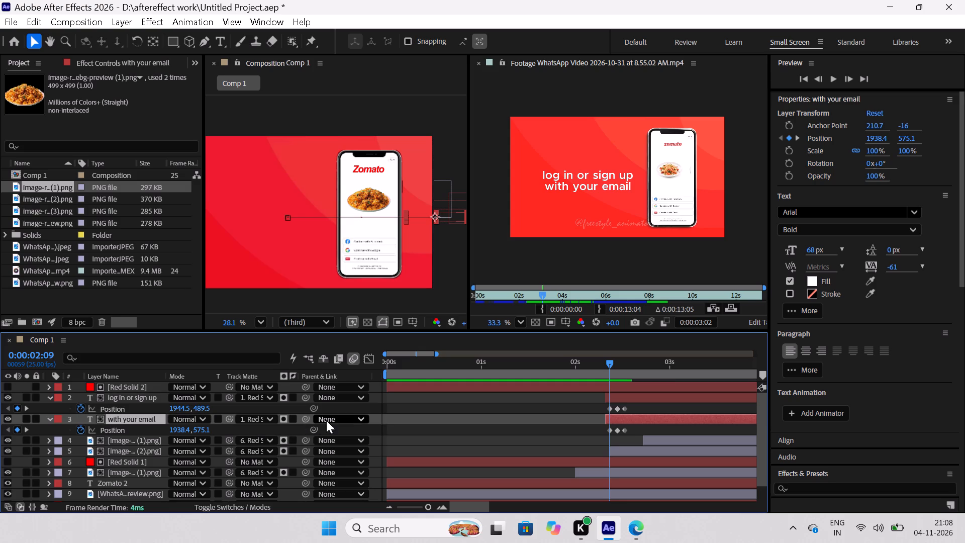
Enable motion blur on the "log in or sign up" and "with your email" text layers.
{"action": "left_click", "coordinate": [140, 419]}
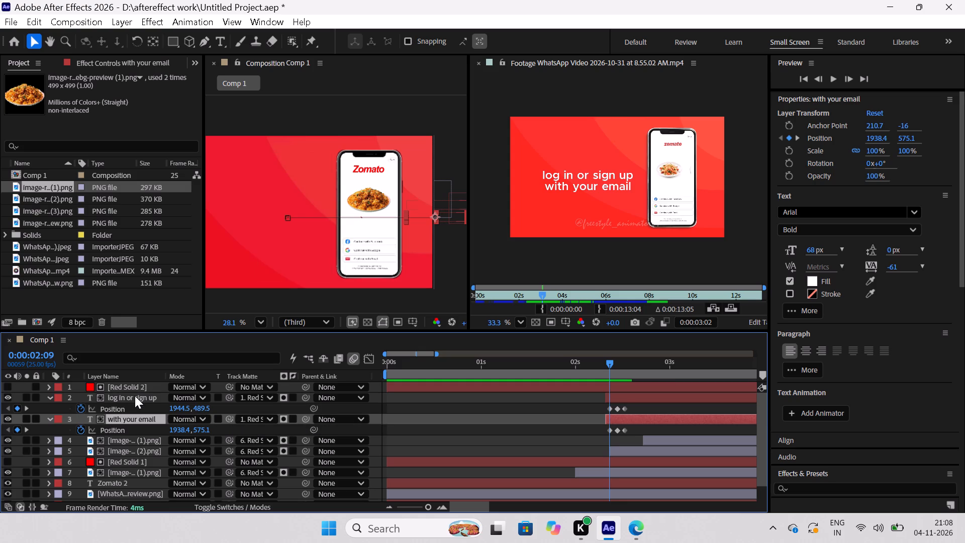
{"action": "left_click", "coordinate": [135, 396]}
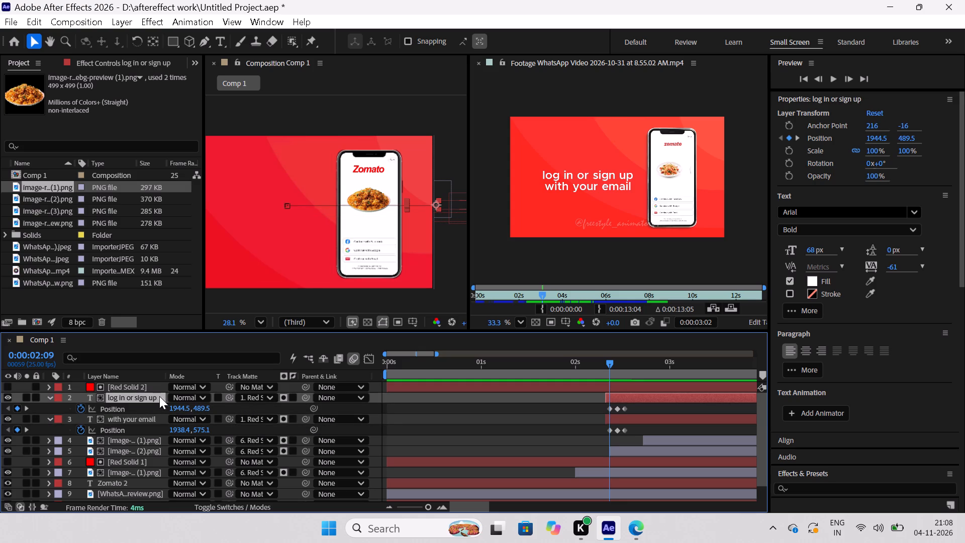
{"action": "left_click", "coordinate": [246, 506]}
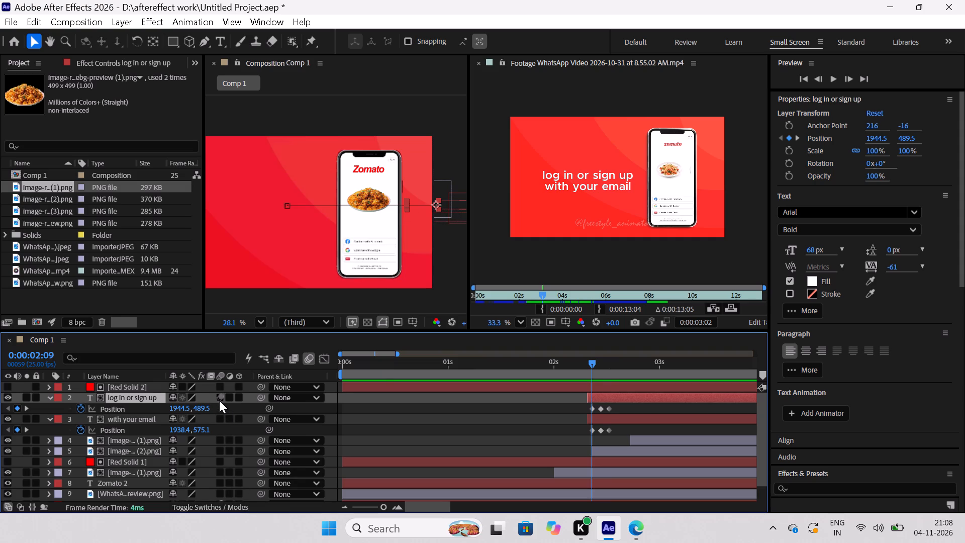
{"action": "left_click", "coordinate": [219, 400]}
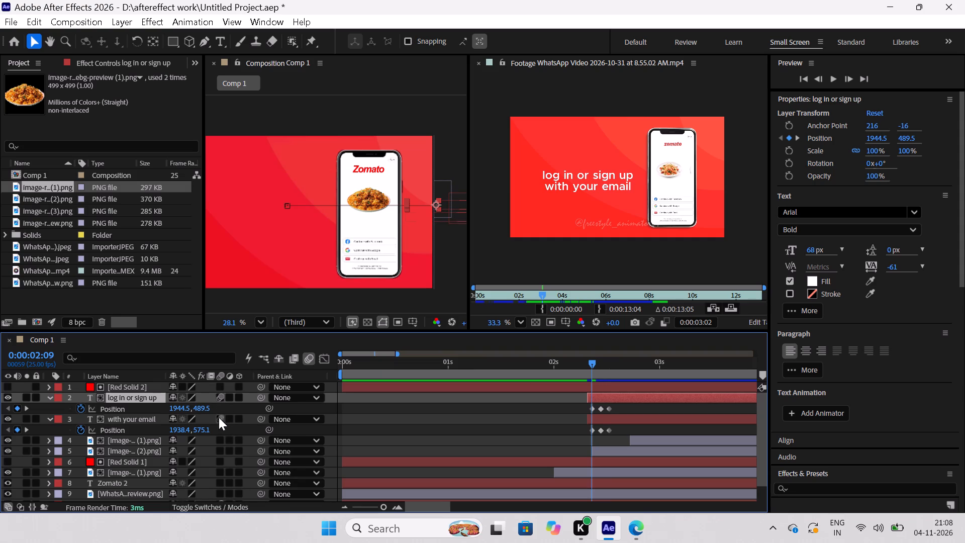
{"action": "left_click", "coordinate": [219, 421]}
Preview the composition from the start and examine the blurred, masked text slide-in around 0:00:02:07 to 0:00:02:14.
{"action": "left_click_drag", "start_coordinate": [592, 363], "coordinate": [585, 363]}
{"action": "left_click_drag", "start_coordinate": [585, 363], "coordinate": [255, 391]}
{"action": "key", "text": "space"}
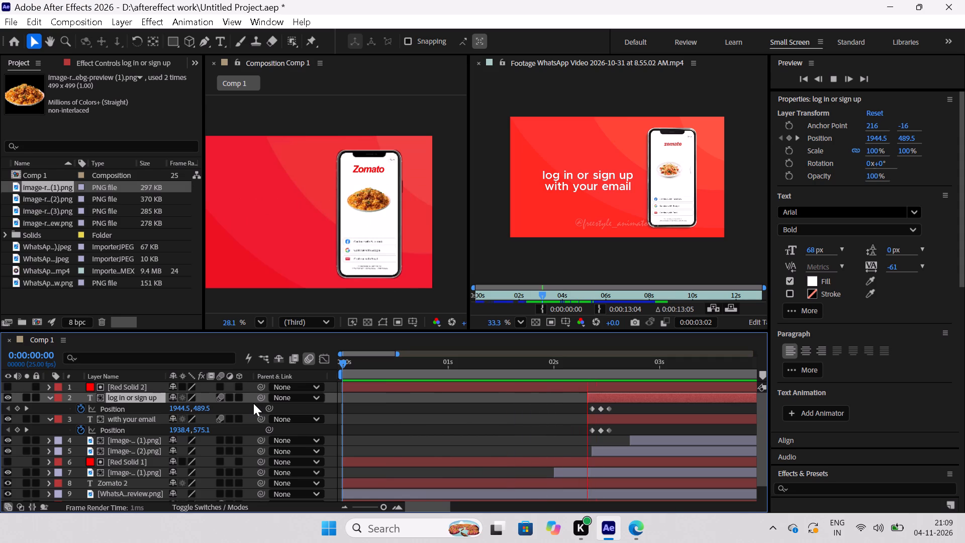
{"action": "key", "text": "space"}
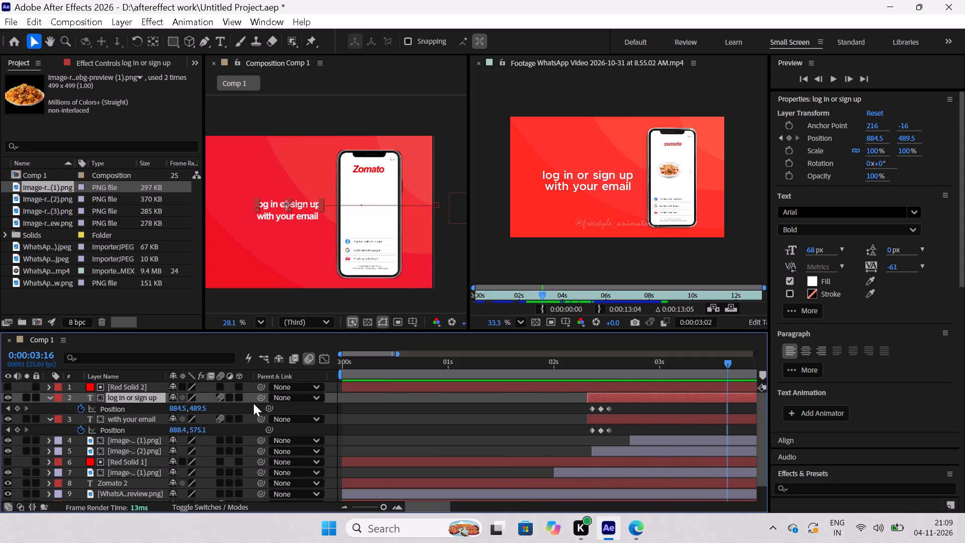
{"action": "left_click_drag", "start_coordinate": [725, 360], "coordinate": [648, 377]}
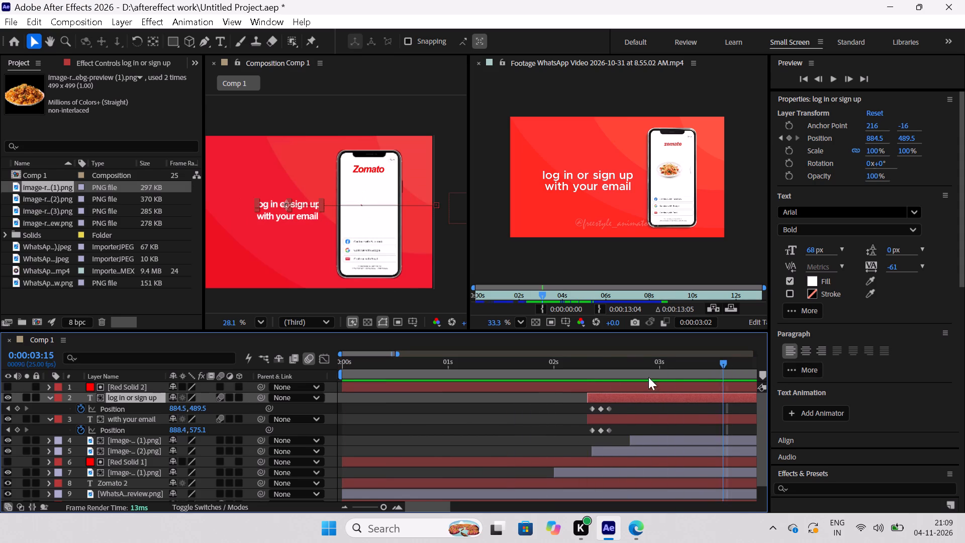
{"action": "left_click_drag", "start_coordinate": [648, 377], "coordinate": [581, 400]}
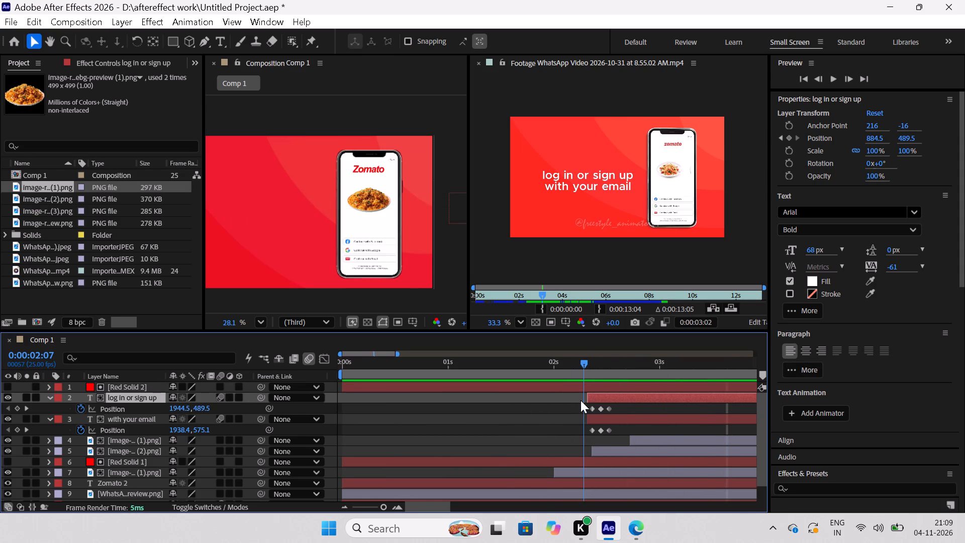
{"action": "left_click_drag", "start_coordinate": [581, 400], "coordinate": [591, 413]}
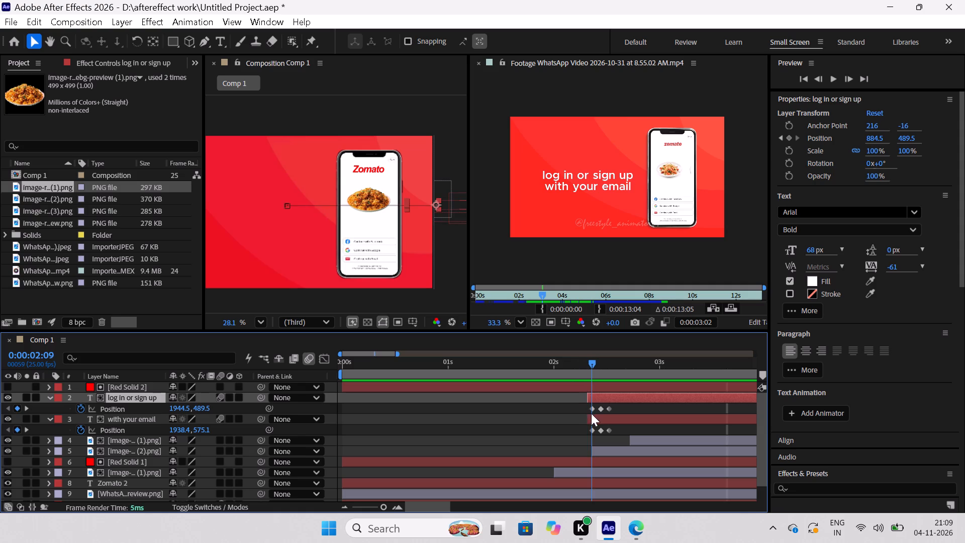
{"action": "left_click_drag", "start_coordinate": [591, 413], "coordinate": [600, 428]}
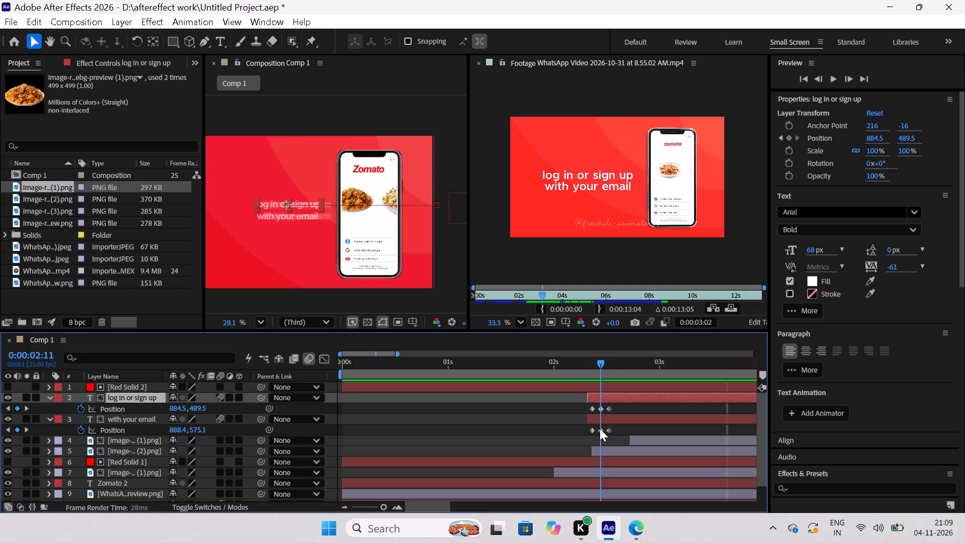
{"action": "left_click_drag", "start_coordinate": [600, 428], "coordinate": [612, 436]}
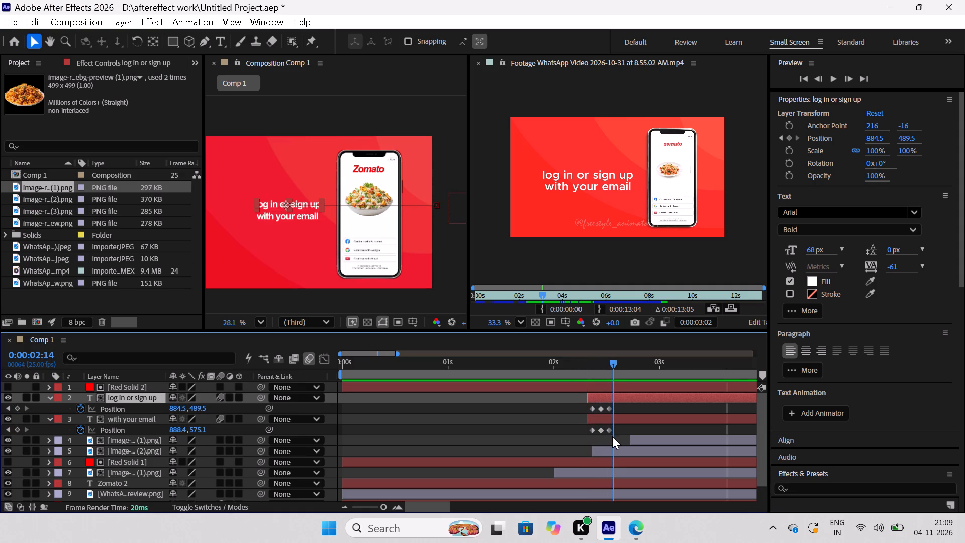
{"action": "left_click_drag", "start_coordinate": [612, 436], "coordinate": [595, 438]}
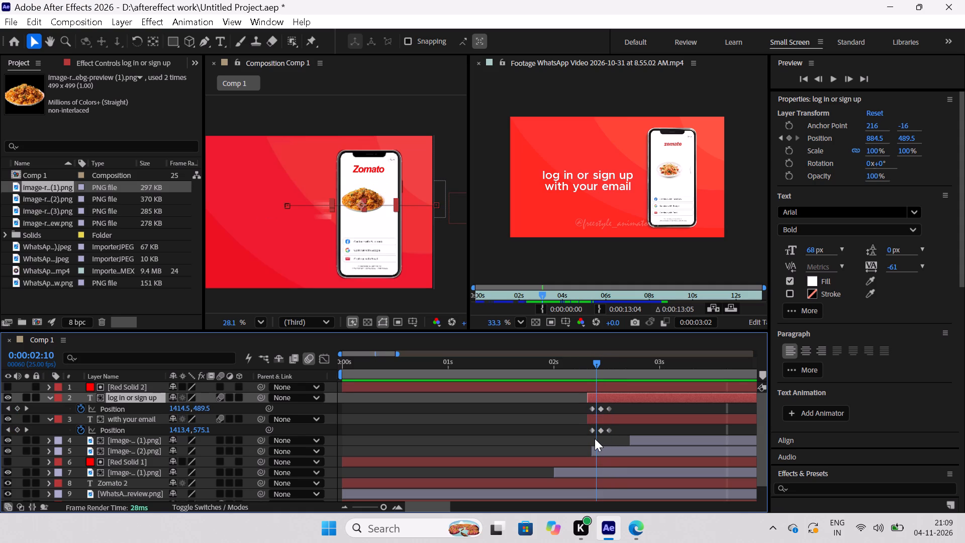
{"action": "left_click_drag", "start_coordinate": [595, 438], "coordinate": [609, 441]}
Retime the position keyframes of both login text layers to start at 0:00:02:14, aligned with the Image (2) layer's second position keyframe.
{"action": "left_click_drag", "start_coordinate": [626, 404], "coordinate": [596, 443]}
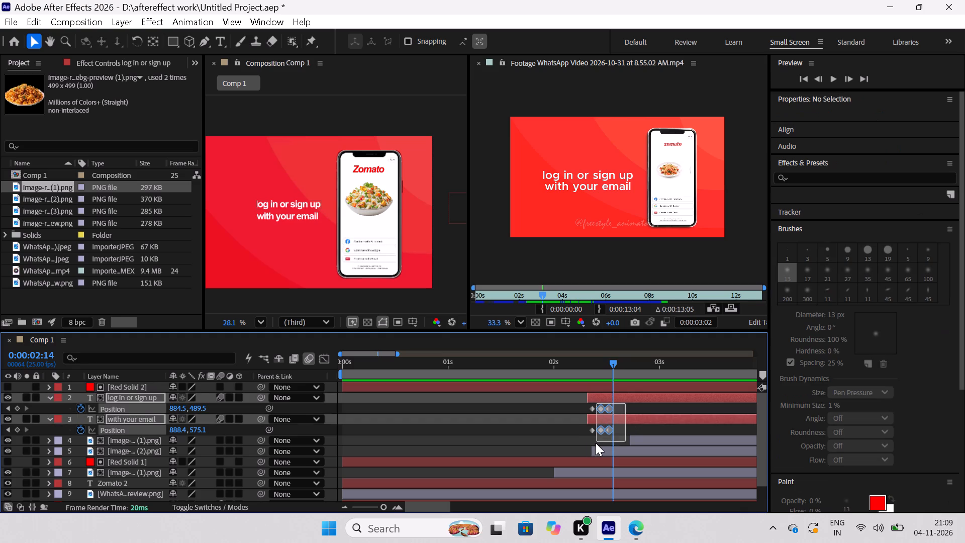
{"action": "left_click_drag", "start_coordinate": [596, 443], "coordinate": [579, 443]}
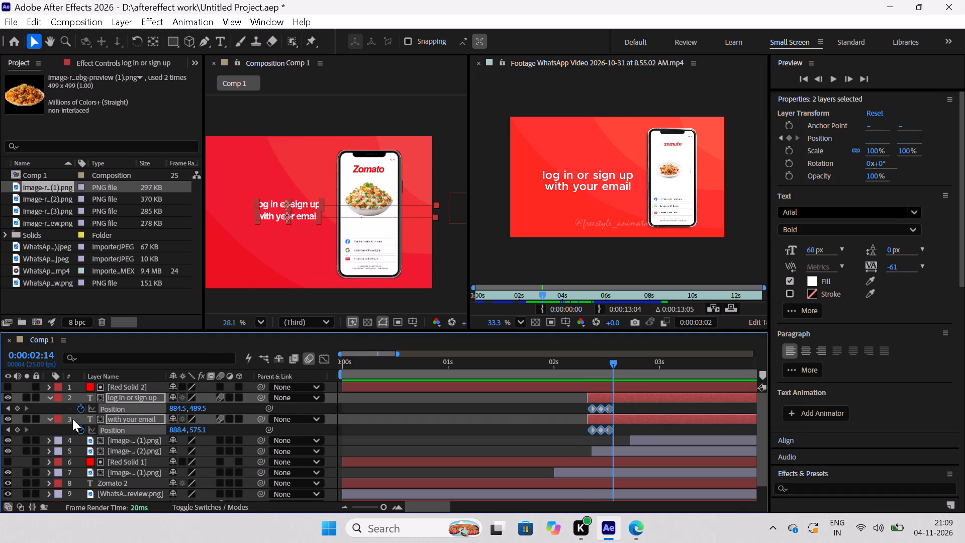
{"action": "left_click", "coordinate": [44, 443]}
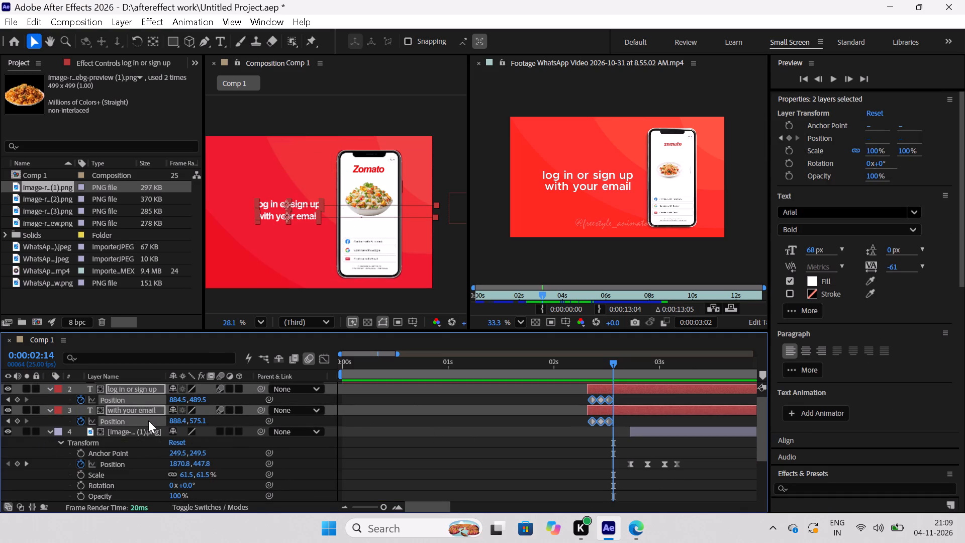
{"action": "left_click", "coordinate": [134, 431]}
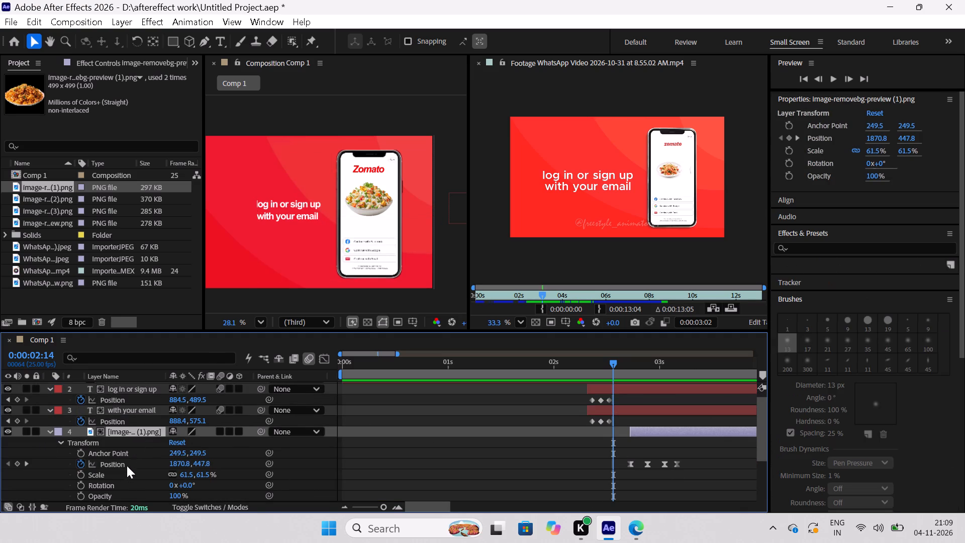
{"action": "left_click", "coordinate": [63, 439]}
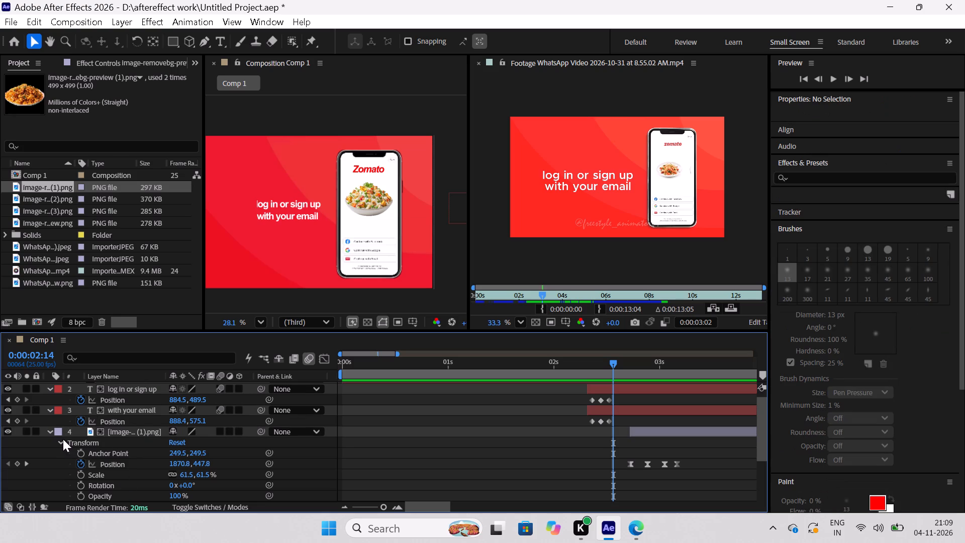
{"action": "left_click", "coordinate": [61, 443]}
{"action": "left_click", "coordinate": [119, 451]}
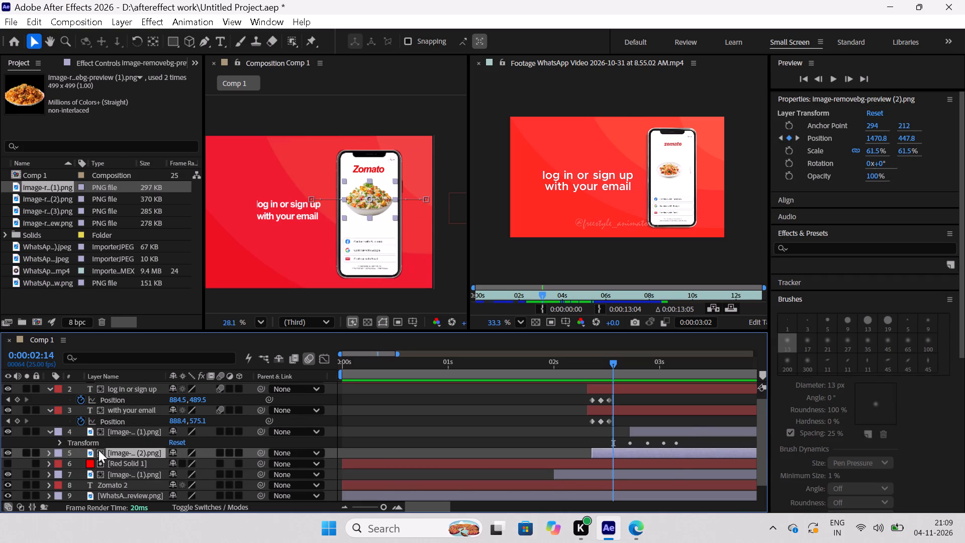
{"action": "left_click", "coordinate": [129, 452]}
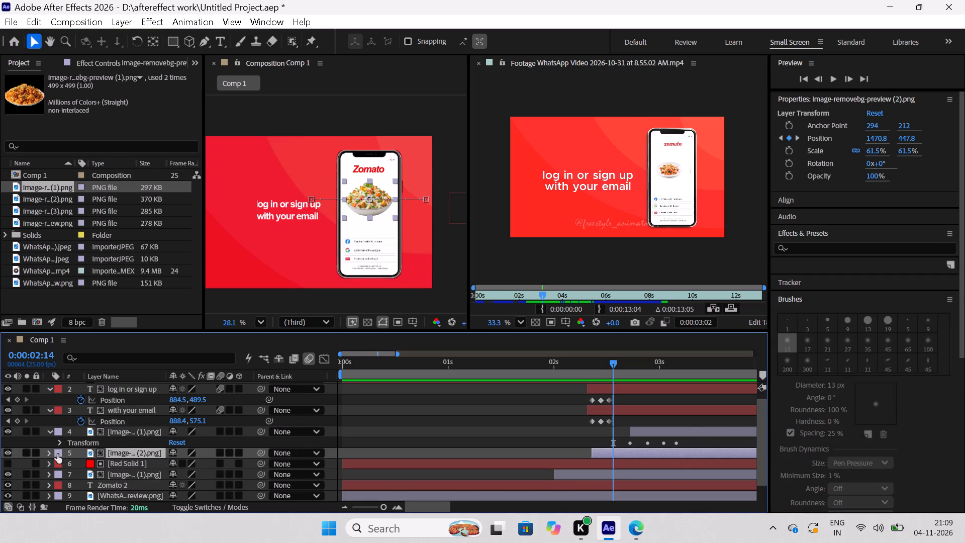
{"action": "left_click", "coordinate": [51, 456]}
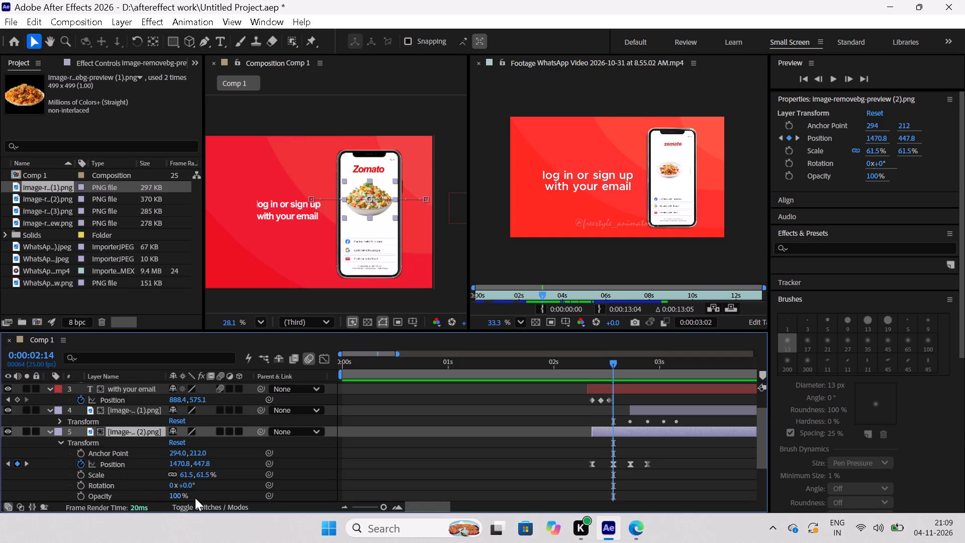
{"action": "left_click_drag", "start_coordinate": [611, 361], "coordinate": [585, 380]}
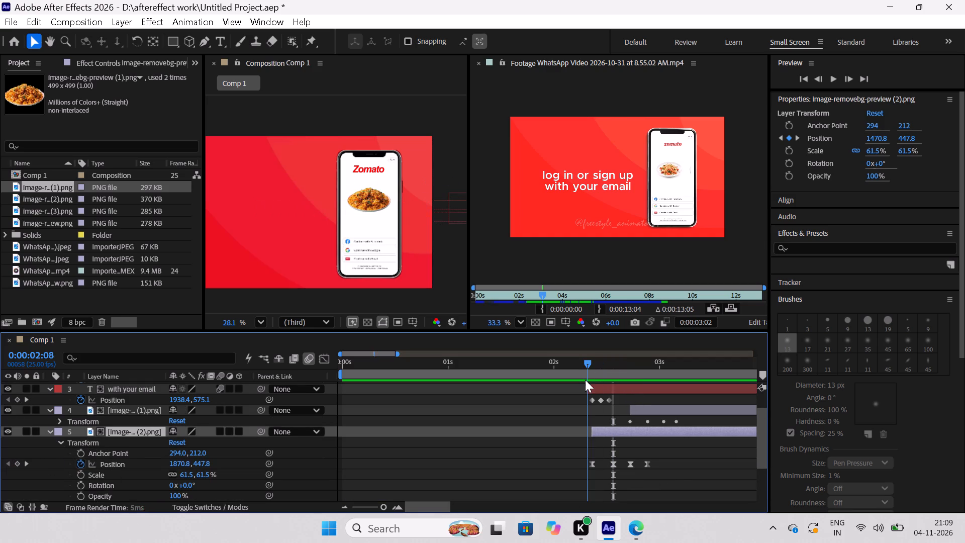
{"action": "left_click_drag", "start_coordinate": [585, 380], "coordinate": [594, 391]}
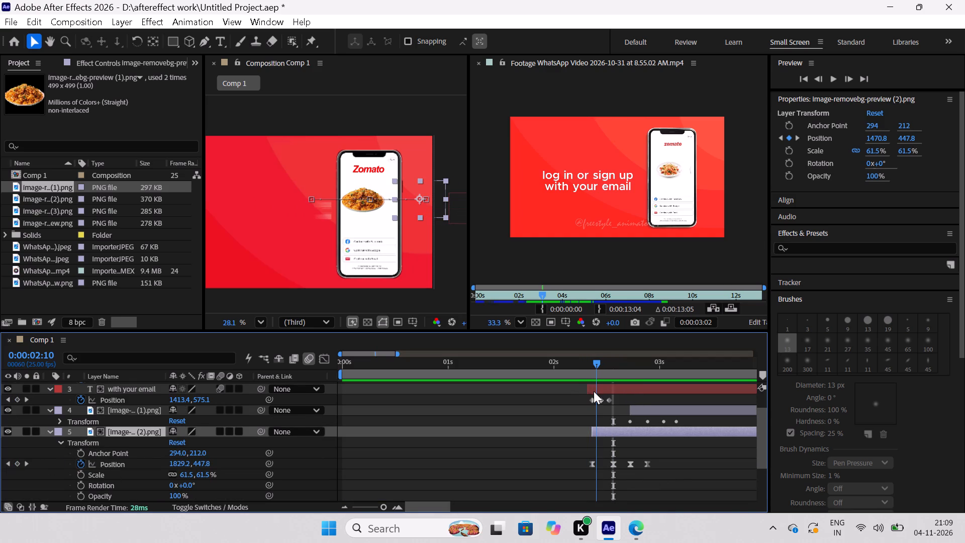
{"action": "left_click_drag", "start_coordinate": [594, 391], "coordinate": [611, 404]}
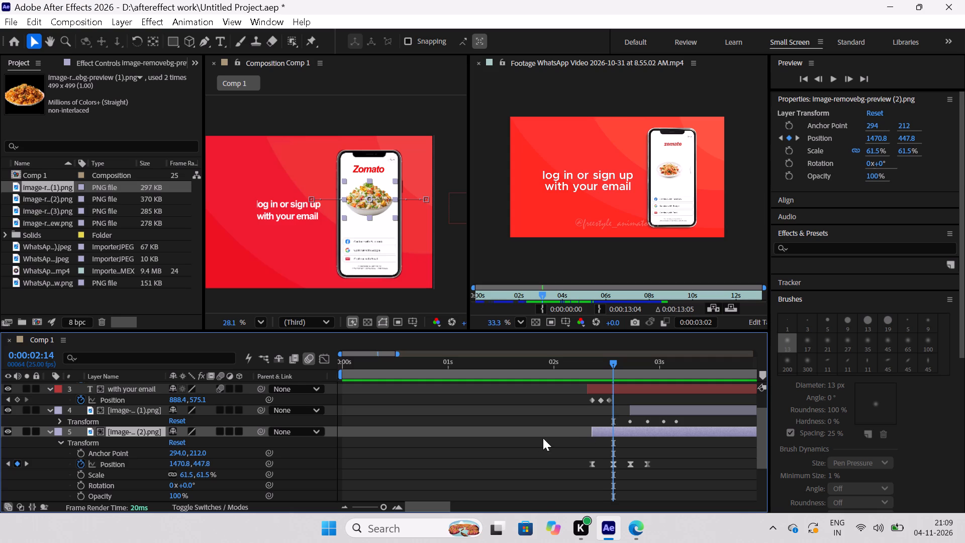
{"action": "scroll", "coordinate": [467, 402], "scroll_direction": "up", "scroll_amount": 1}
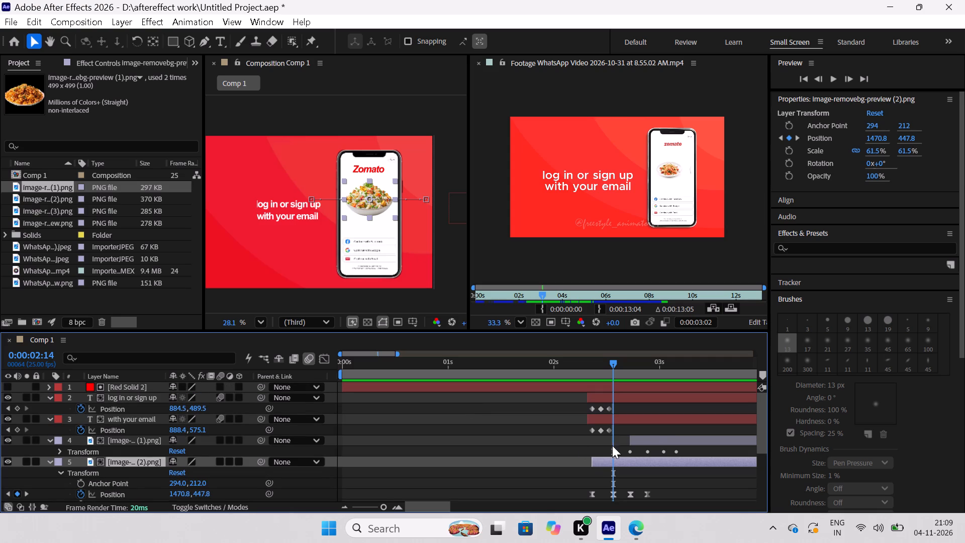
{"action": "left_click_drag", "start_coordinate": [630, 411], "coordinate": [579, 436]}
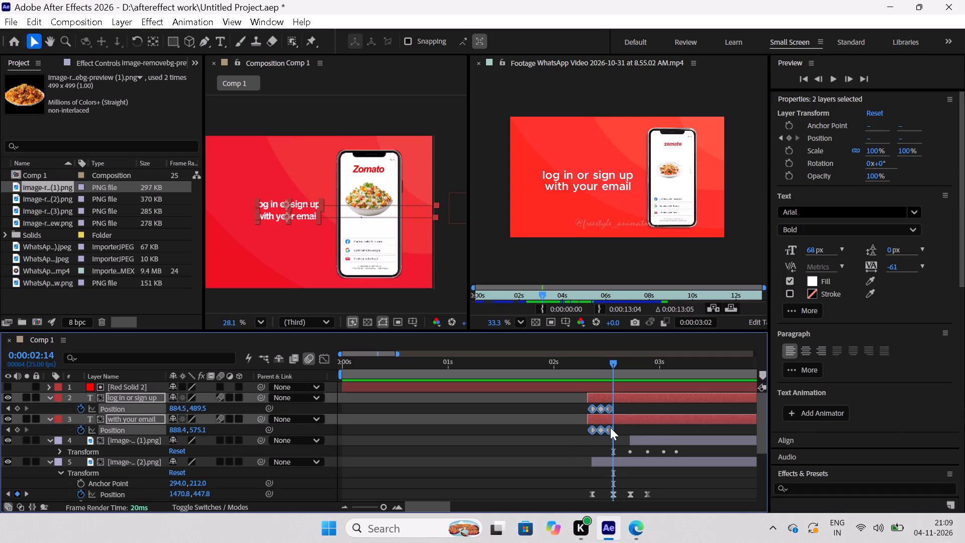
{"action": "left_click_drag", "start_coordinate": [610, 427], "coordinate": [630, 432]}
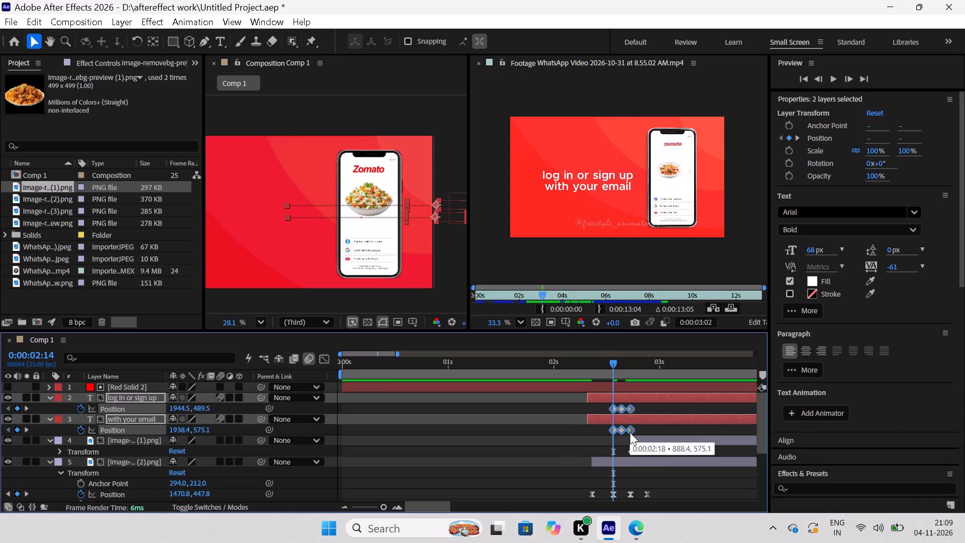
{"action": "left_click", "coordinate": [521, 410]}
Scrub between 0:00:02:08 and 0:00:02:20 to check the text slide-in against the food image movement.
{"action": "left_click_drag", "start_coordinate": [614, 366], "coordinate": [589, 371]}
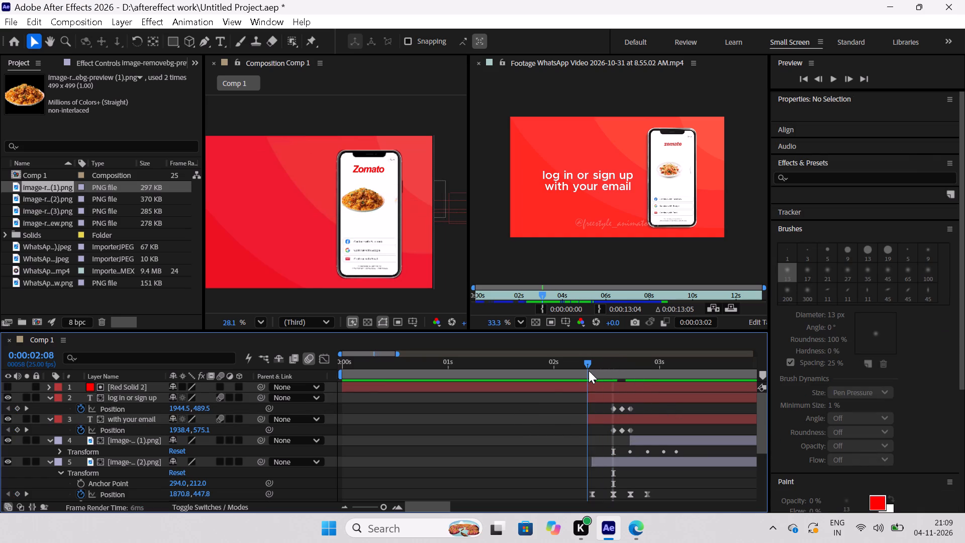
{"action": "left_click_drag", "start_coordinate": [589, 371], "coordinate": [637, 408]}
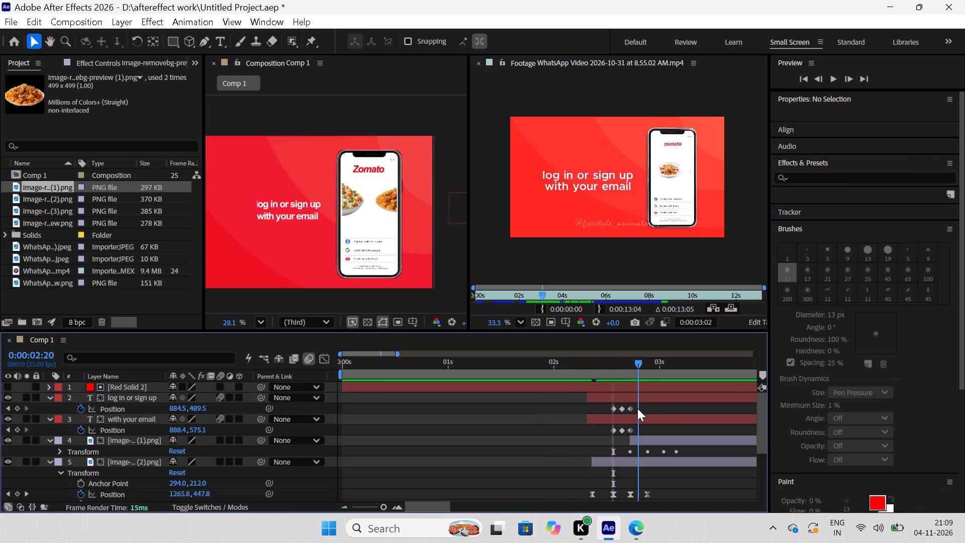
{"action": "left_click_drag", "start_coordinate": [637, 408], "coordinate": [619, 408]}
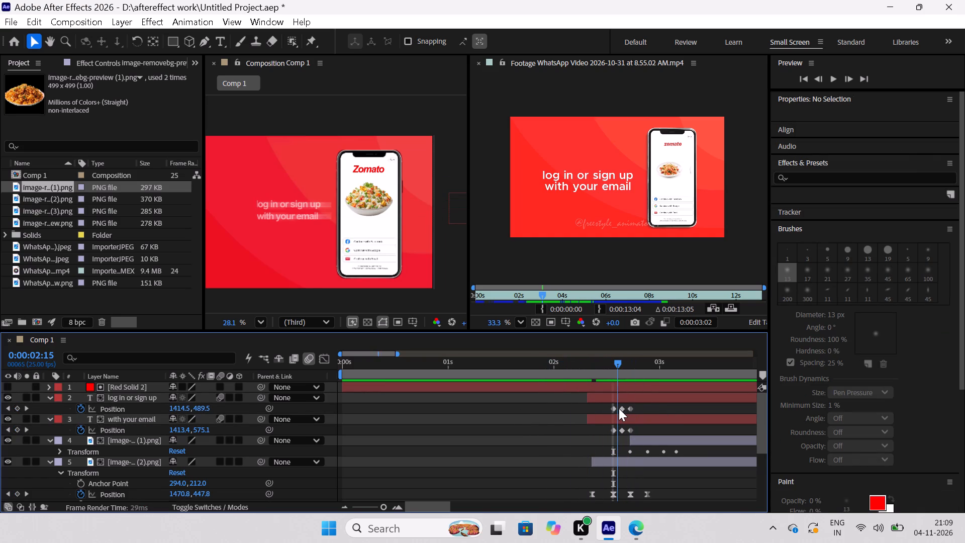
{"action": "left_click_drag", "start_coordinate": [619, 408], "coordinate": [486, 411]}
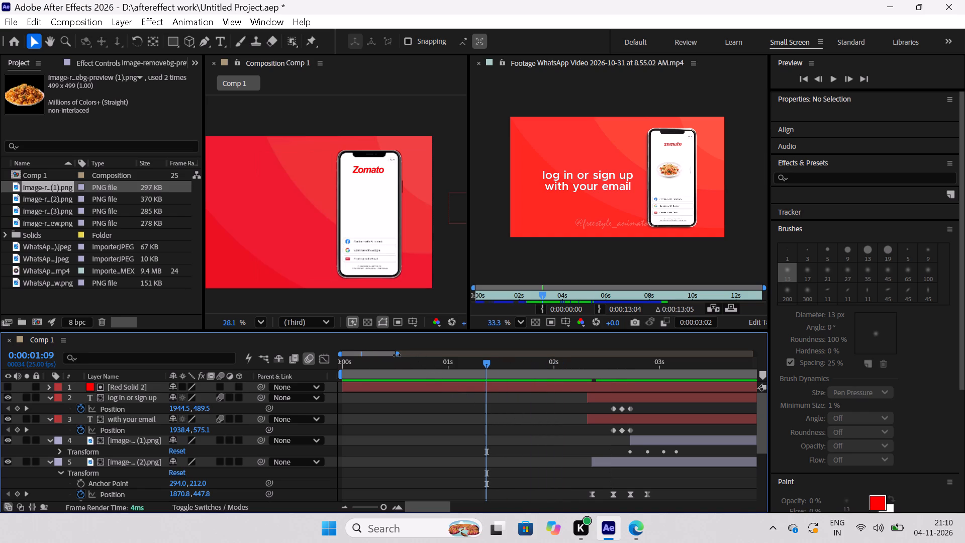
Set the composition's work area to run from about 2 s to about 4.3 s, around the text slide-in.
{"action": "left_click_drag", "start_coordinate": [338, 373], "coordinate": [554, 457]}
{"action": "scroll", "coordinate": [583, 382], "scroll_direction": "down", "scroll_amount": 2}
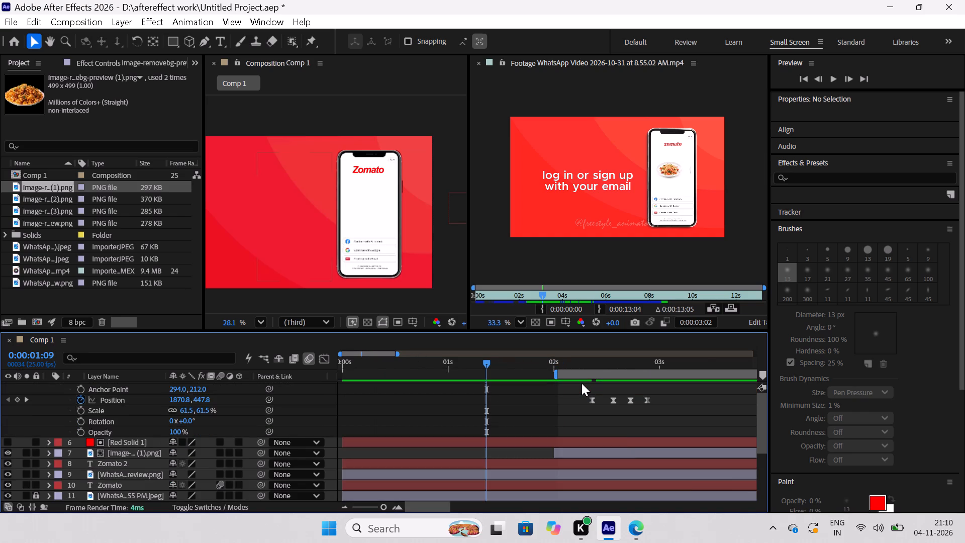
{"action": "scroll", "coordinate": [582, 383], "scroll_direction": "down", "scroll_amount": 1}
{"action": "scroll", "coordinate": [582, 383], "scroll_direction": "up", "scroll_amount": 5}
{"action": "key", "text": "minus"}
{"action": "key", "text": "minus"}
{"action": "key", "text": "minus"}
{"action": "key", "text": "minus"}
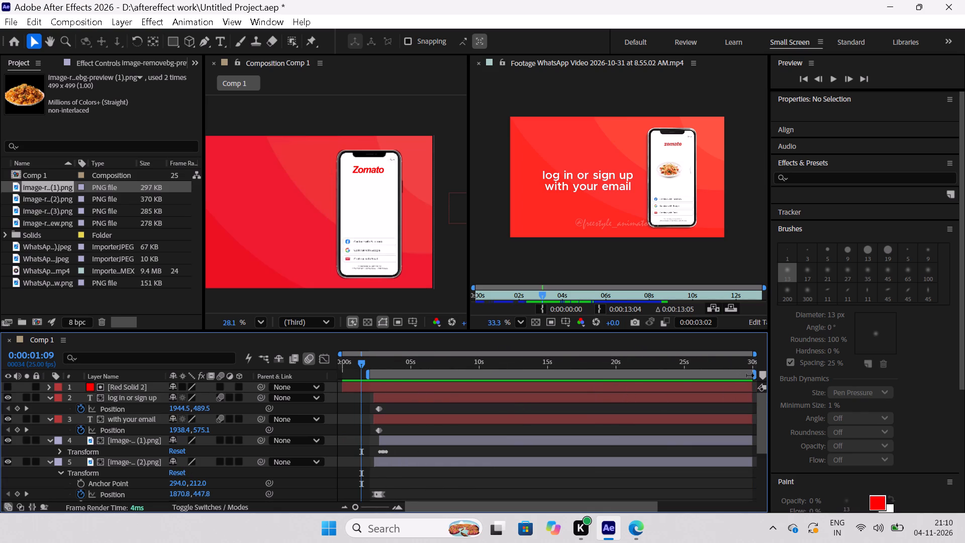
{"action": "left_click_drag", "start_coordinate": [754, 376], "coordinate": [443, 385]}
{"action": "key", "text": "equal"}
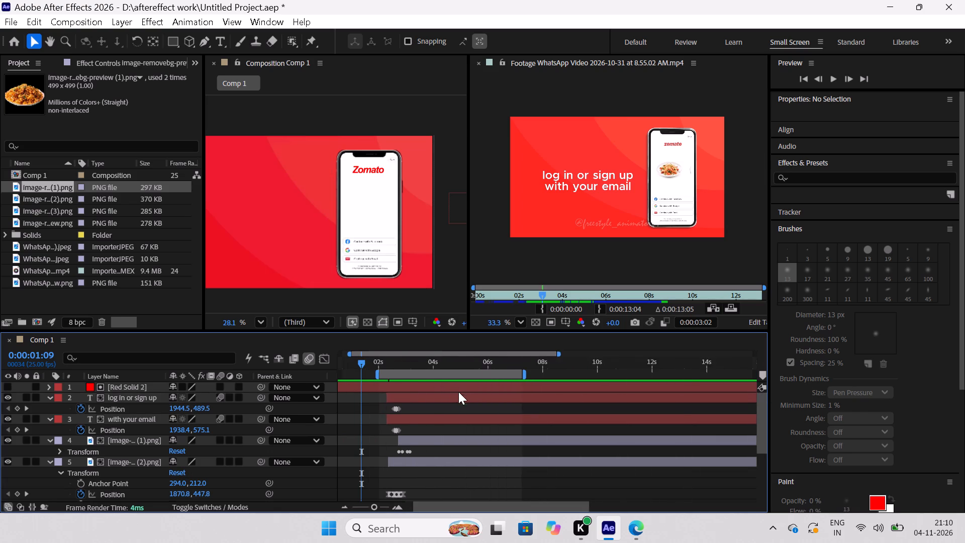
{"action": "key", "text": "equal"}
{"action": "left_click_drag", "start_coordinate": [683, 372], "coordinate": [662, 375]}
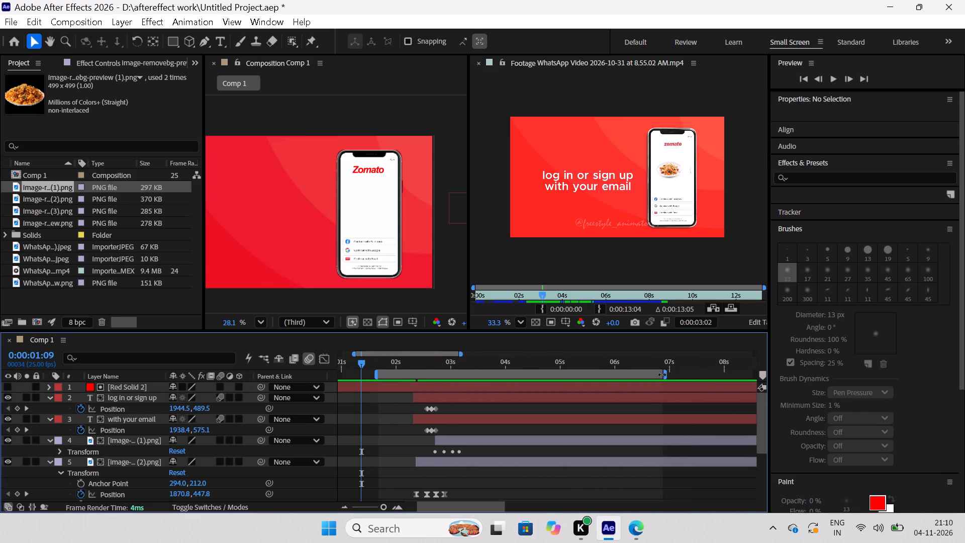
{"action": "left_click_drag", "start_coordinate": [662, 375], "coordinate": [655, 375]}
{"action": "left_click_drag", "start_coordinate": [655, 375], "coordinate": [614, 399]}
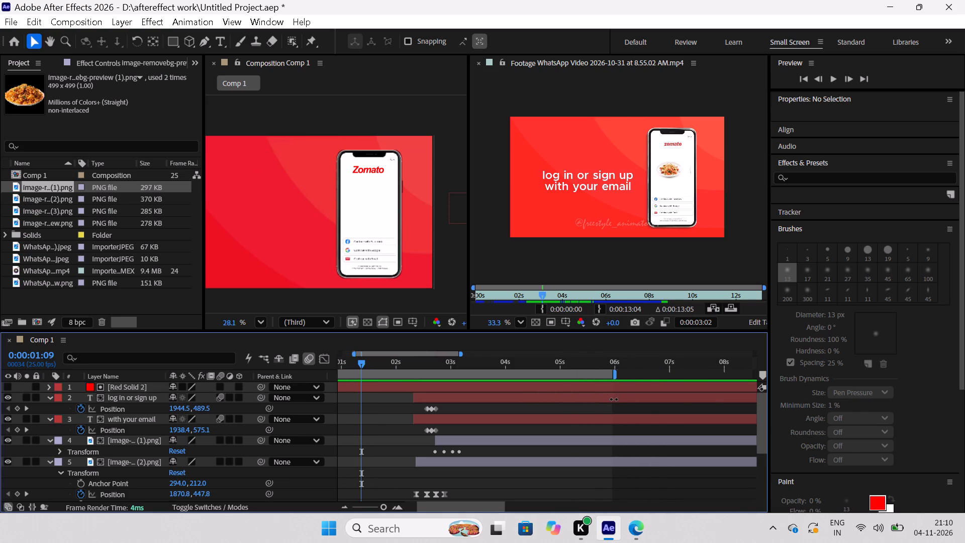
{"action": "left_click_drag", "start_coordinate": [614, 399], "coordinate": [651, 396]}
{"action": "left_click_drag", "start_coordinate": [656, 372], "coordinate": [543, 384]}
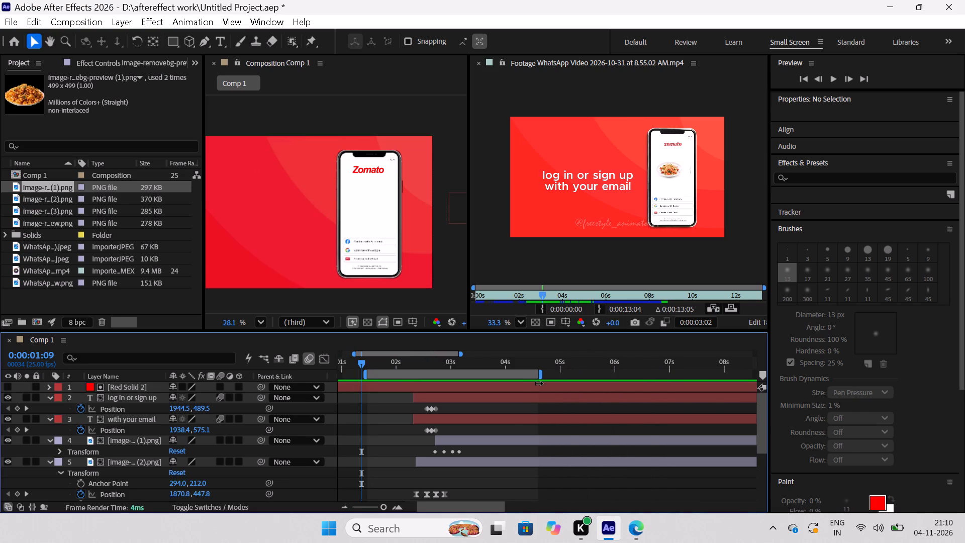
{"action": "left_click_drag", "start_coordinate": [543, 384], "coordinate": [525, 388]}
{"action": "left_click_drag", "start_coordinate": [365, 375], "coordinate": [382, 384]}
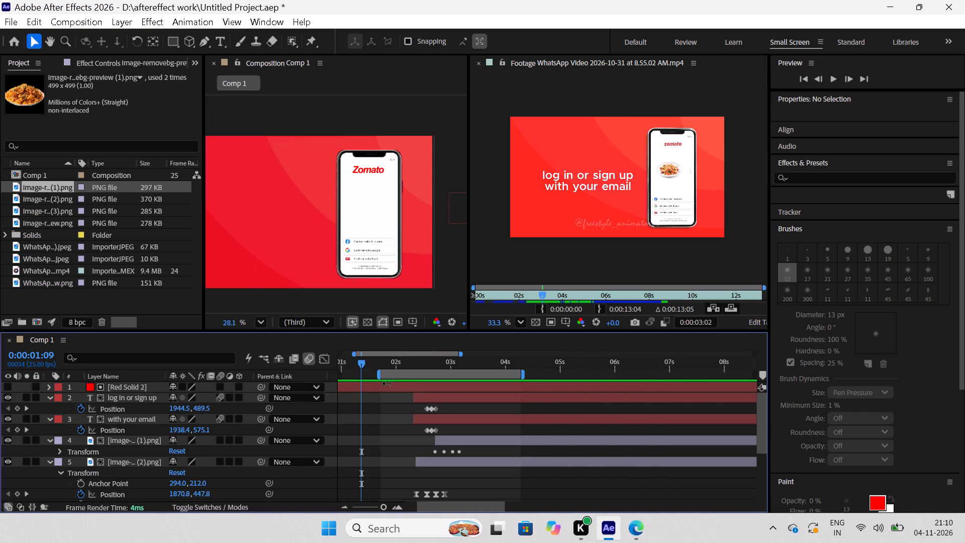
{"action": "left_click_drag", "start_coordinate": [382, 384], "coordinate": [399, 392]}
Enlarge the composition view and preview the work area to examine the text slide-in with the food images.
{"action": "left_click_drag", "start_coordinate": [362, 362], "coordinate": [410, 386]}
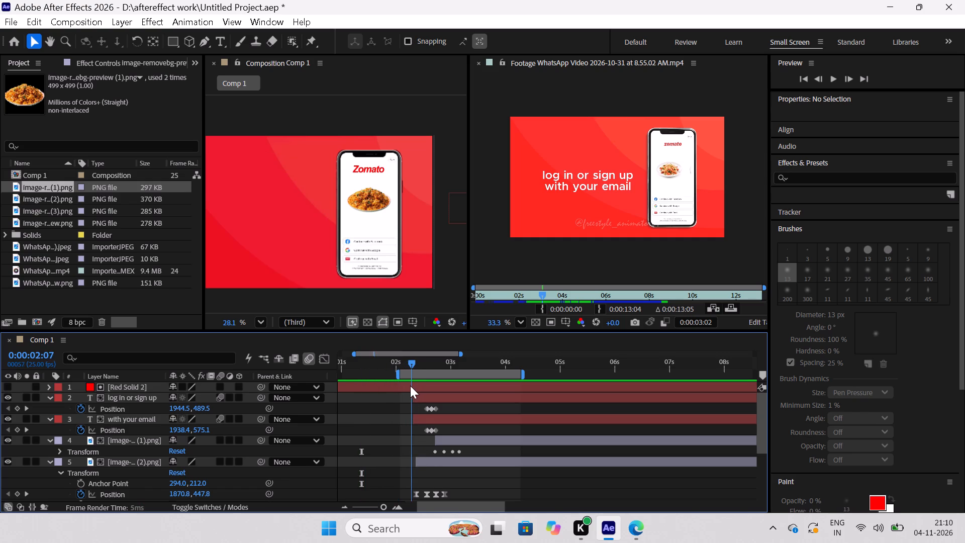
{"action": "left_click_drag", "start_coordinate": [410, 386], "coordinate": [405, 385]}
{"action": "scroll", "coordinate": [306, 215], "scroll_direction": "up", "scroll_amount": 2}
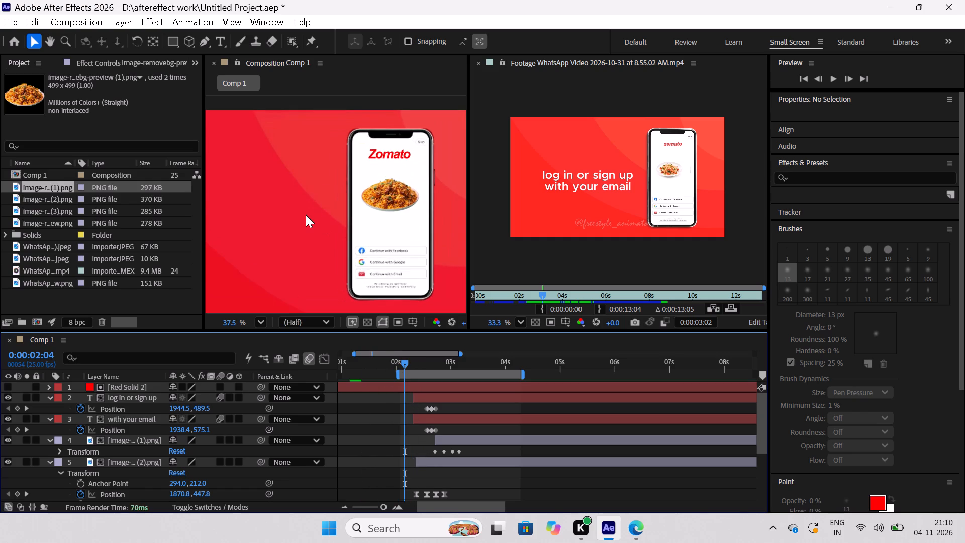
{"action": "key", "text": "space"}
{"action": "key", "text": "space"}
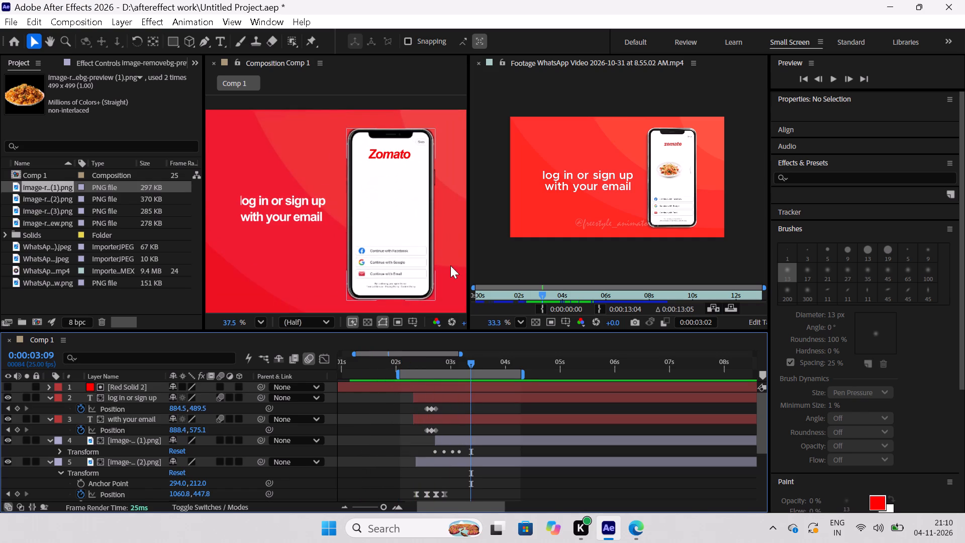
{"action": "key", "text": "space"}
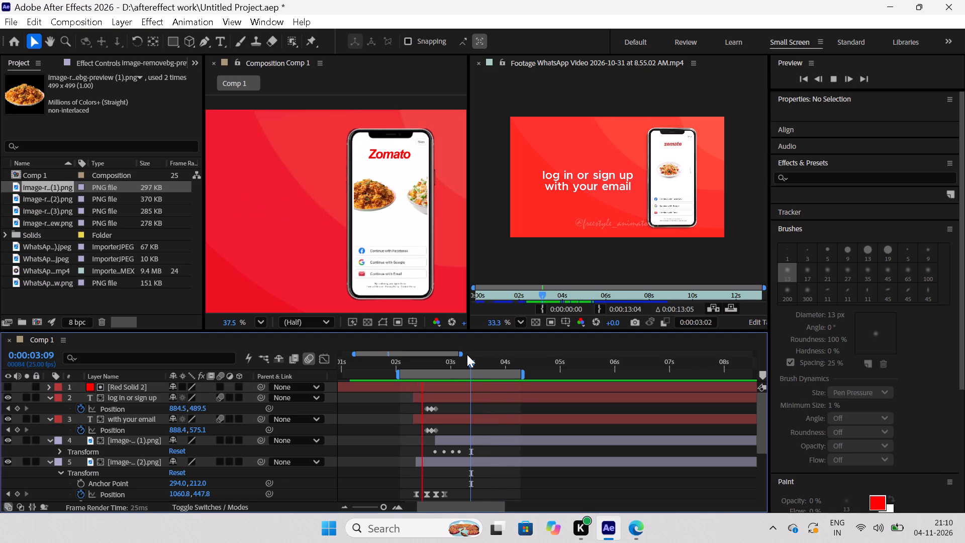
{"action": "key", "text": "space"}
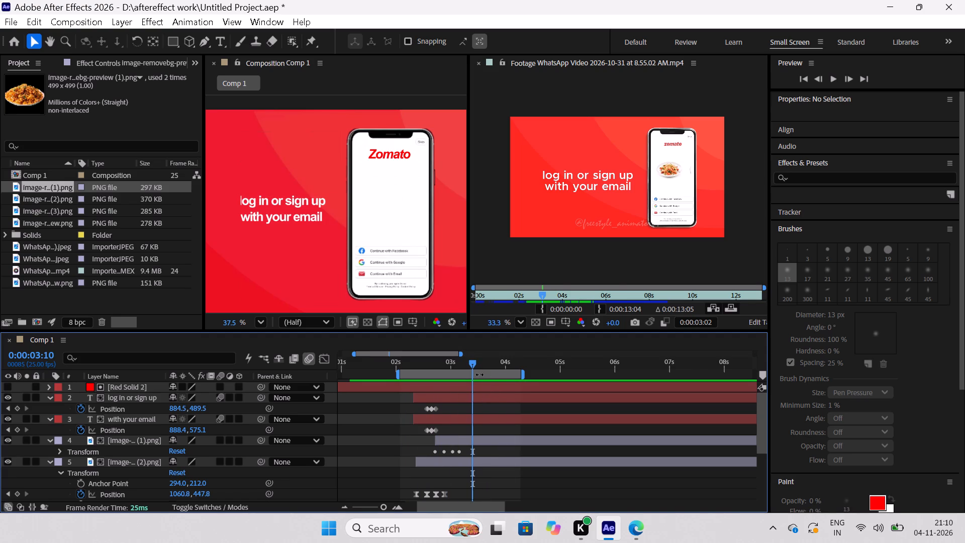
Scrub the reference video between 0:00:03:01 and 0:00:03:17 to examine how the login text and phone move.
{"action": "left_click_drag", "start_coordinate": [540, 296], "coordinate": [553, 305]}
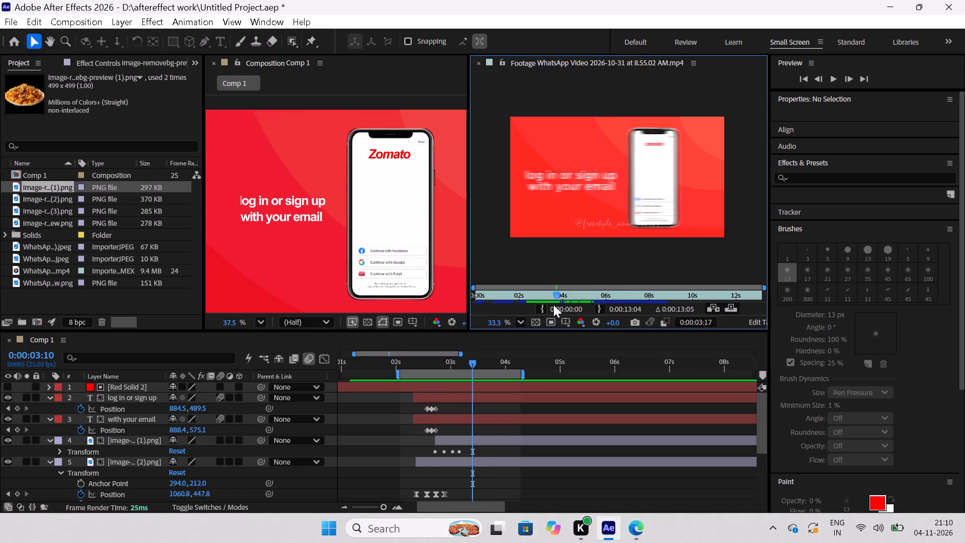
{"action": "left_click_drag", "start_coordinate": [553, 305], "coordinate": [539, 308]}
Extend the composition's work area to the full timeline, from its start to 30 s.
{"action": "left_click", "coordinate": [490, 406]}
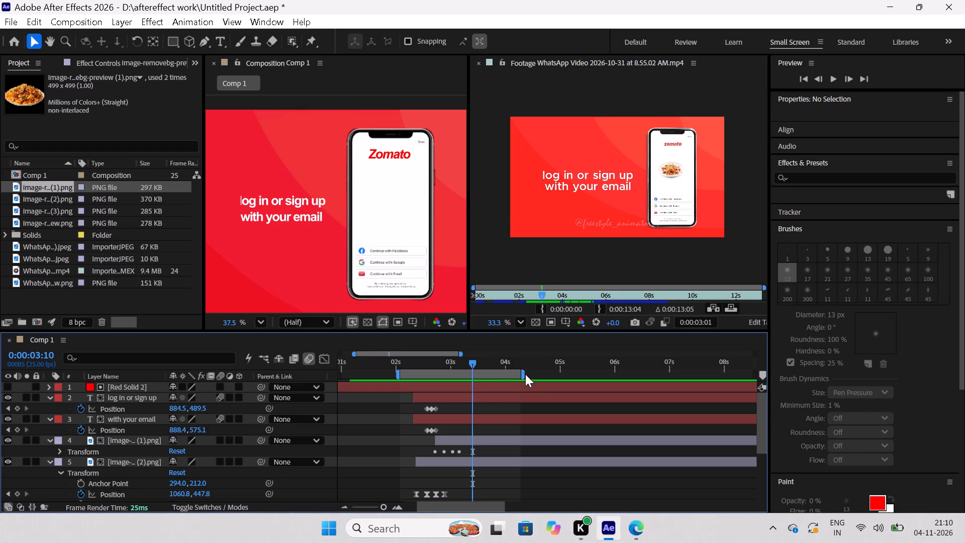
{"action": "left_click_drag", "start_coordinate": [519, 373], "coordinate": [699, 390]}
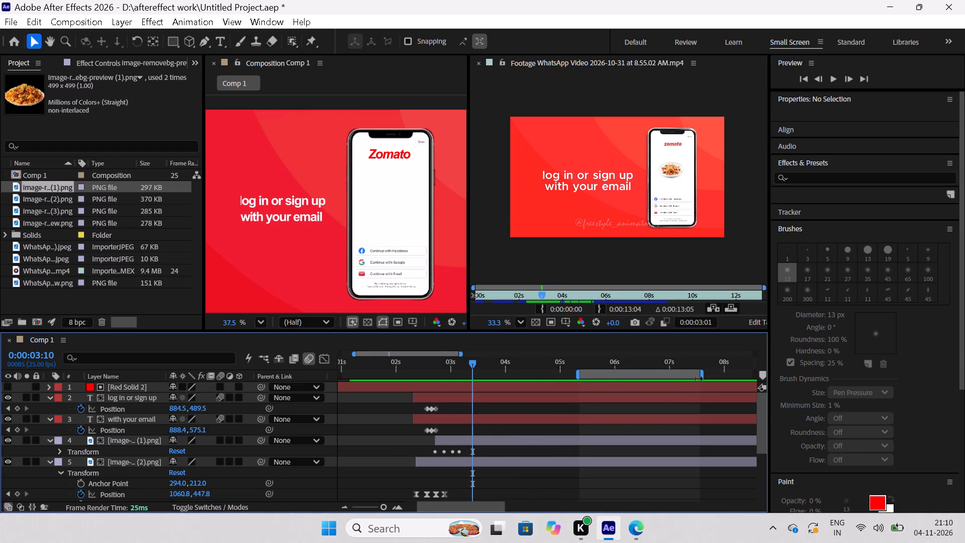
{"action": "left_click_drag", "start_coordinate": [703, 379], "coordinate": [777, 378]}
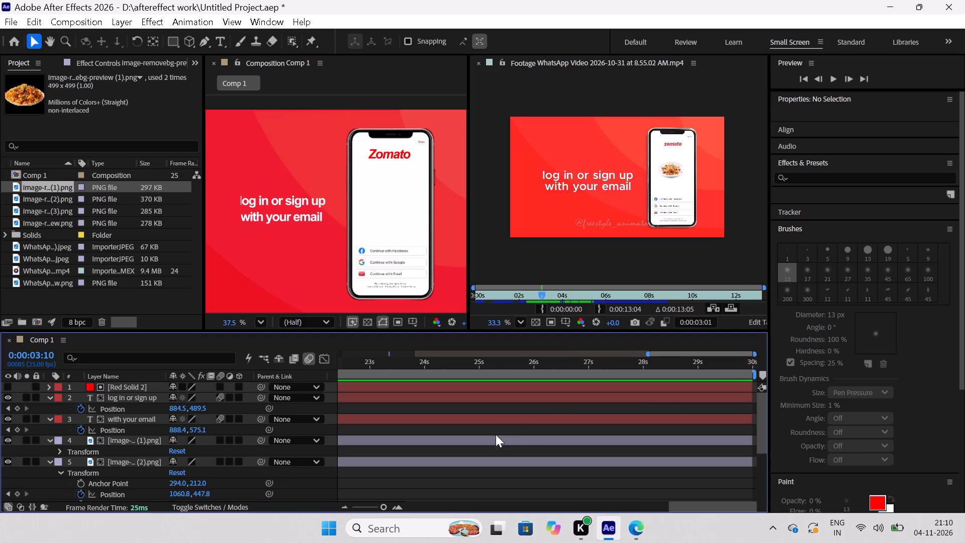
{"action": "left_click_drag", "start_coordinate": [700, 508], "coordinate": [412, 504]}
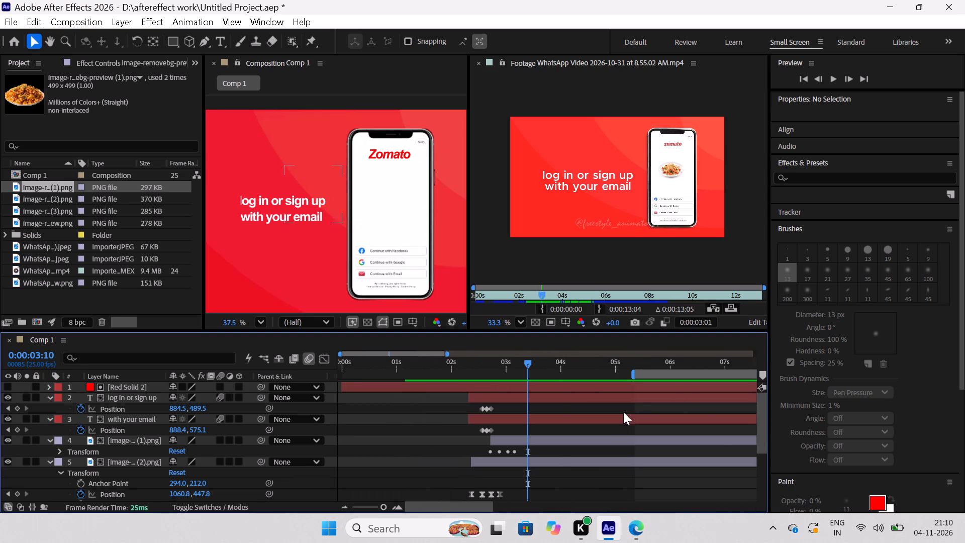
{"action": "left_click_drag", "start_coordinate": [632, 372], "coordinate": [306, 350]}
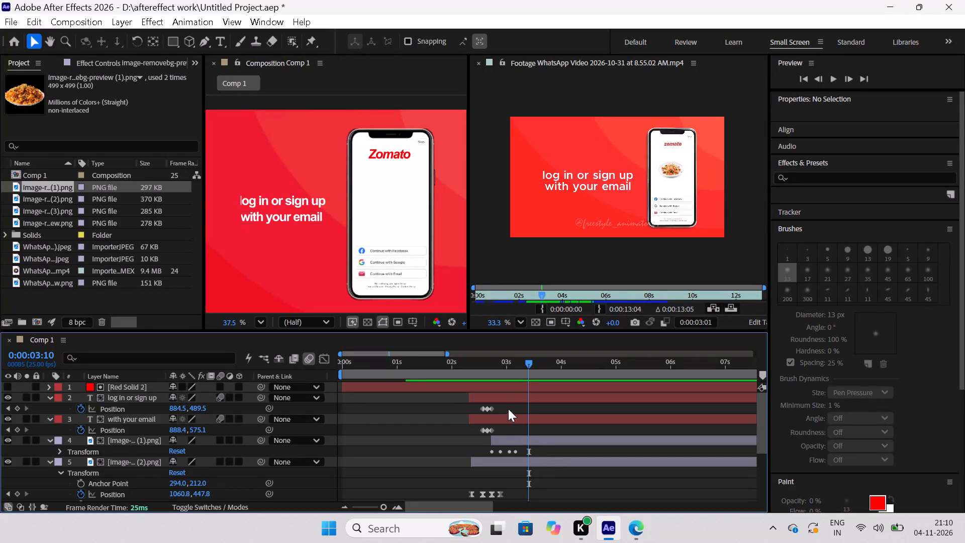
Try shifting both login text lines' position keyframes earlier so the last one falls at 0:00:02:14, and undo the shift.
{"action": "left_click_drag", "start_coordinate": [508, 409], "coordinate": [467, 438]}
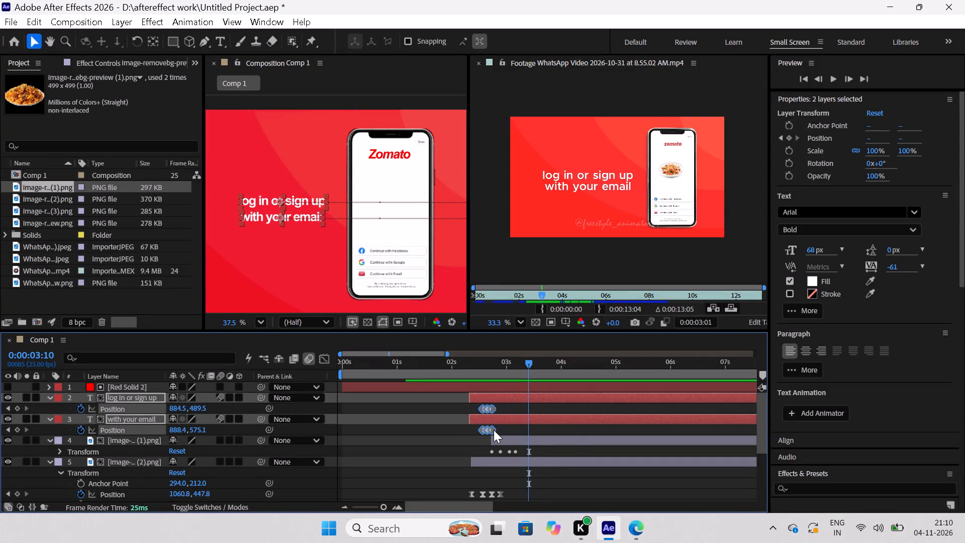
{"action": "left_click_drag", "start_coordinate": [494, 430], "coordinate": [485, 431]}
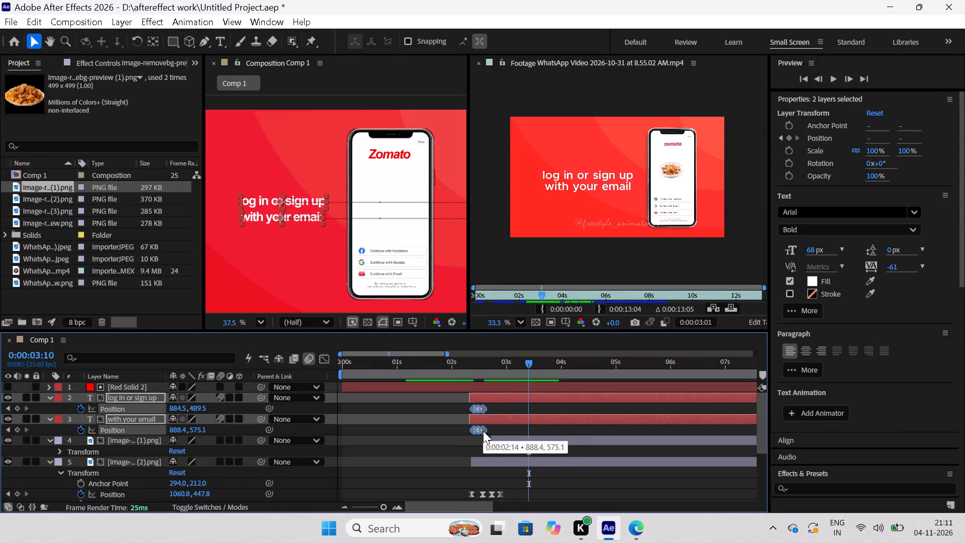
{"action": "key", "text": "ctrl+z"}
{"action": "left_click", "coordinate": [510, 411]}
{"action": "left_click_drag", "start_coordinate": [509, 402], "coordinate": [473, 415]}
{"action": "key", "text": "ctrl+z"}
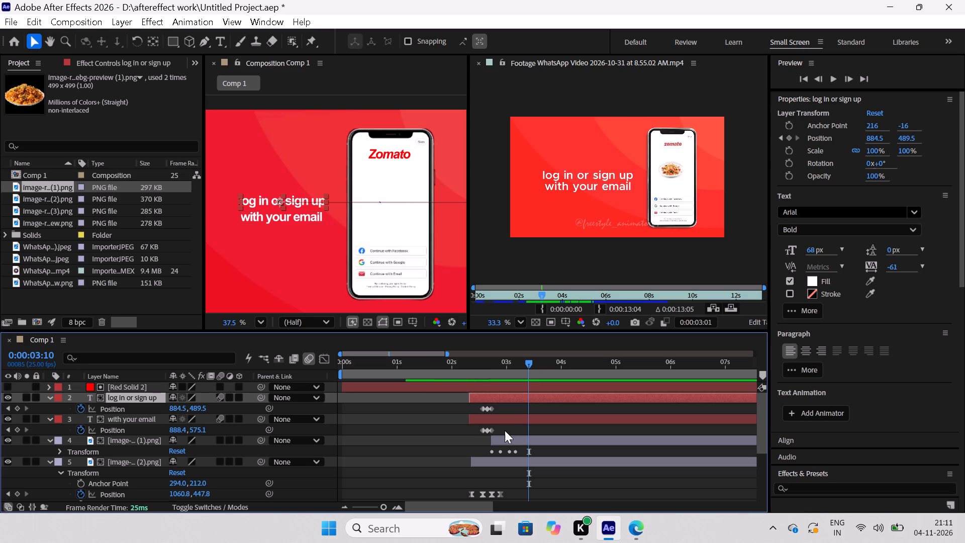
Apply Easy Ease to all position keyframes of the "with your email" and "log in or sign up" text layers.
{"action": "left_click_drag", "start_coordinate": [510, 430], "coordinate": [463, 426]}
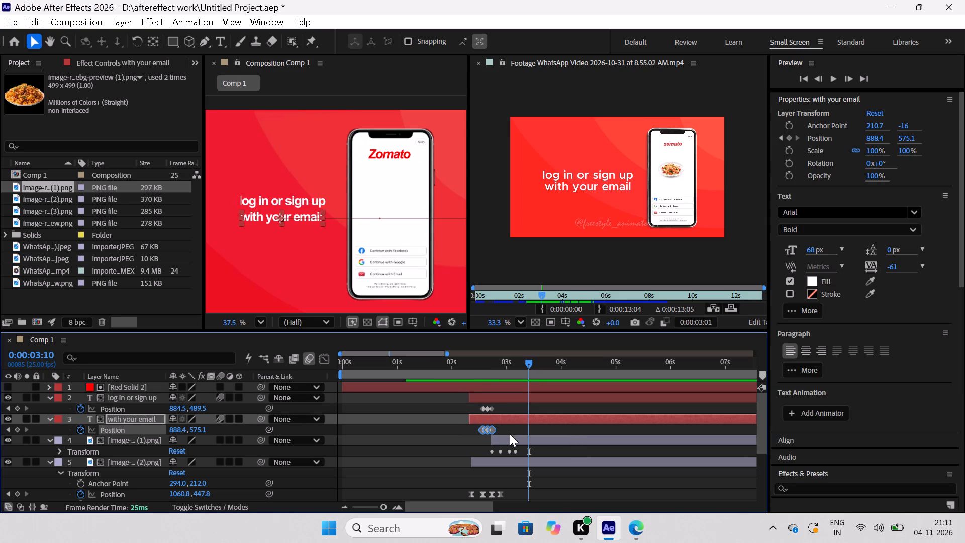
{"action": "key", "text": "F9"}
{"action": "left_click_drag", "start_coordinate": [503, 406], "coordinate": [474, 411]}
{"action": "key", "text": "F9"}
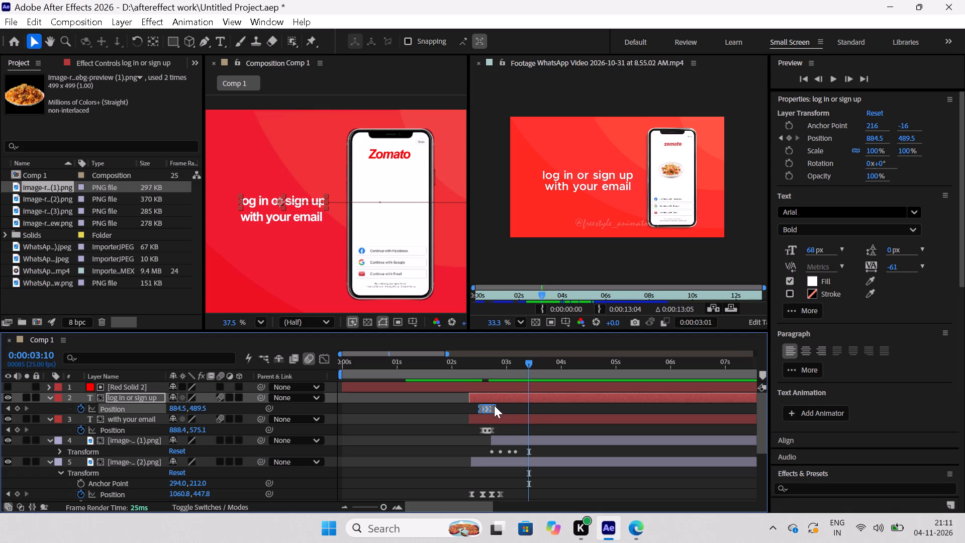
Stretch the position keyframes of both login text layers evenly so that the slide-in ends at about 0:00:03:10.
{"action": "left_click_drag", "start_coordinate": [494, 405], "coordinate": [525, 418], "text": "alt"}
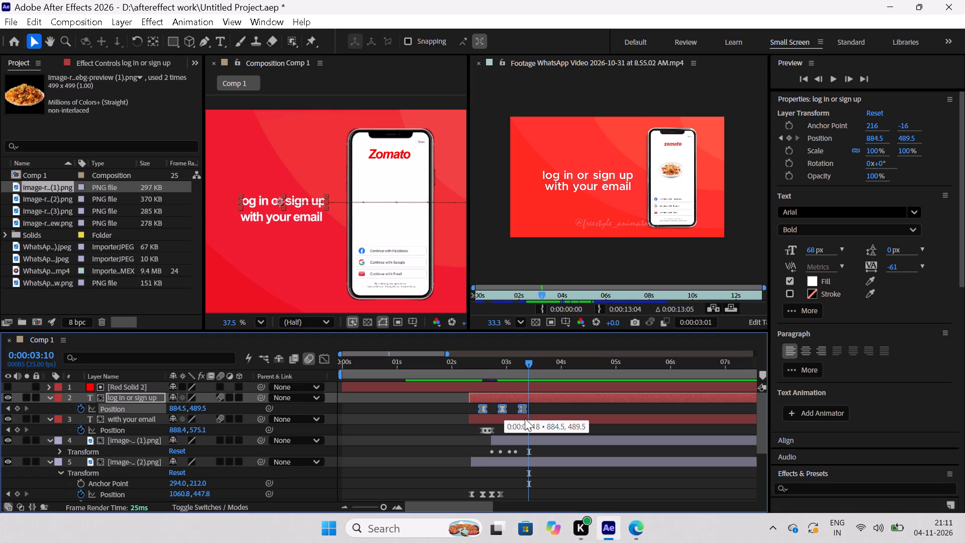
{"action": "left_click_drag", "start_coordinate": [525, 418], "coordinate": [532, 426], "text": "alt"}
{"action": "left_click_drag", "start_coordinate": [512, 426], "coordinate": [504, 426]}
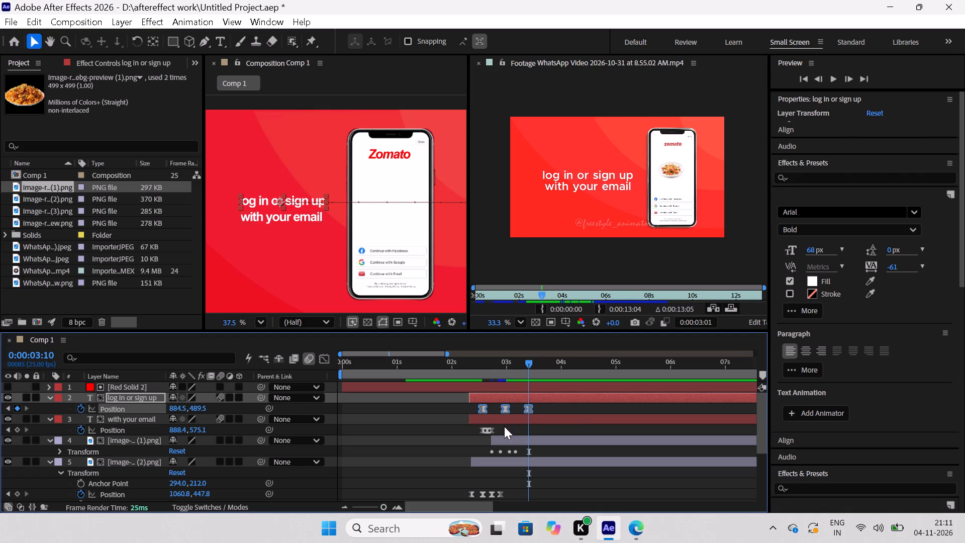
{"action": "left_click_drag", "start_coordinate": [504, 426], "coordinate": [470, 430]}
{"action": "left_click_drag", "start_coordinate": [494, 430], "coordinate": [528, 437], "text": "alt"}
Scrub the text slide-in from about 0:00:02:13 to 0:00:03:12 and compare it with the upper (1).png food layer's position keyframes.
{"action": "left_click_drag", "start_coordinate": [527, 365], "coordinate": [472, 371]}
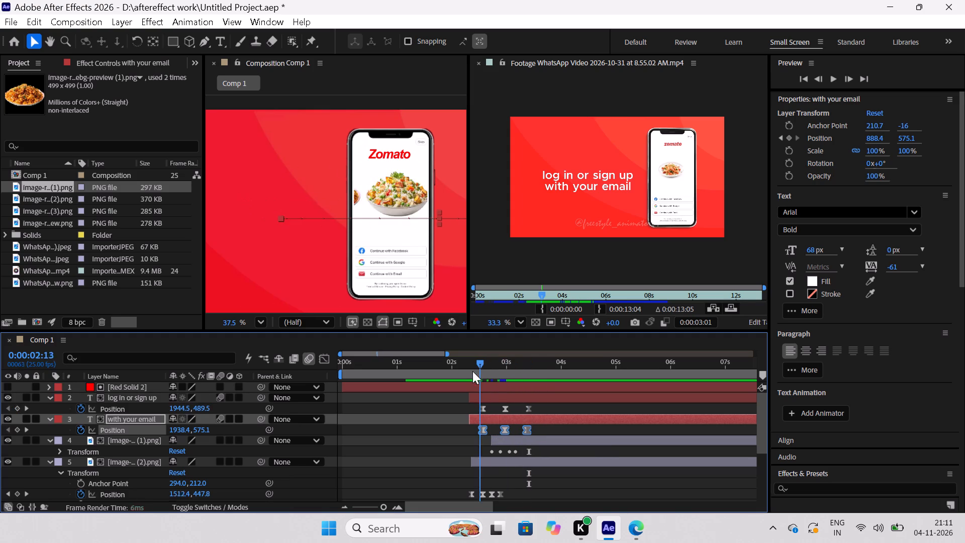
{"action": "left_click_drag", "start_coordinate": [472, 371], "coordinate": [522, 401]}
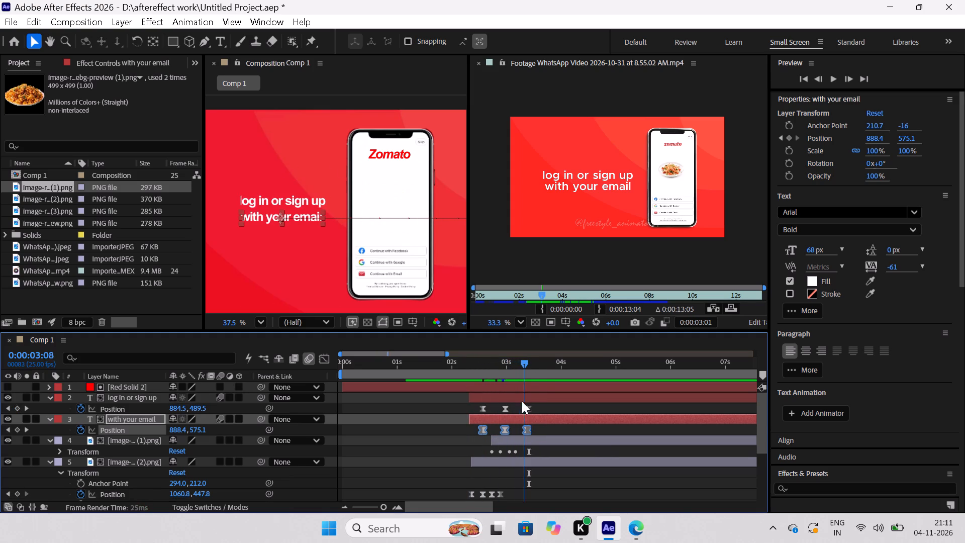
{"action": "left_click_drag", "start_coordinate": [522, 401], "coordinate": [528, 410]}
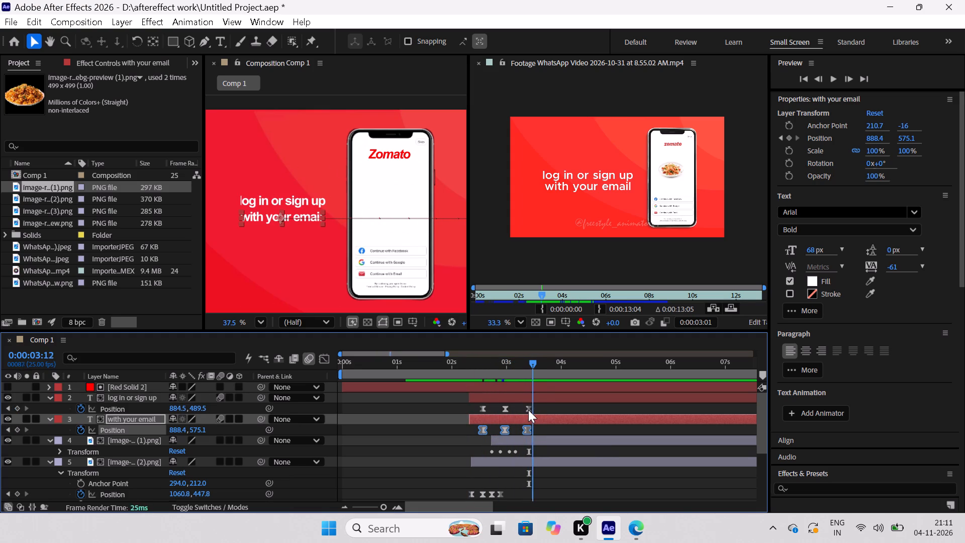
{"action": "left_click_drag", "start_coordinate": [528, 410], "coordinate": [528, 410]}
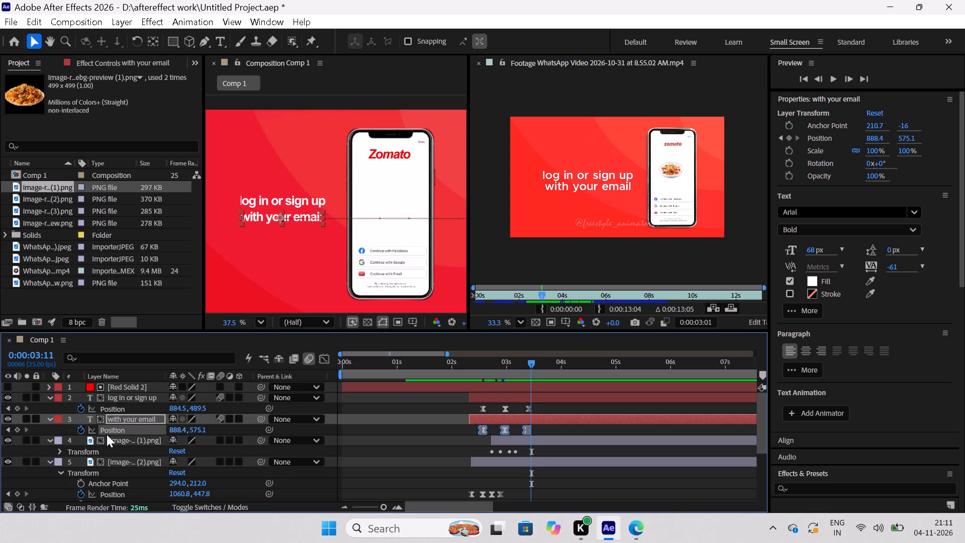
{"action": "left_click", "coordinate": [49, 397]}
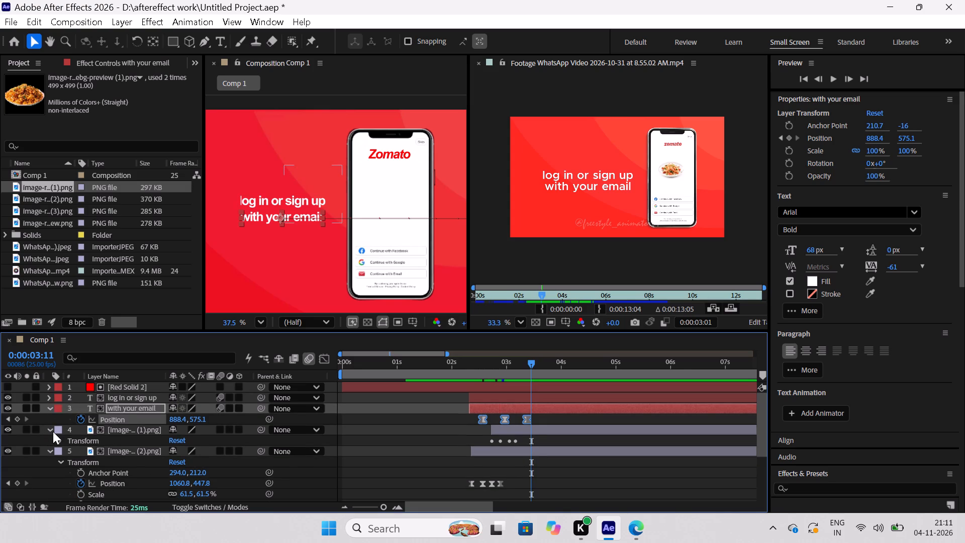
{"action": "left_click", "coordinate": [53, 431]}
{"action": "left_click", "coordinate": [53, 431]}
{"action": "left_click", "coordinate": [57, 438]}
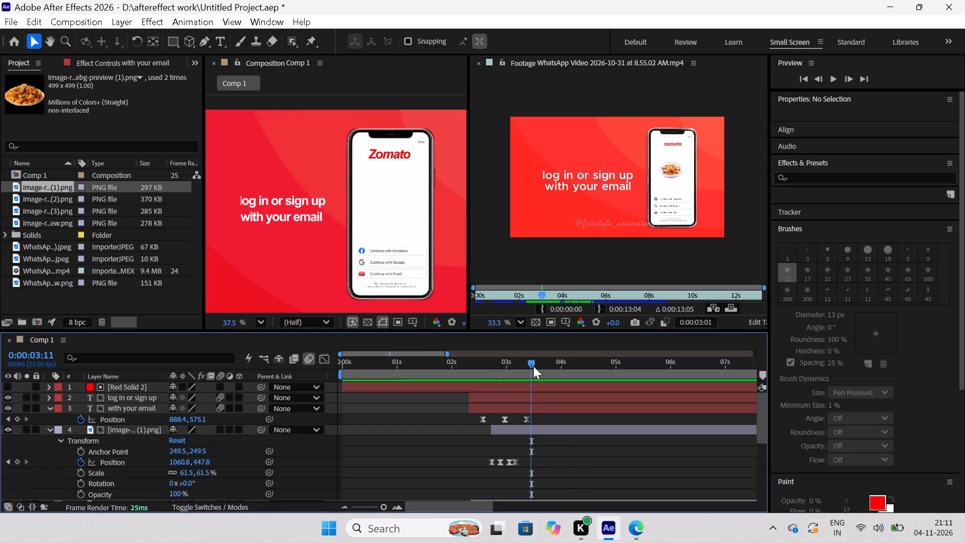
{"action": "left_click_drag", "start_coordinate": [529, 364], "coordinate": [514, 370]}
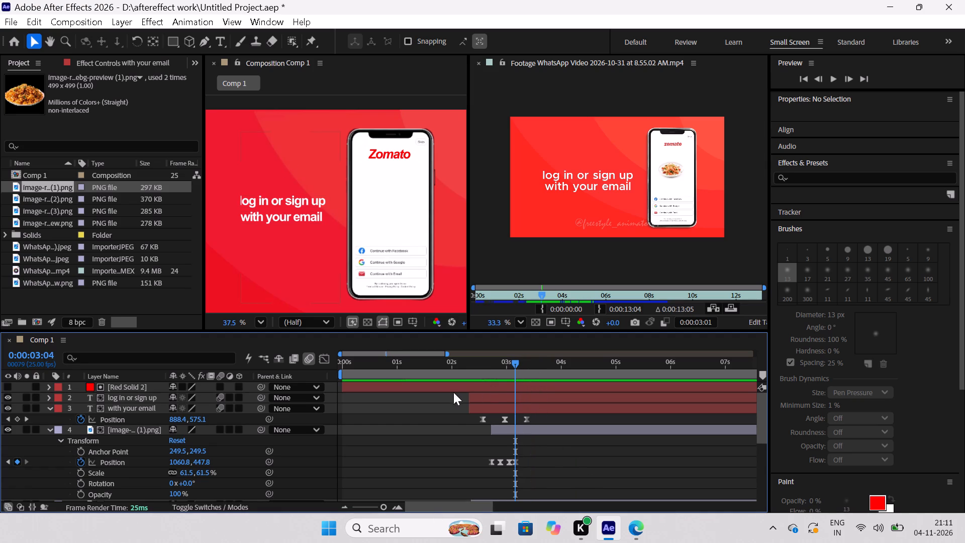
{"action": "left_click", "coordinate": [131, 431]}
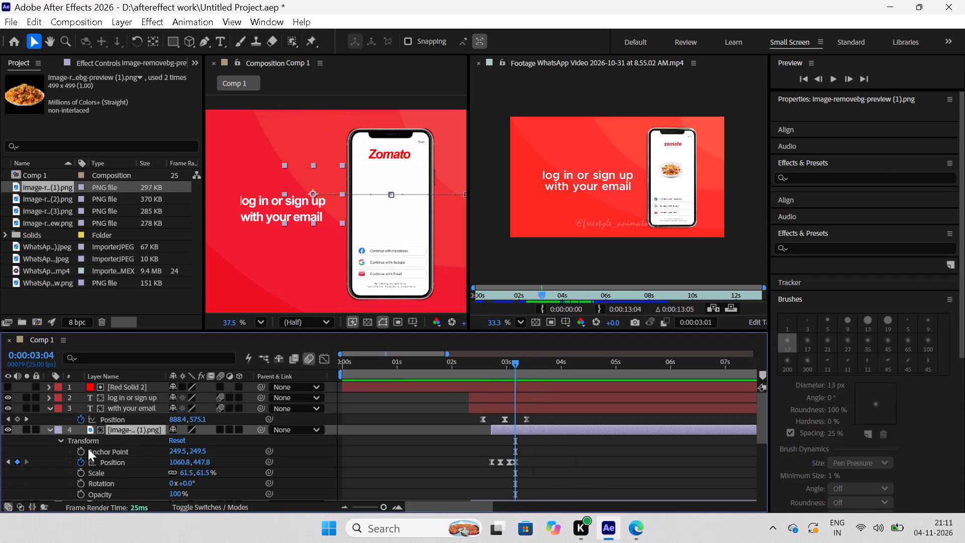
{"action": "left_click", "coordinate": [109, 461]}
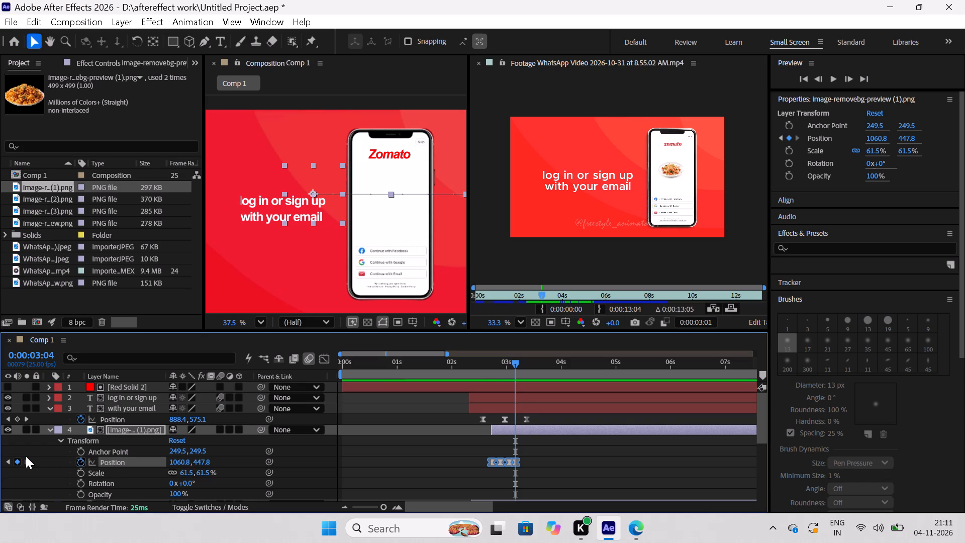
{"action": "left_click", "coordinate": [8, 458]}
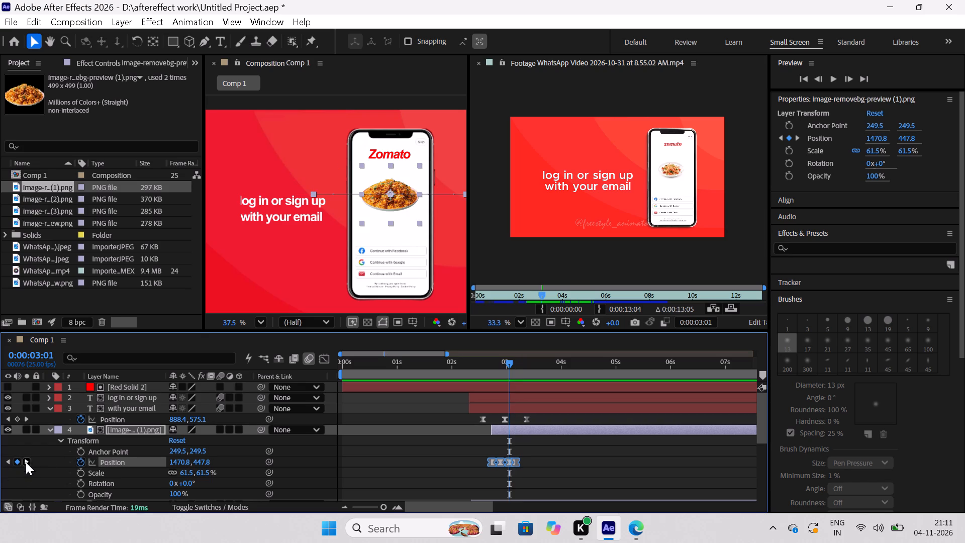
{"action": "left_click", "coordinate": [27, 460]}
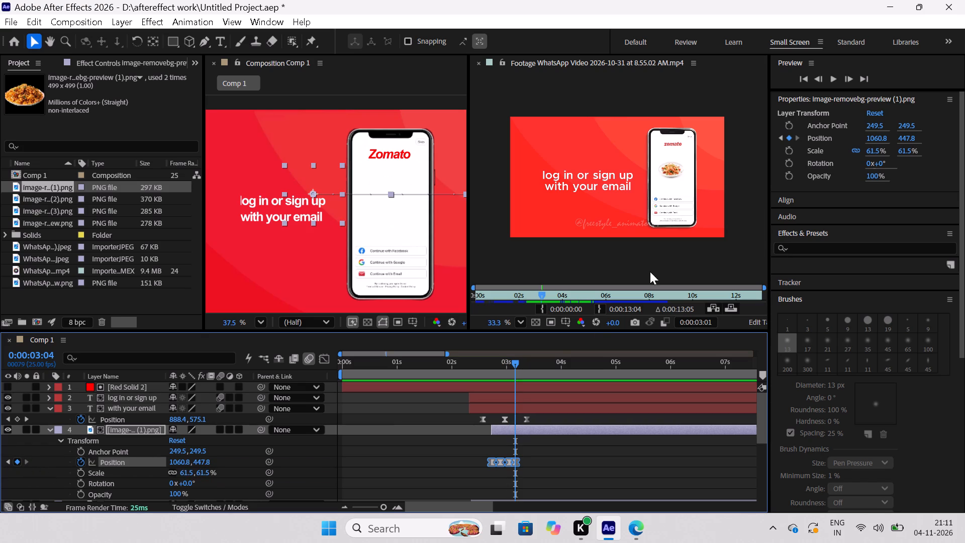
Scrub the reference video between 0:00:03:01 and 0:00:03:20 to examine how the login text and phone leave the frame.
{"action": "left_click_drag", "start_coordinate": [544, 295], "coordinate": [545, 294]}
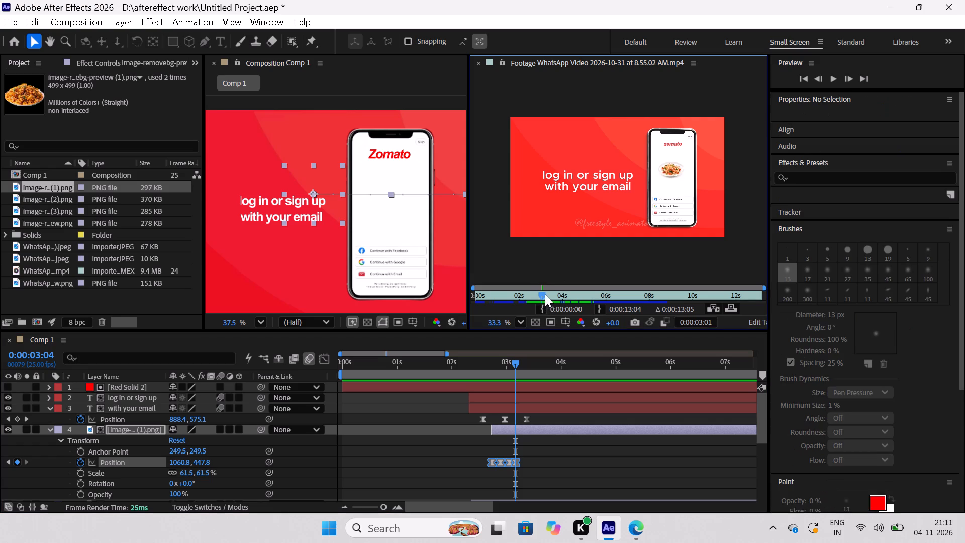
{"action": "left_click_drag", "start_coordinate": [545, 294], "coordinate": [561, 314]}
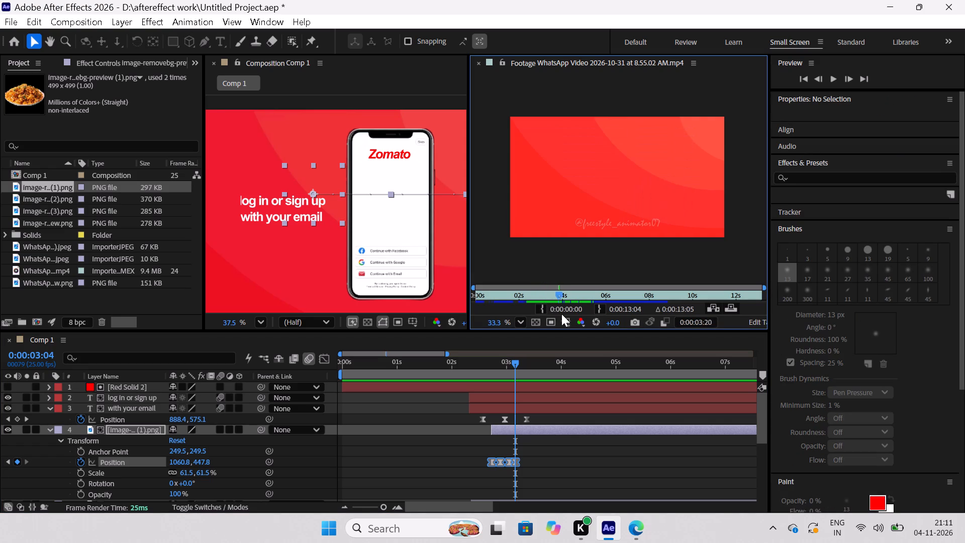
{"action": "left_click_drag", "start_coordinate": [561, 314], "coordinate": [555, 314]}
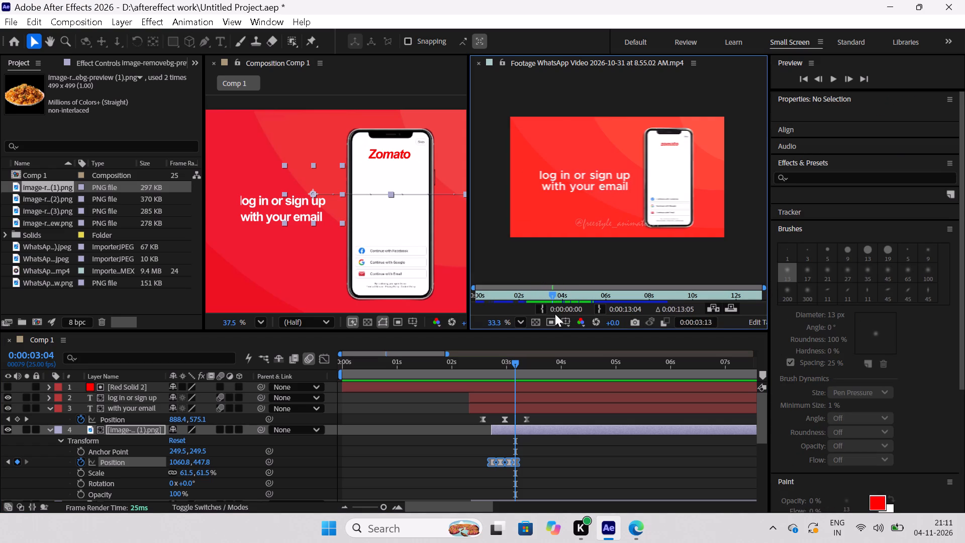
{"action": "left_click_drag", "start_coordinate": [555, 314], "coordinate": [558, 318]}
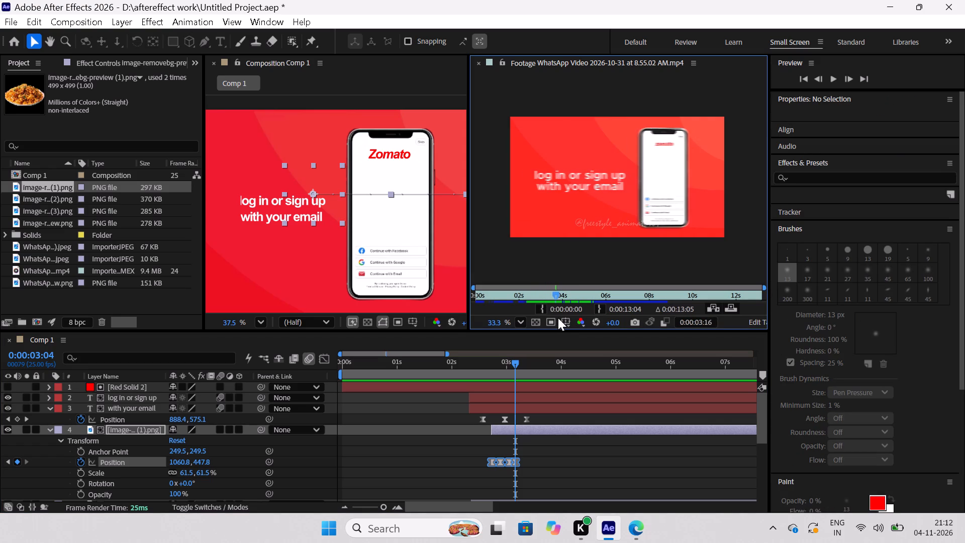
{"action": "left_click_drag", "start_coordinate": [558, 318], "coordinate": [552, 318]}
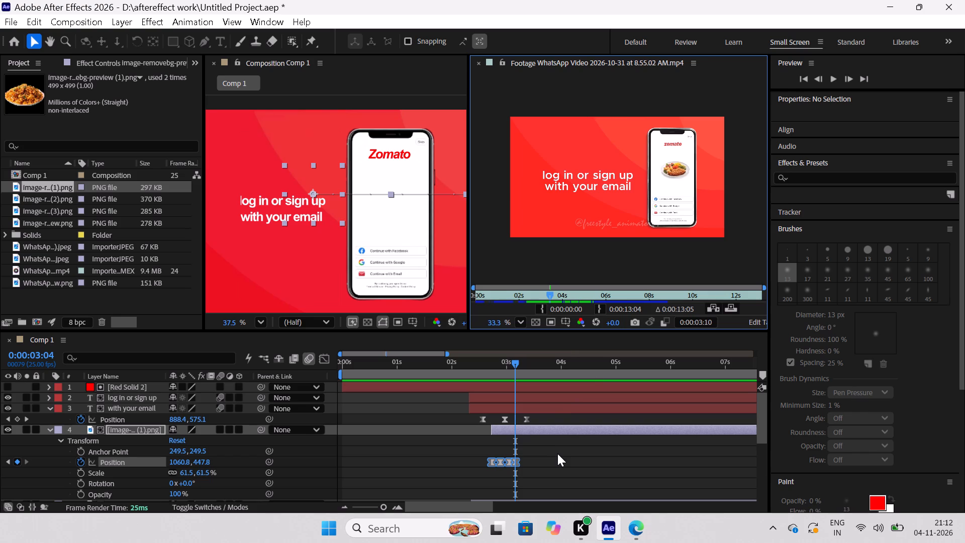
Move the last position keyframe of the "with your email" layer to 0:00:03:04 and scrub through its slide-in.
{"action": "left_click", "coordinate": [557, 454]}
{"action": "left_click_drag", "start_coordinate": [553, 416], "coordinate": [523, 419]}
{"action": "left_click_drag", "start_coordinate": [526, 419], "coordinate": [515, 425]}
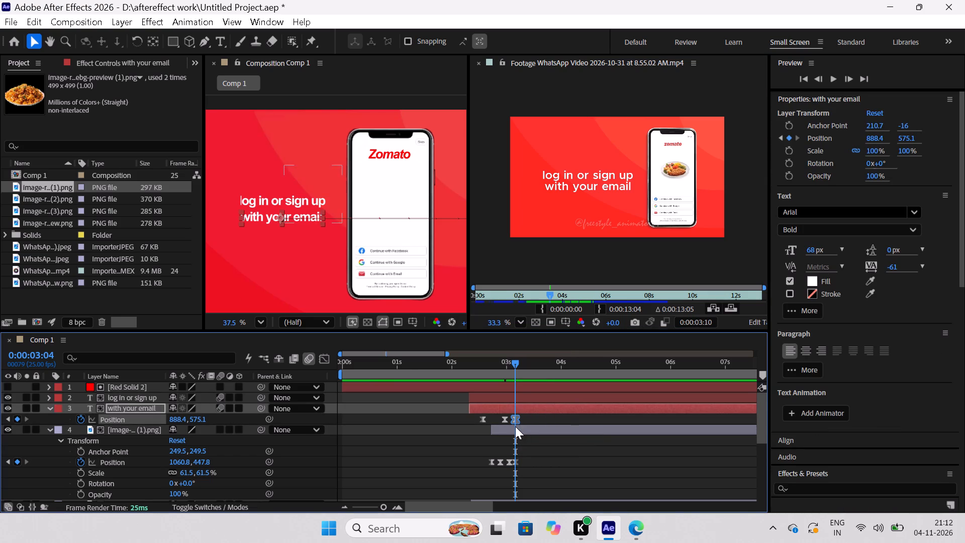
{"action": "left_click_drag", "start_coordinate": [516, 366], "coordinate": [481, 378]}
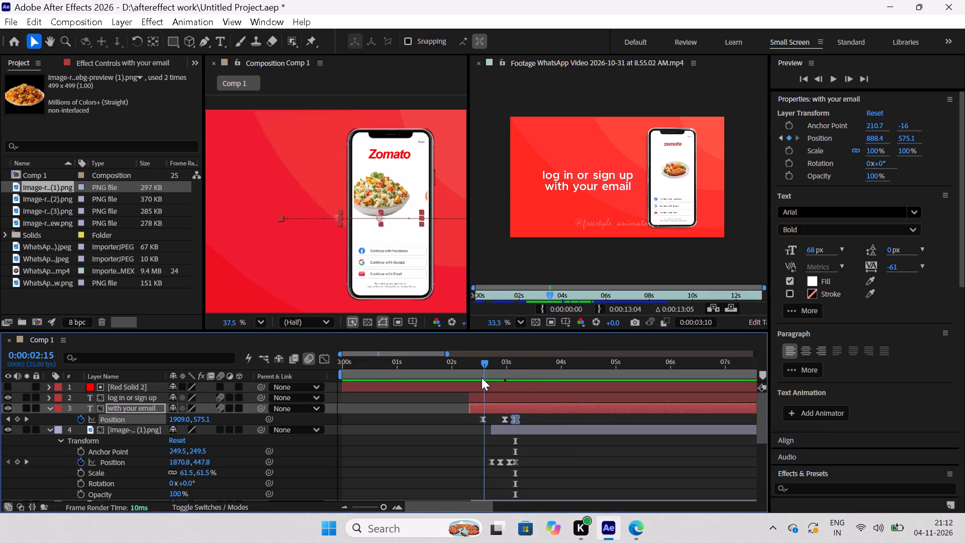
{"action": "left_click_drag", "start_coordinate": [481, 378], "coordinate": [533, 414]}
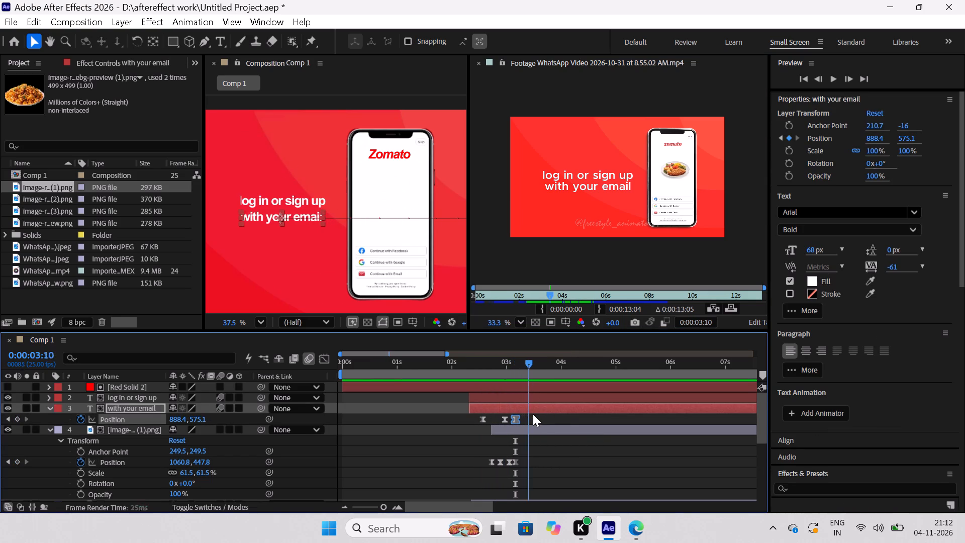
{"action": "left_click_drag", "start_coordinate": [533, 414], "coordinate": [523, 416]}
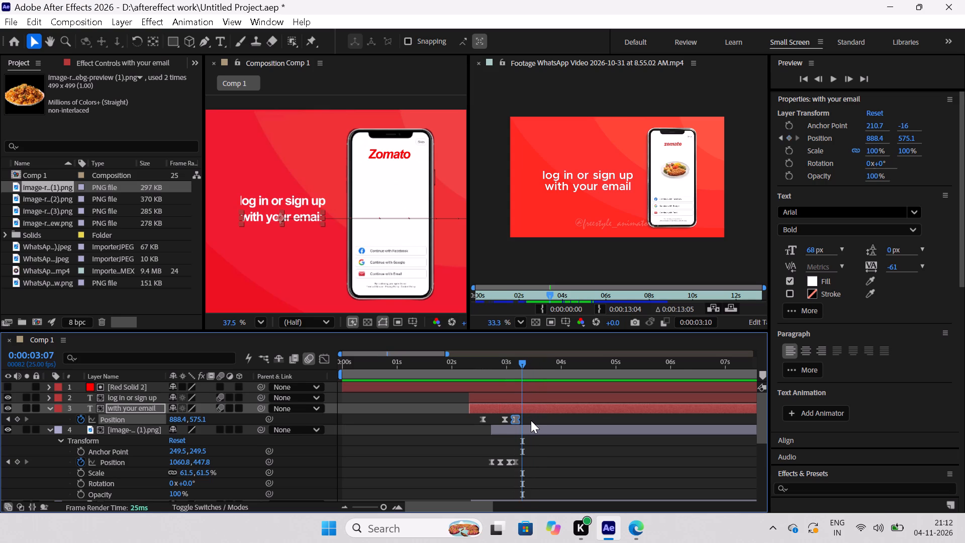
{"action": "left_click", "coordinate": [534, 420]}
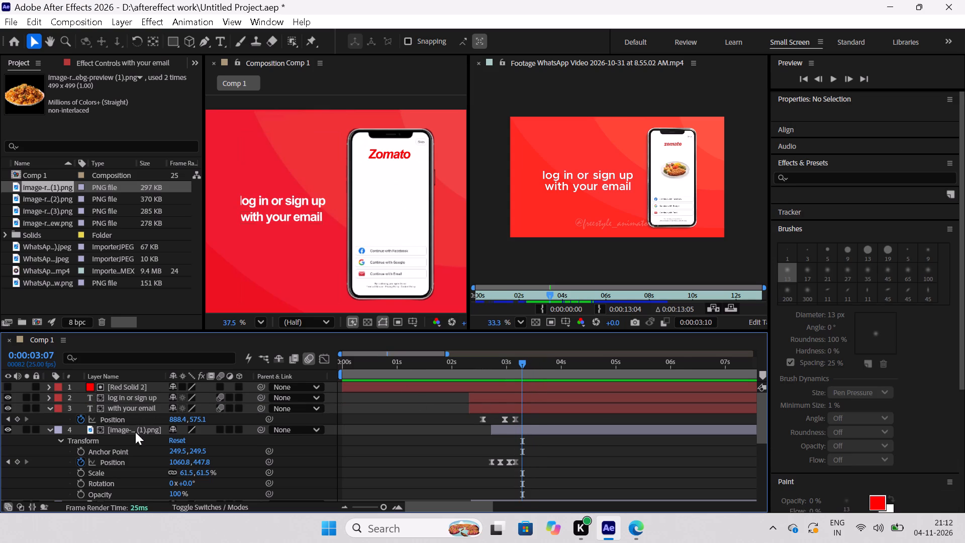
Collapse the properties of the two food image layers directly below the login text and look over the layer stack.
{"action": "left_click", "coordinate": [52, 426]}
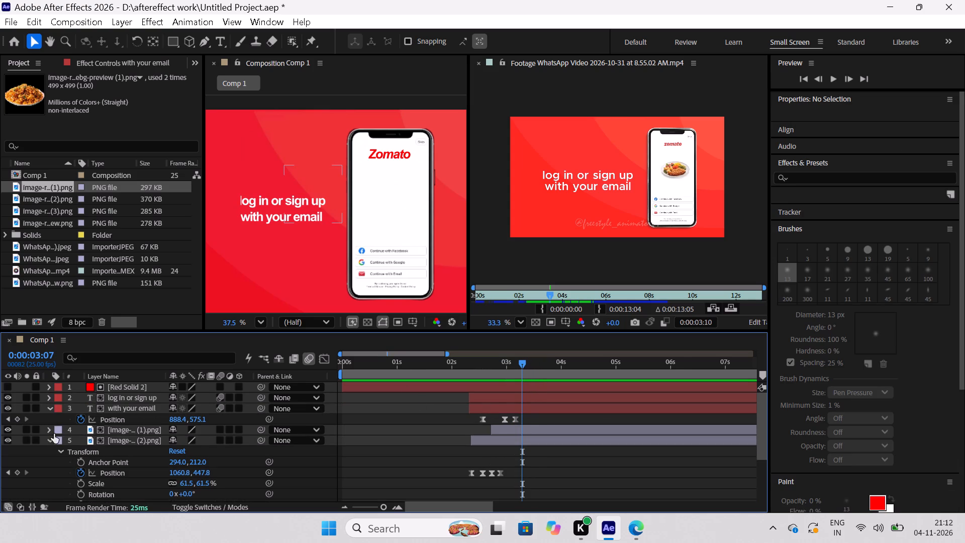
{"action": "left_click", "coordinate": [48, 439]}
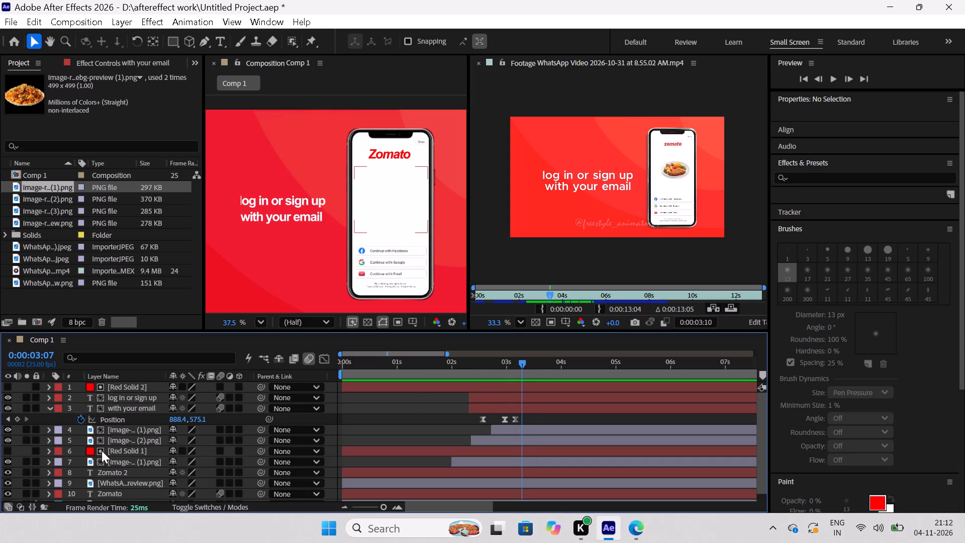
{"action": "scroll", "coordinate": [99, 442], "scroll_direction": "up", "scroll_amount": 7}
{"action": "scroll", "coordinate": [117, 414], "scroll_direction": "down", "scroll_amount": 10}
{"action": "scroll", "coordinate": [118, 414], "scroll_direction": "up", "scroll_amount": 12}
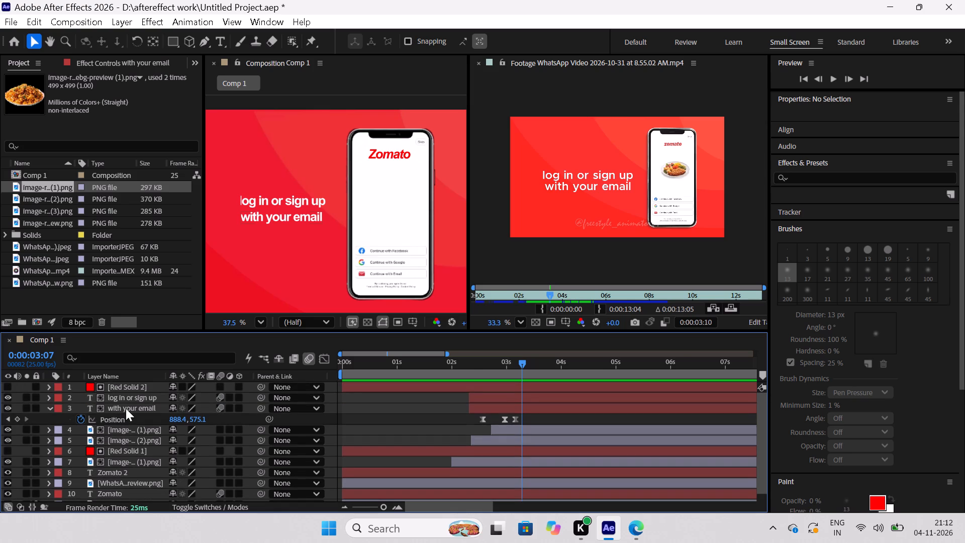
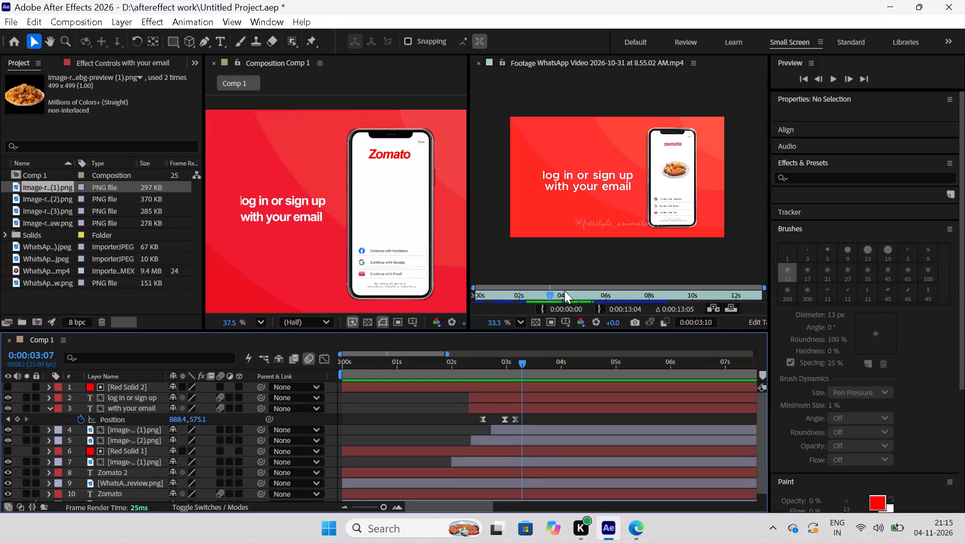
Scrub the reference video between 0:00:03:14 and 0:00:03:20 to examine how the login text and phone leave the frame.
{"action": "left_click_drag", "start_coordinate": [549, 297], "coordinate": [558, 303]}
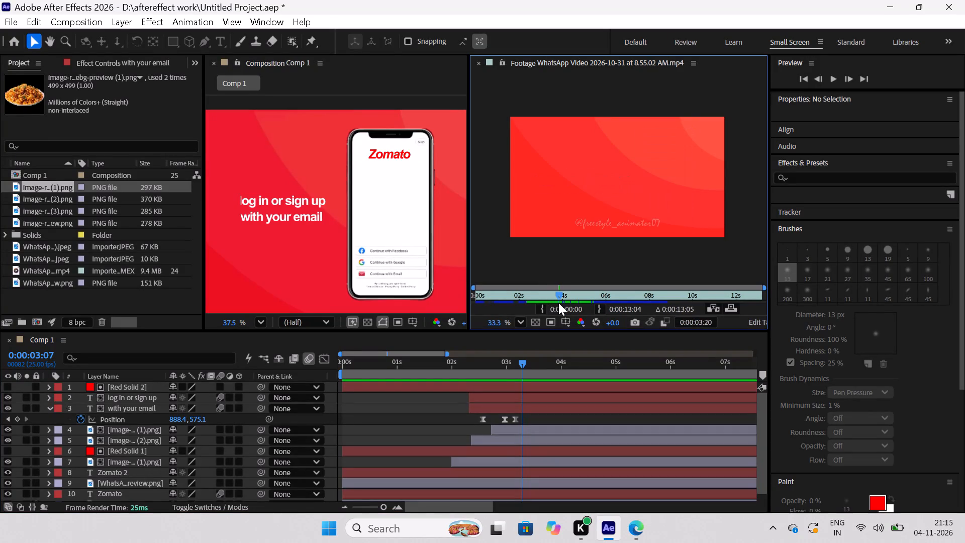
{"action": "left_click_drag", "start_coordinate": [558, 303], "coordinate": [553, 307]}
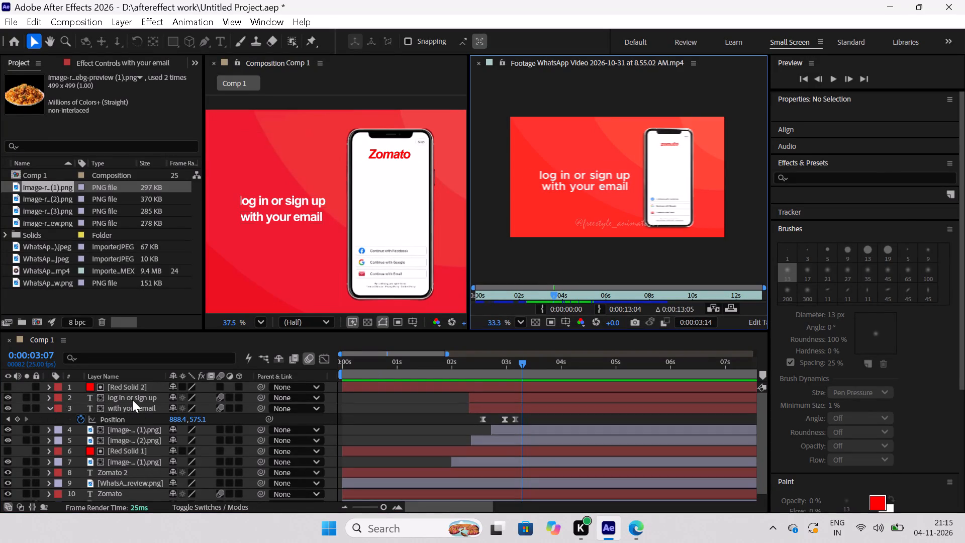
Go to the "with your email" position keyframe at 0:00:03:04 and reveal the "log in or sign up" layer's Position property.
{"action": "left_click", "coordinate": [132, 400]}
{"action": "left_click", "coordinate": [133, 406]}
{"action": "left_click", "coordinate": [141, 398]}
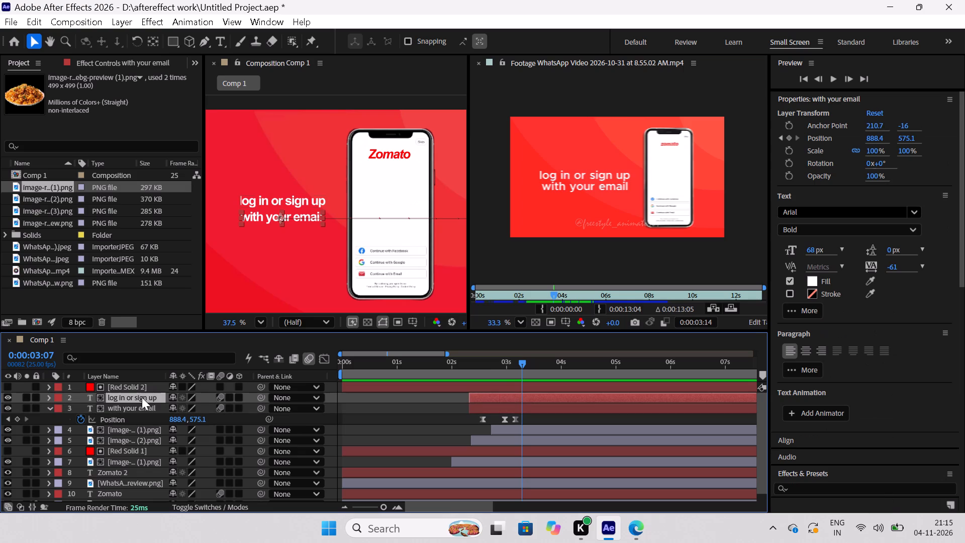
{"action": "left_click", "coordinate": [142, 409], "text": "shift"}
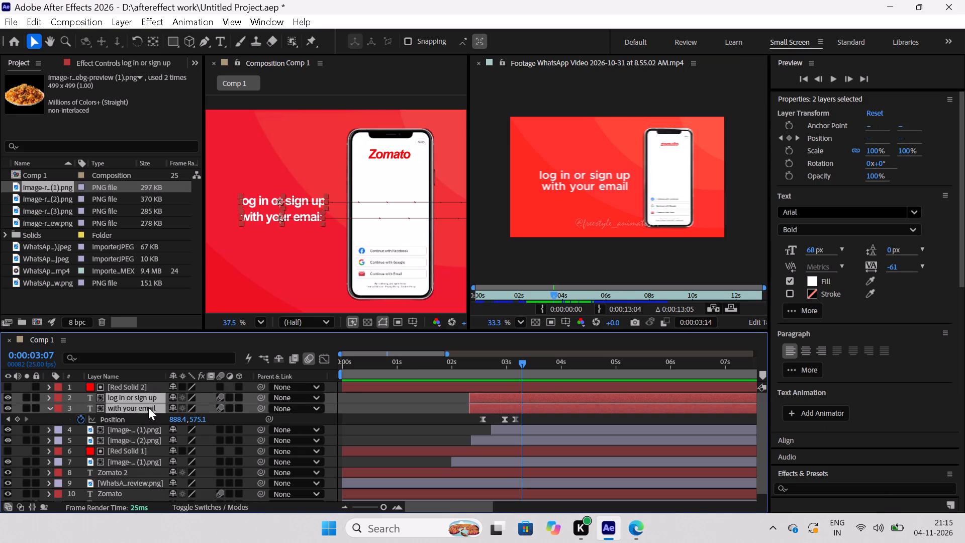
{"action": "left_click", "coordinate": [8, 421]}
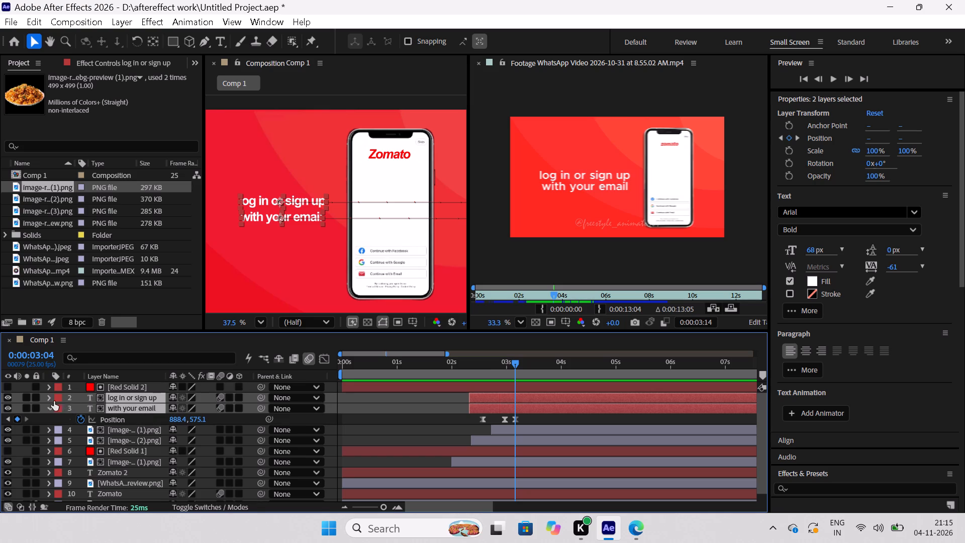
{"action": "left_click", "coordinate": [133, 398]}
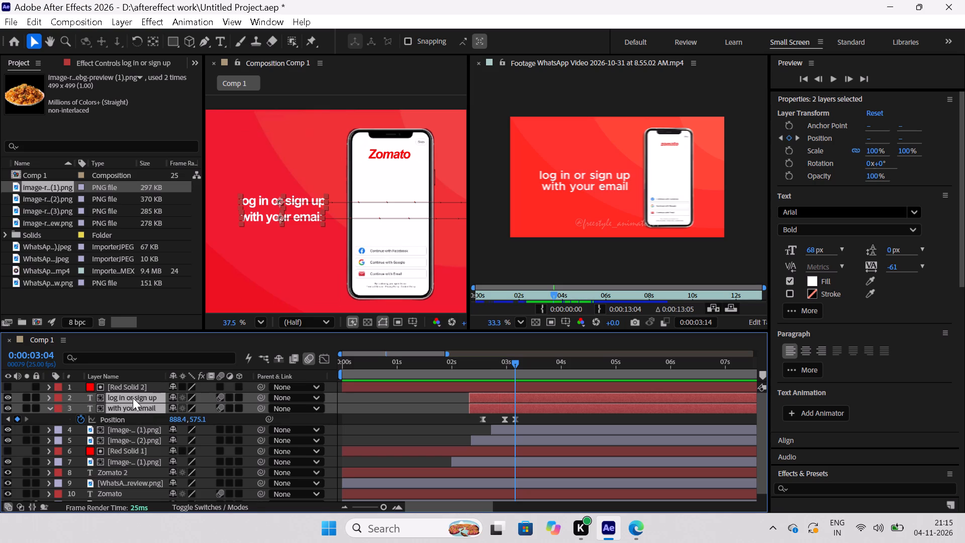
{"action": "left_click", "coordinate": [133, 398]}
{"action": "left_click", "coordinate": [160, 413]}
{"action": "left_click", "coordinate": [373, 420]}
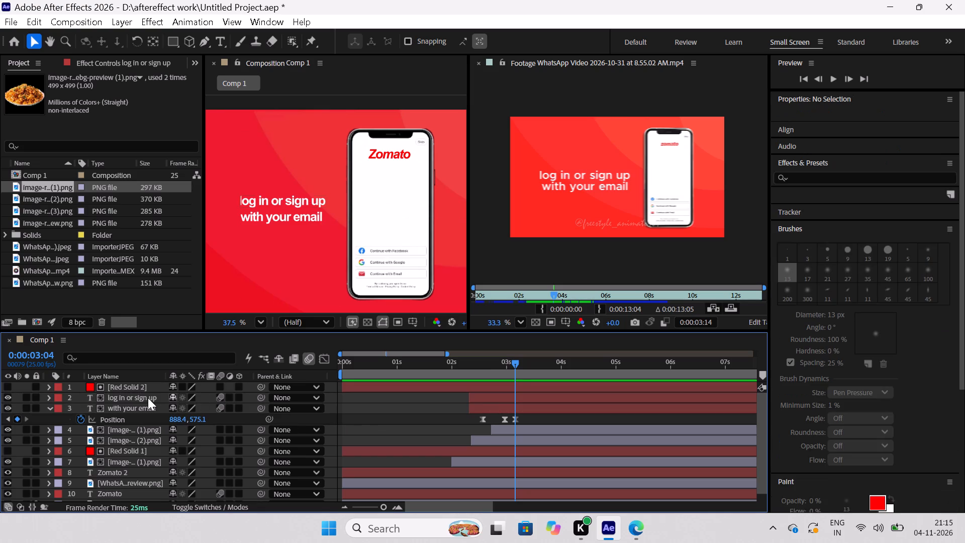
{"action": "left_click", "coordinate": [148, 398]}
{"action": "key", "text": "p"}
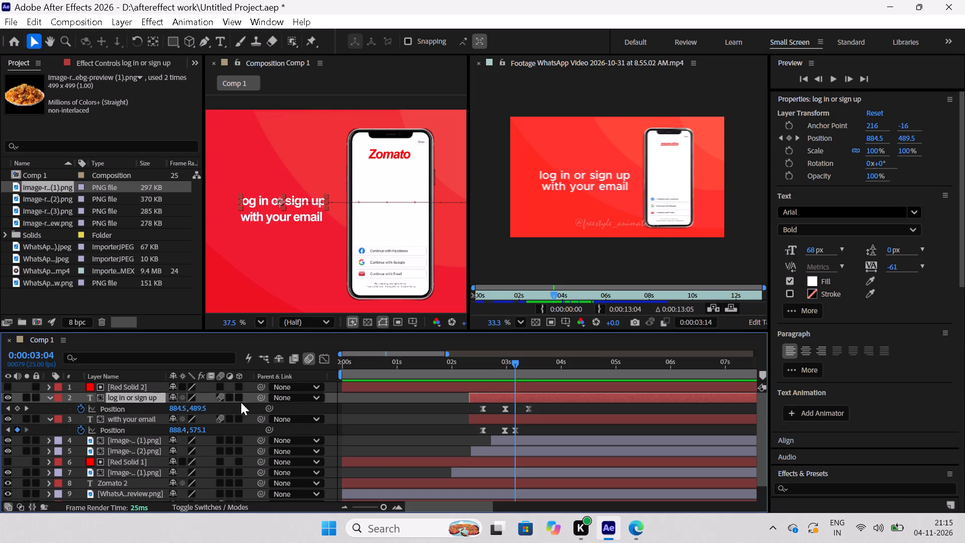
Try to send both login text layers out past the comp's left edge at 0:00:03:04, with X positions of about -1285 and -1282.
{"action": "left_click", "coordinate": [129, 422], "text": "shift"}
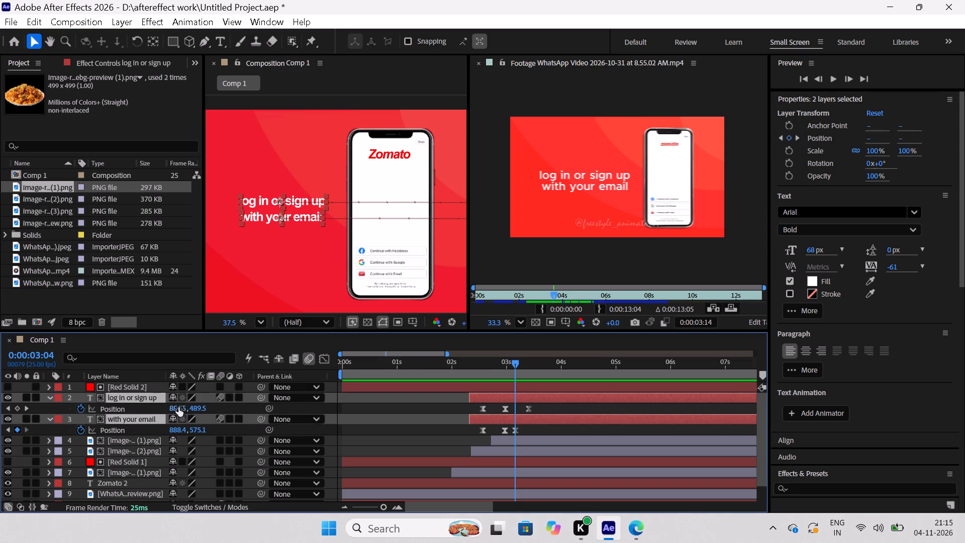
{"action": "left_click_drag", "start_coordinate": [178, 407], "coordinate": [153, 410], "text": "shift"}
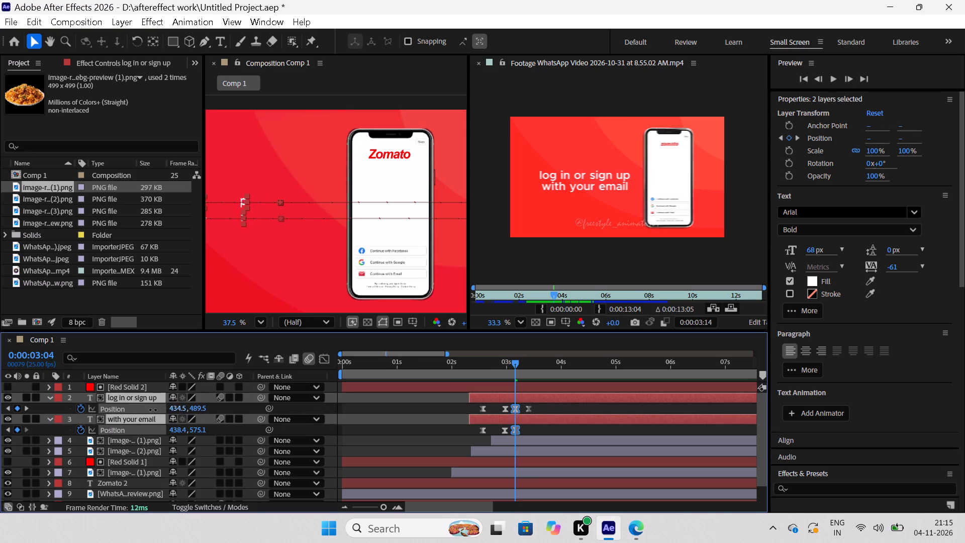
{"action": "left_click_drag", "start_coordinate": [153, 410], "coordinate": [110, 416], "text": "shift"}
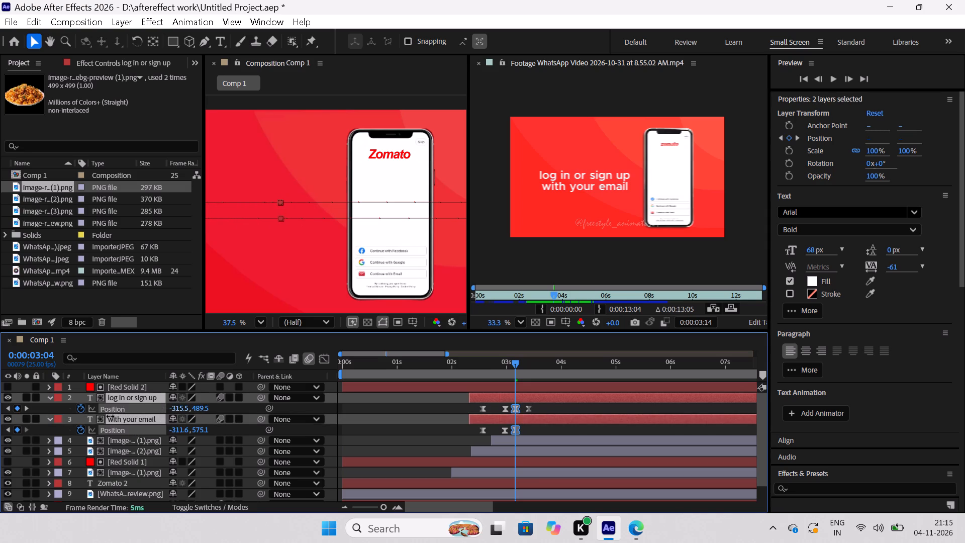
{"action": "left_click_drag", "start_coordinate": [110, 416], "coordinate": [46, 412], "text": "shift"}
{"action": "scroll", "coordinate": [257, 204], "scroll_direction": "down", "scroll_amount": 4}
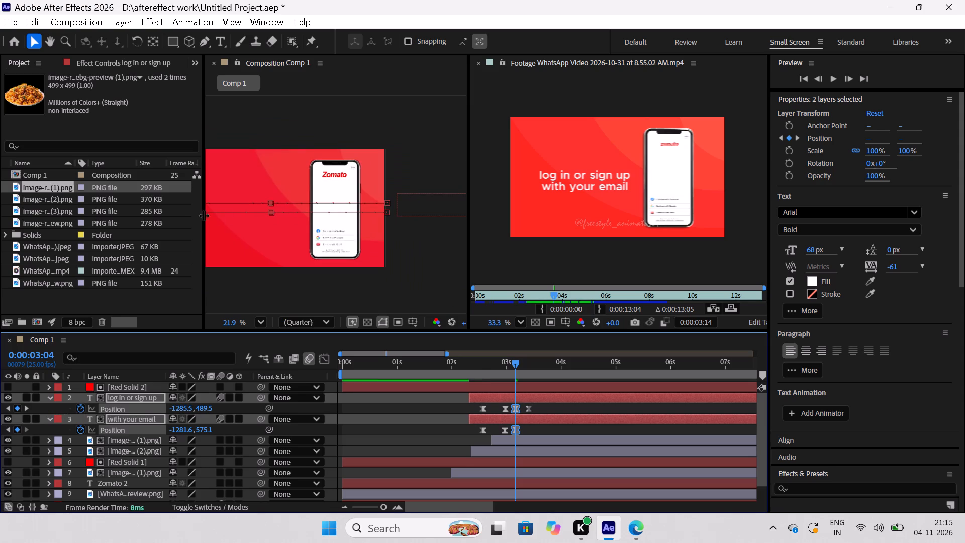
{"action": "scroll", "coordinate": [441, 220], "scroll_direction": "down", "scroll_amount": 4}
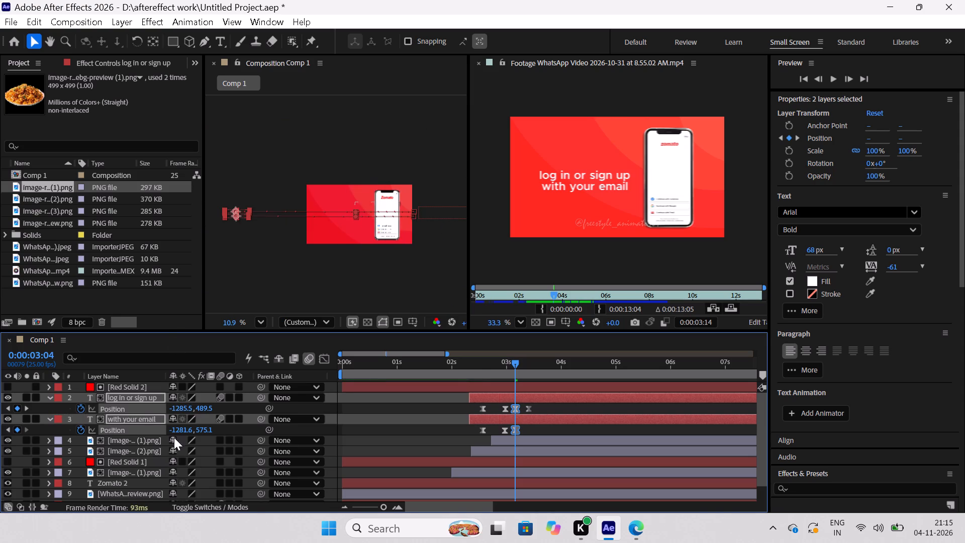
Bring both login text layers closer to the comp's left edge at 0:00:03:04, with X positions of about -335.5 and -331.6.
{"action": "left_click_drag", "start_coordinate": [177, 432], "coordinate": [214, 443], "text": "shift"}
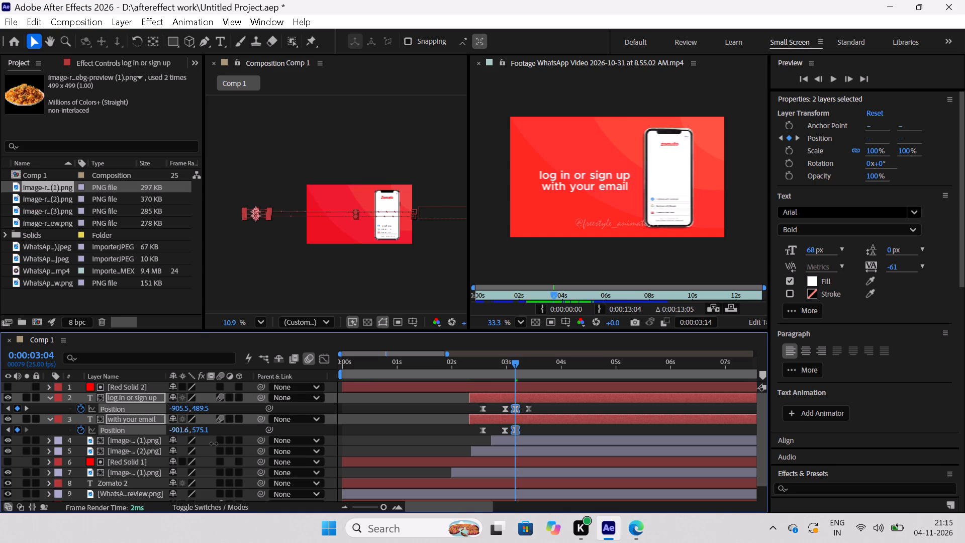
{"action": "left_click_drag", "start_coordinate": [214, 443], "coordinate": [269, 463], "text": "shift"}
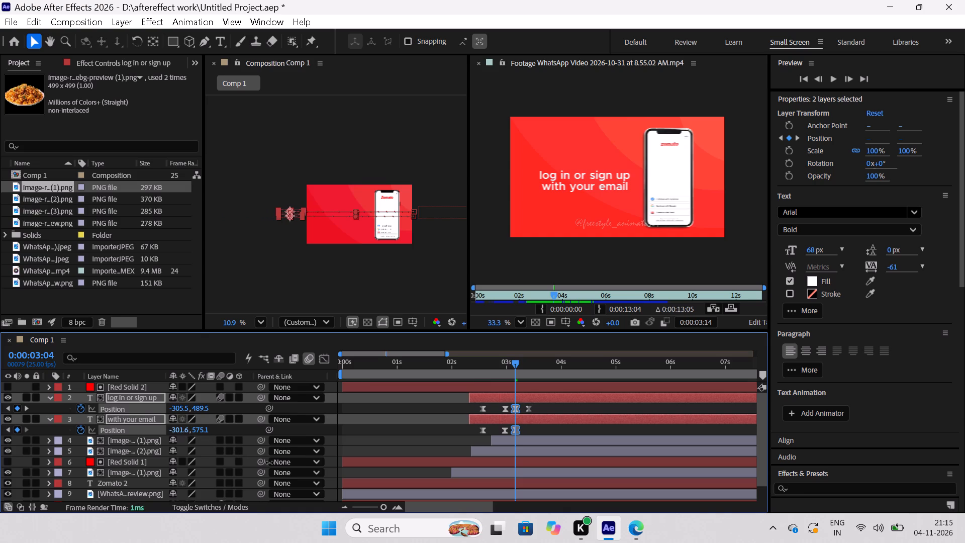
{"action": "left_click_drag", "start_coordinate": [269, 463], "coordinate": [268, 463], "text": "shift"}
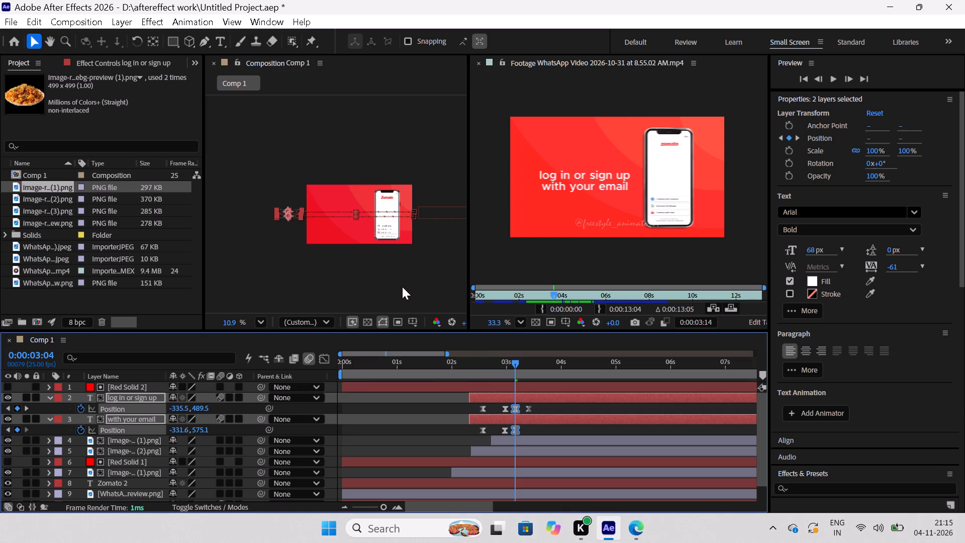
{"action": "left_click", "coordinate": [407, 292]}
Select the phone image layer and move the current time to 0:00:03:12, just past the last "log in or sign up" position keyframe.
{"action": "scroll", "coordinate": [113, 432], "scroll_direction": "down", "scroll_amount": 5}
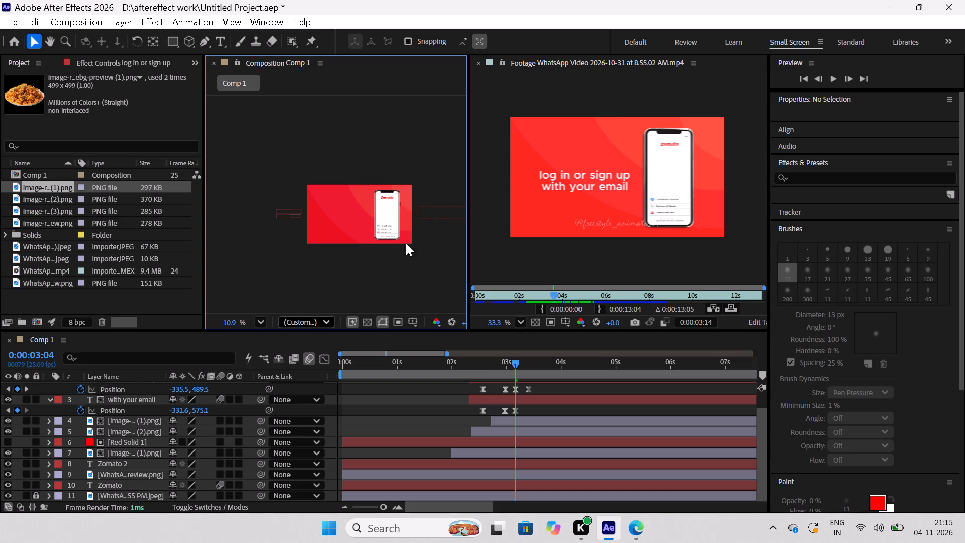
{"action": "left_click", "coordinate": [385, 228]}
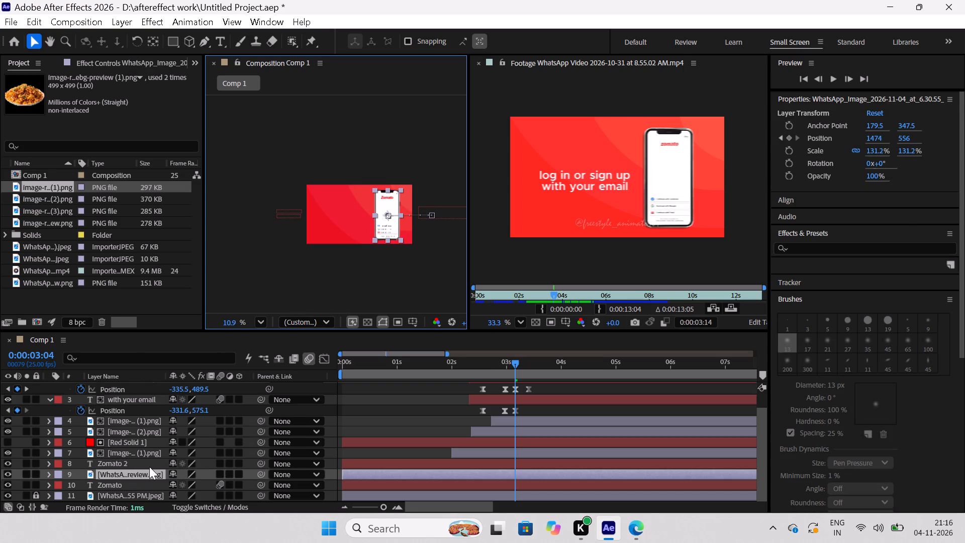
{"action": "left_click", "coordinate": [149, 467]}
{"action": "left_click", "coordinate": [407, 408]}
{"action": "left_click", "coordinate": [118, 470]}
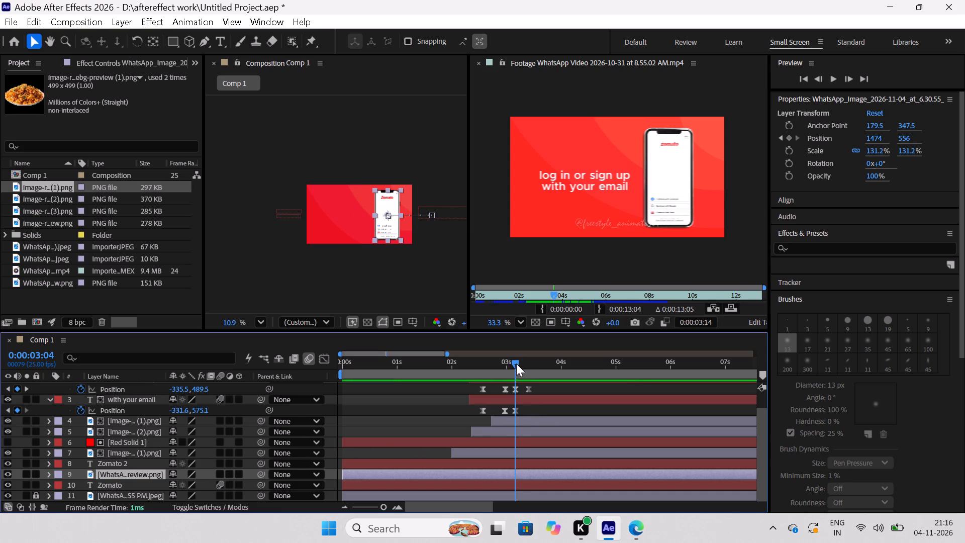
{"action": "left_click_drag", "start_coordinate": [513, 362], "coordinate": [531, 386]}
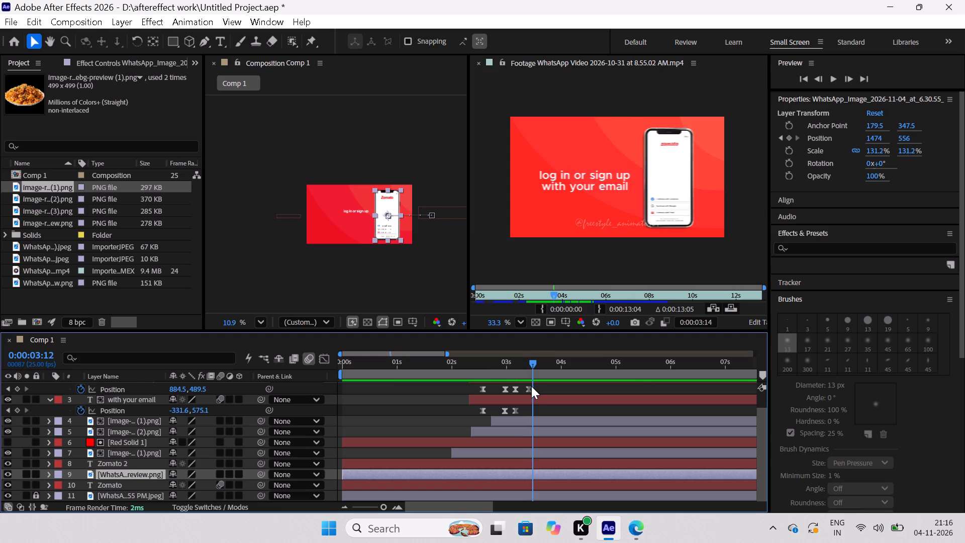
Scrub the text's exit between 0:00:03:05 and 0:00:03:12, and compare its timing with the phone layer's position keyframes.
{"action": "left_click_drag", "start_coordinate": [531, 386], "coordinate": [515, 399]}
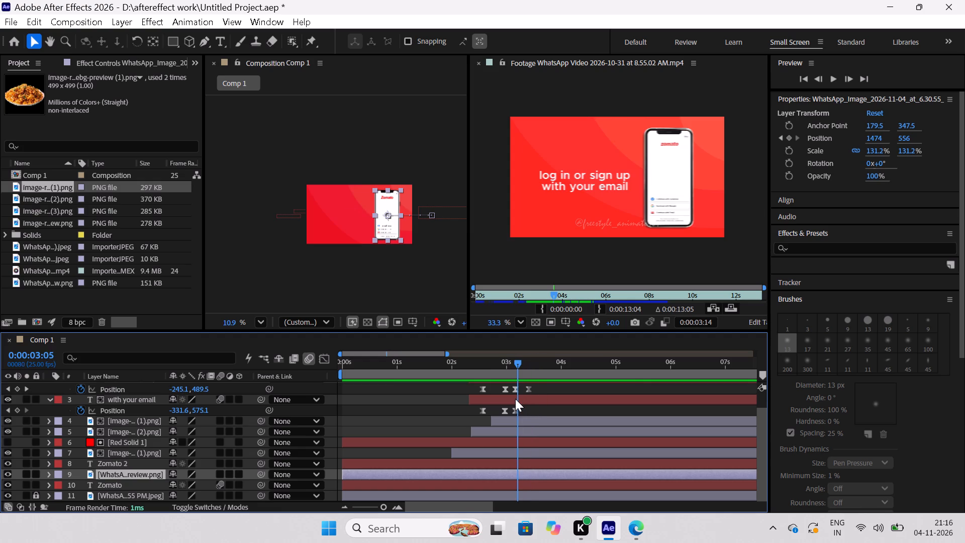
{"action": "left_click_drag", "start_coordinate": [515, 399], "coordinate": [529, 409]}
{"action": "scroll", "coordinate": [113, 465], "scroll_direction": "down", "scroll_amount": 5}
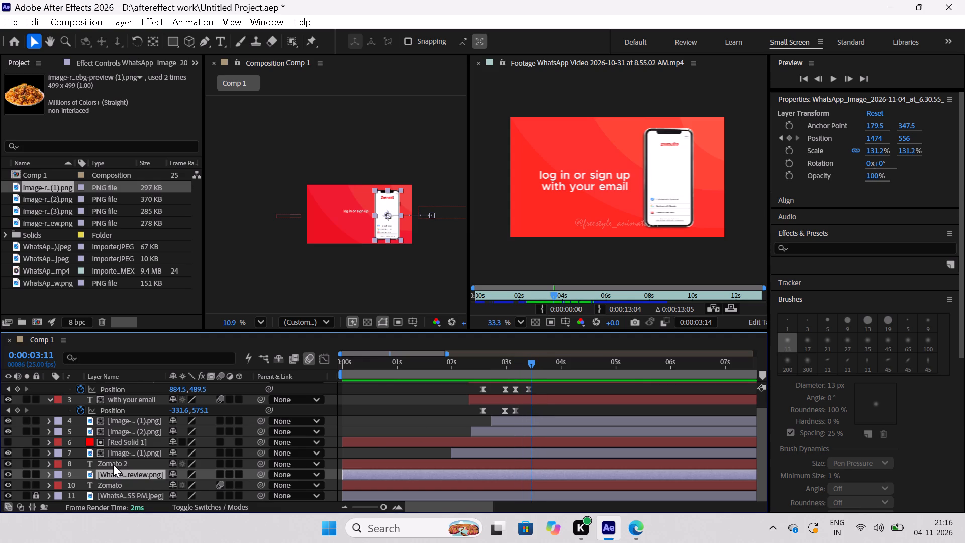
{"action": "left_click", "coordinate": [50, 472]}
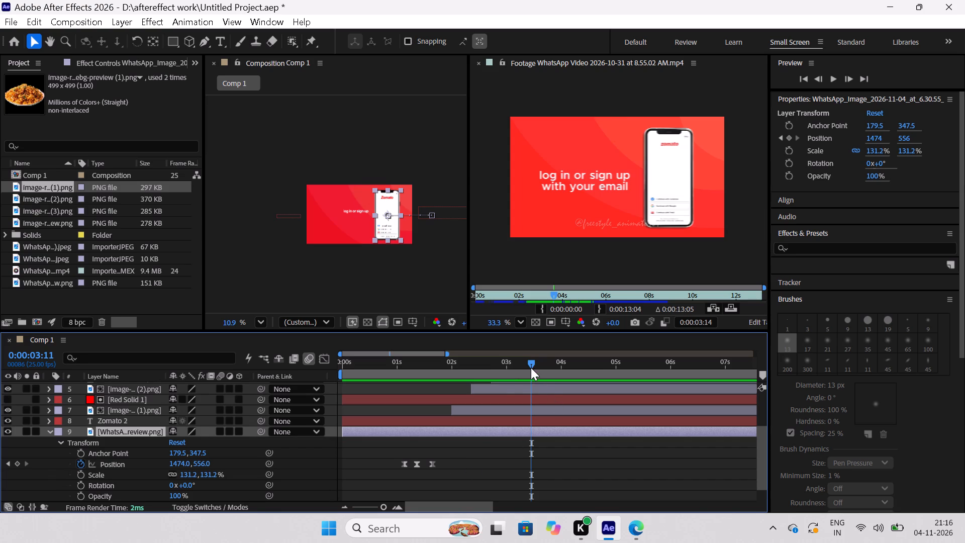
{"action": "left_click_drag", "start_coordinate": [531, 368], "coordinate": [438, 410]}
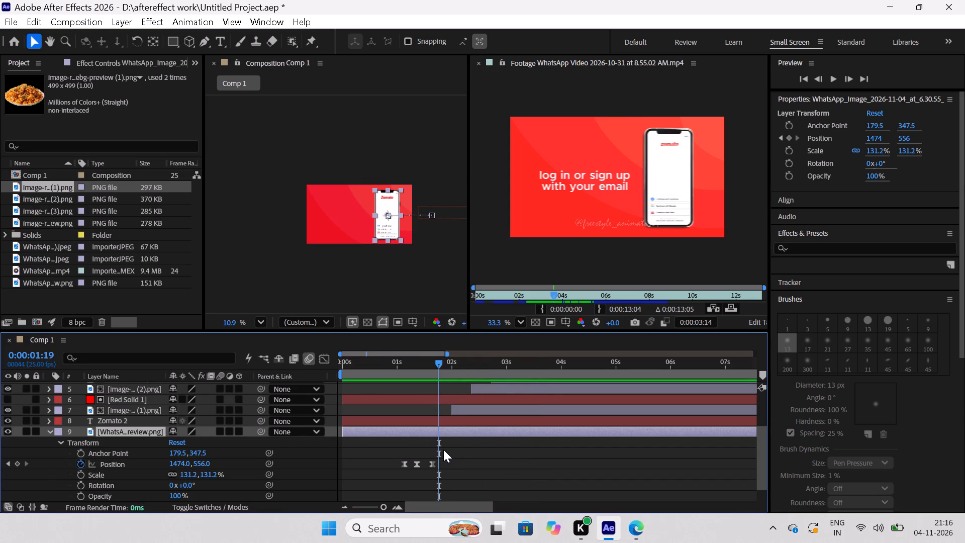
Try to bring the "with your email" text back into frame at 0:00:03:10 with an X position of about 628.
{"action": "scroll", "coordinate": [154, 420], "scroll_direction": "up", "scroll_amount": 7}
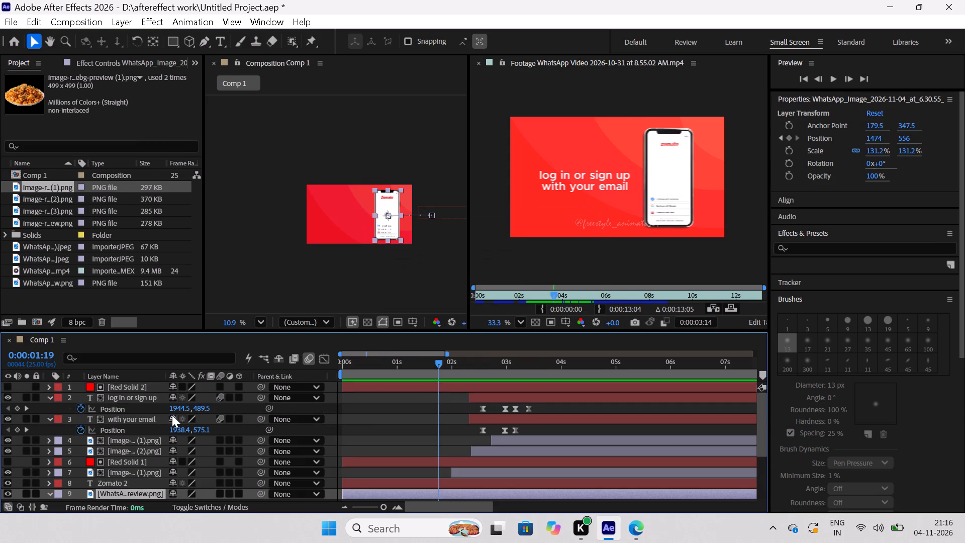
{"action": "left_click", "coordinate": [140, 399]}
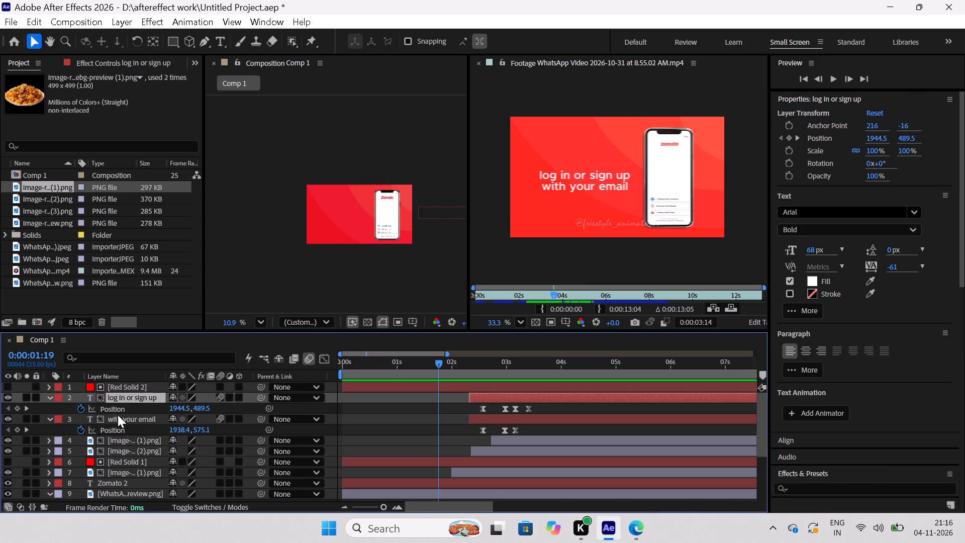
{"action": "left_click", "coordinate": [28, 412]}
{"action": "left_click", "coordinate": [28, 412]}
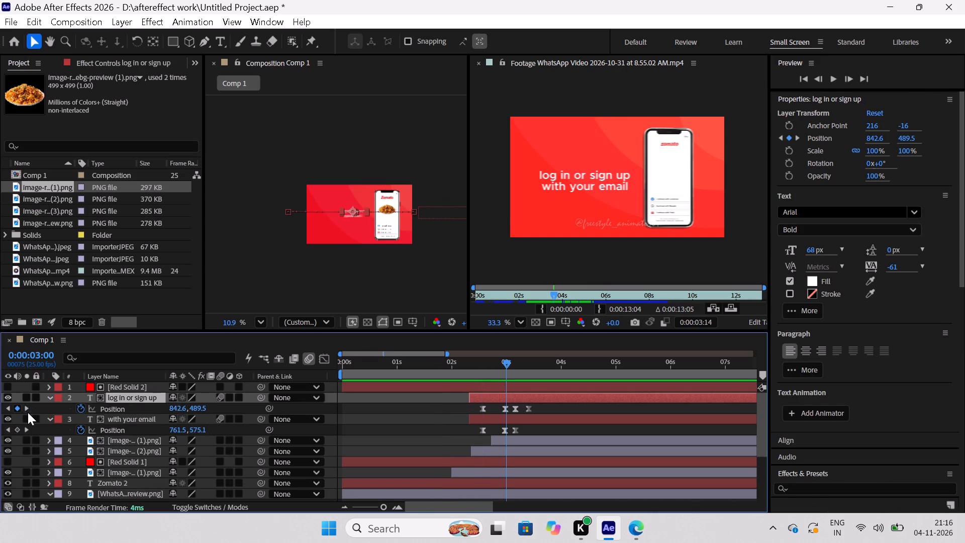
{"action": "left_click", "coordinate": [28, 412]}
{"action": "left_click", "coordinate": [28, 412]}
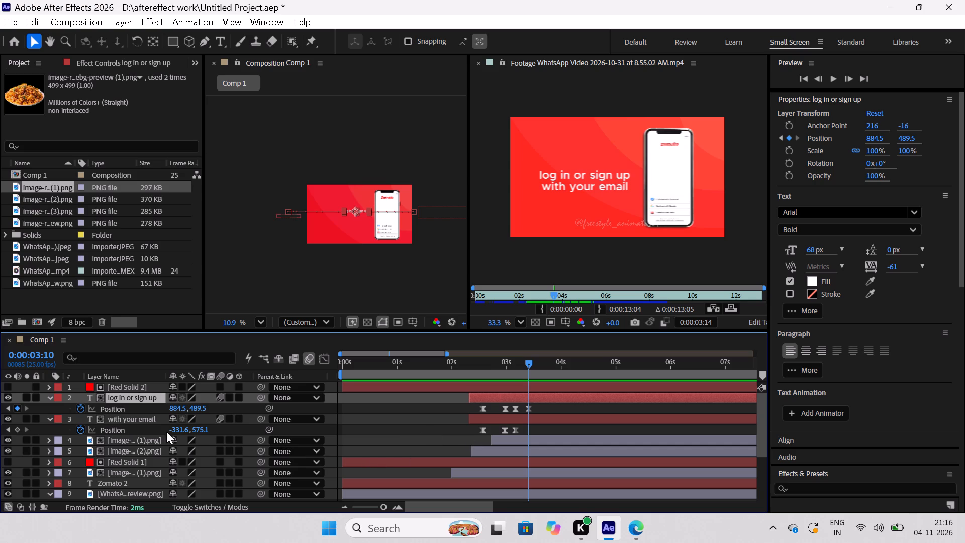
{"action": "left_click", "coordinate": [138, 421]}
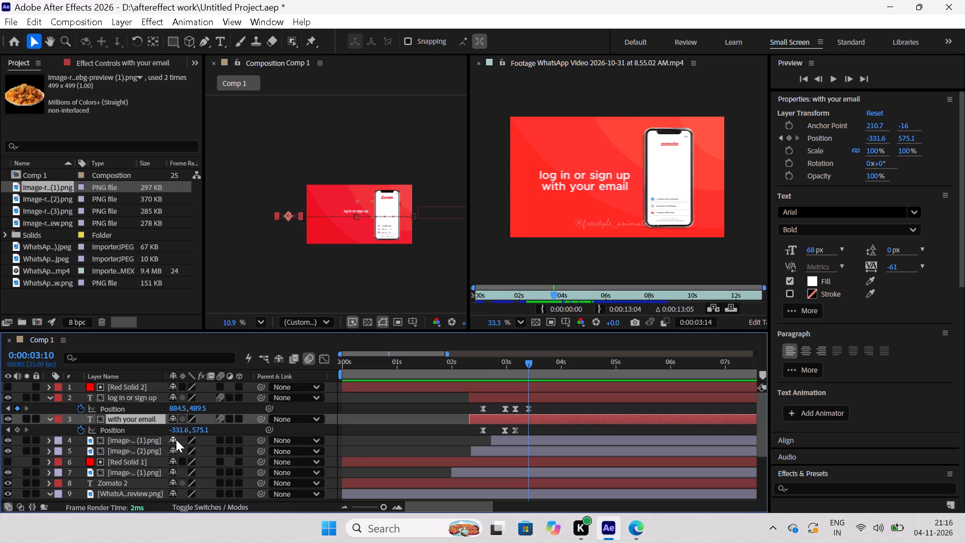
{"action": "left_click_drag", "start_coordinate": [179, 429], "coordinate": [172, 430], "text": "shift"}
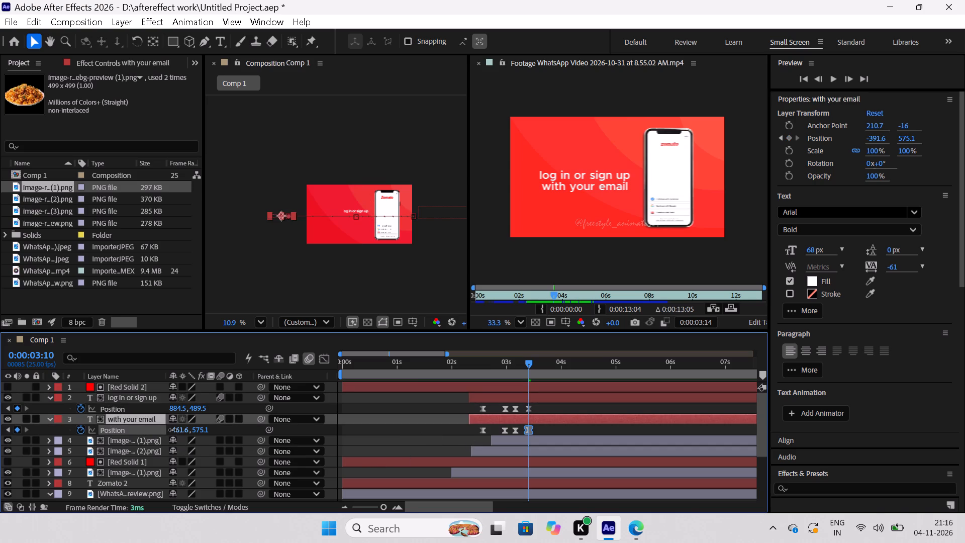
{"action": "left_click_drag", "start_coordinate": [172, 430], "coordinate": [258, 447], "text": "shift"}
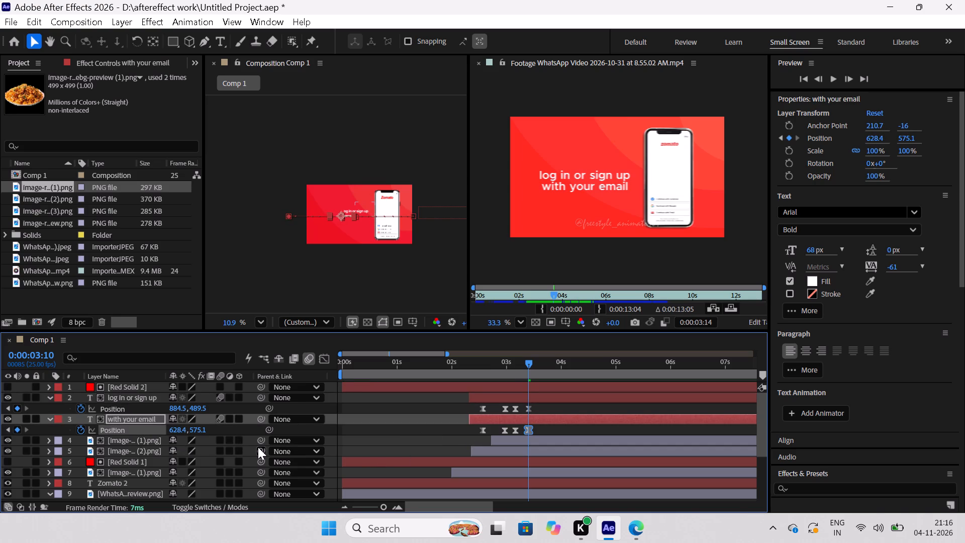
Undo the recent text position changes and the move of the last "with your email" position keyframe to 0:00:03:04.
{"action": "key", "text": "ctrl+z"}
{"action": "key", "text": "ctrl+z"}
{"action": "key", "text": "ctrl+z"}
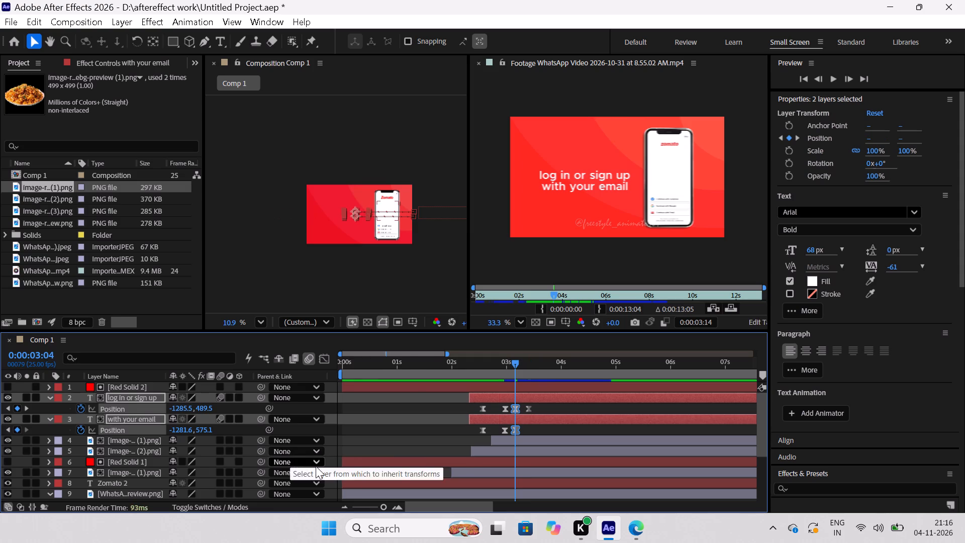
{"action": "key", "text": "ctrl+z"}
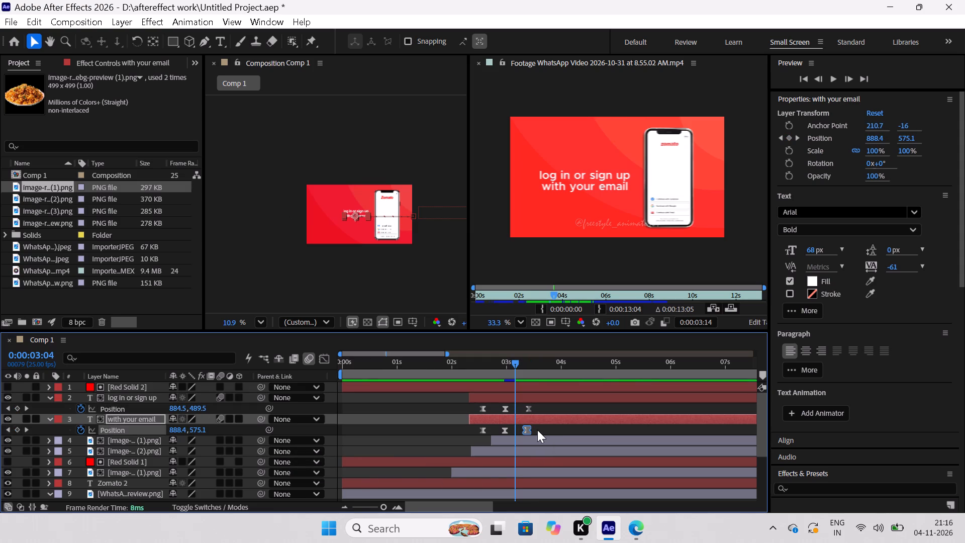
Deselect the keyframe and move the current time past the login text's last position keyframes to 0:00:03:16.
{"action": "left_click", "coordinate": [537, 423]}
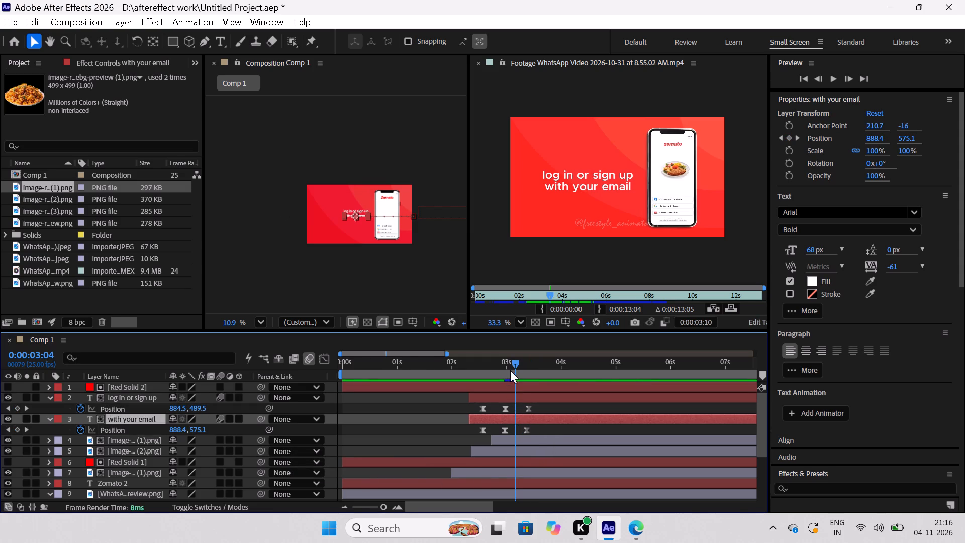
{"action": "left_click_drag", "start_coordinate": [514, 363], "coordinate": [540, 381]}
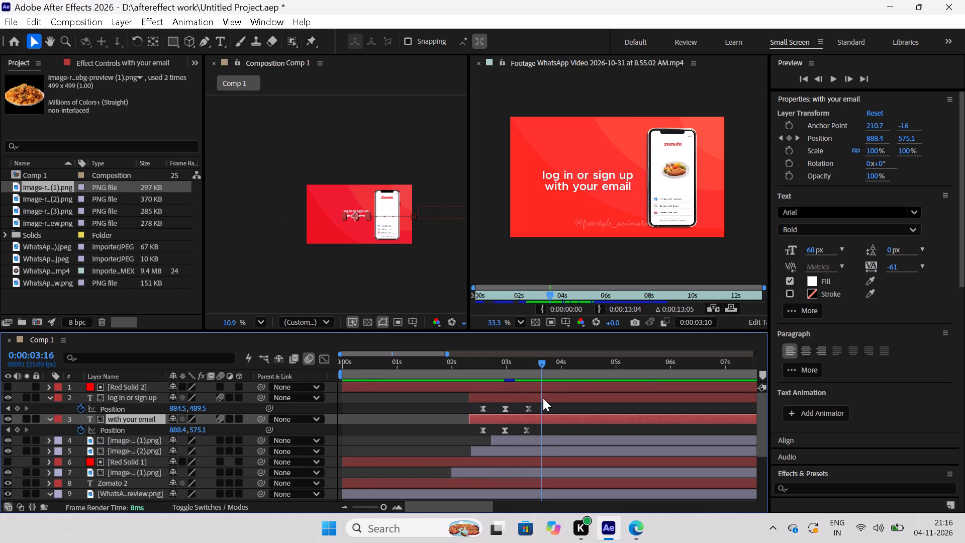
Deselect the "with your email" text layer.
{"action": "left_click", "coordinate": [547, 404]}
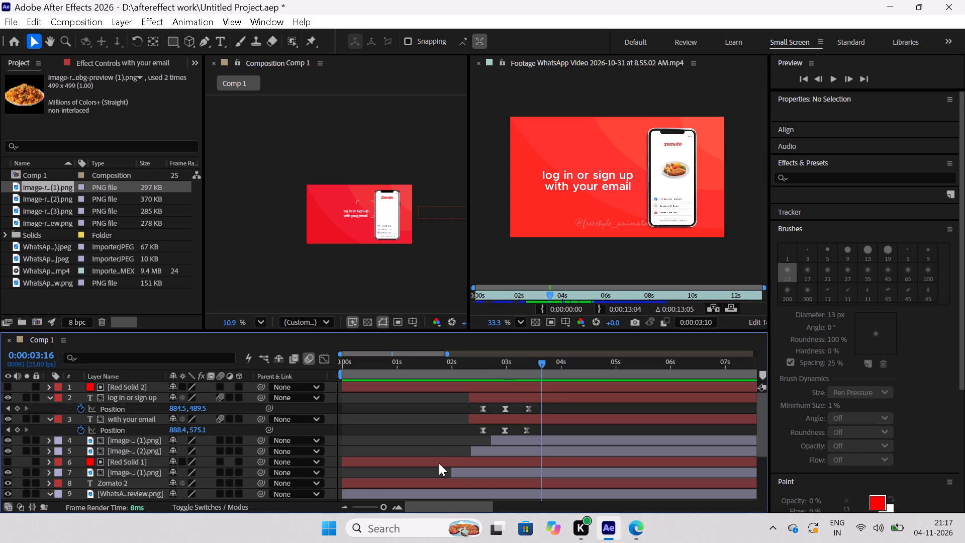
Switch to Microsoft Edge and start a web search from the new tab page.
{"action": "left_click", "coordinate": [634, 535]}
{"action": "left_click", "coordinate": [319, 190]}
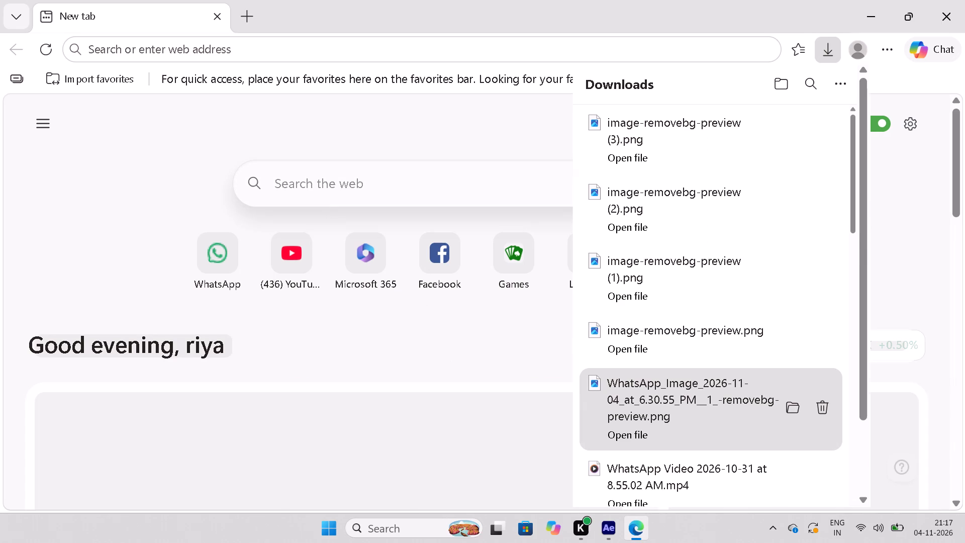
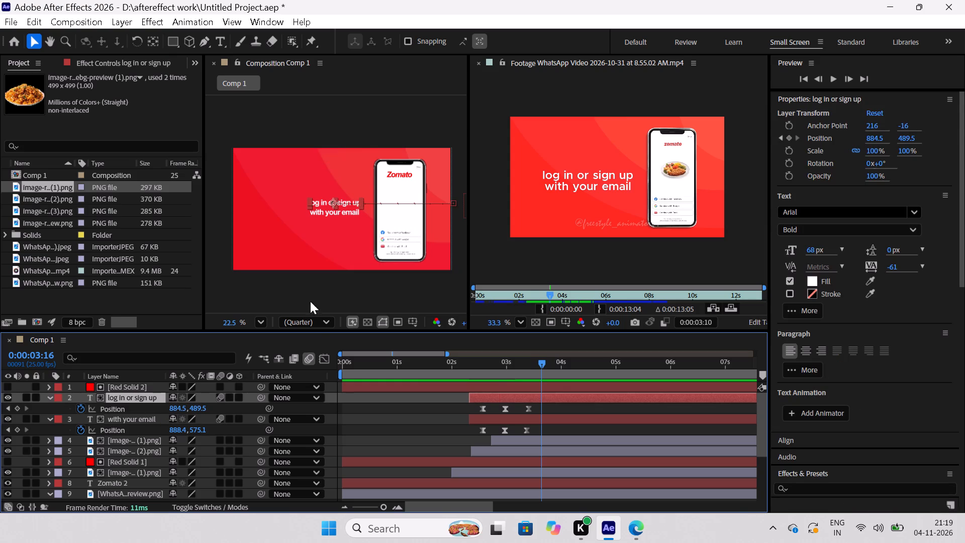
At 0:00:03:16, keyframe the X position of "log in or sign up" at 314.5 and "with your email" at 328.4.
{"action": "left_click_drag", "start_coordinate": [178, 407], "coordinate": [143, 406], "text": "shift"}
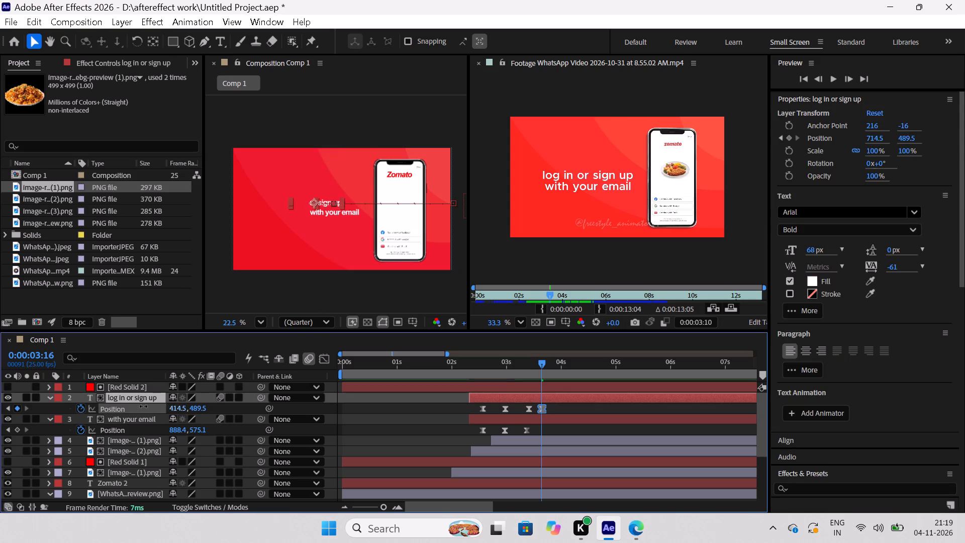
{"action": "left_click_drag", "start_coordinate": [143, 406], "coordinate": [161, 411], "text": "shift"}
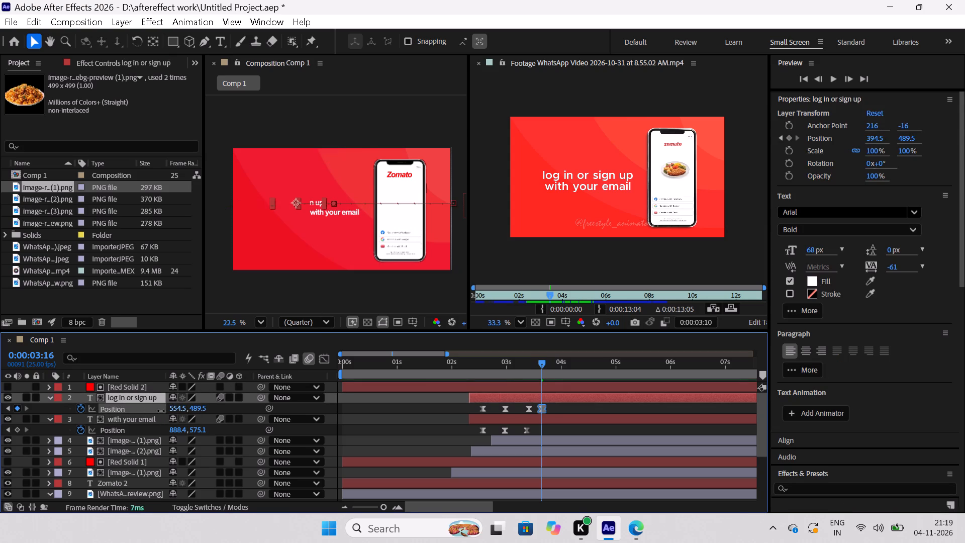
{"action": "left_click_drag", "start_coordinate": [161, 411], "coordinate": [146, 411], "text": "shift"}
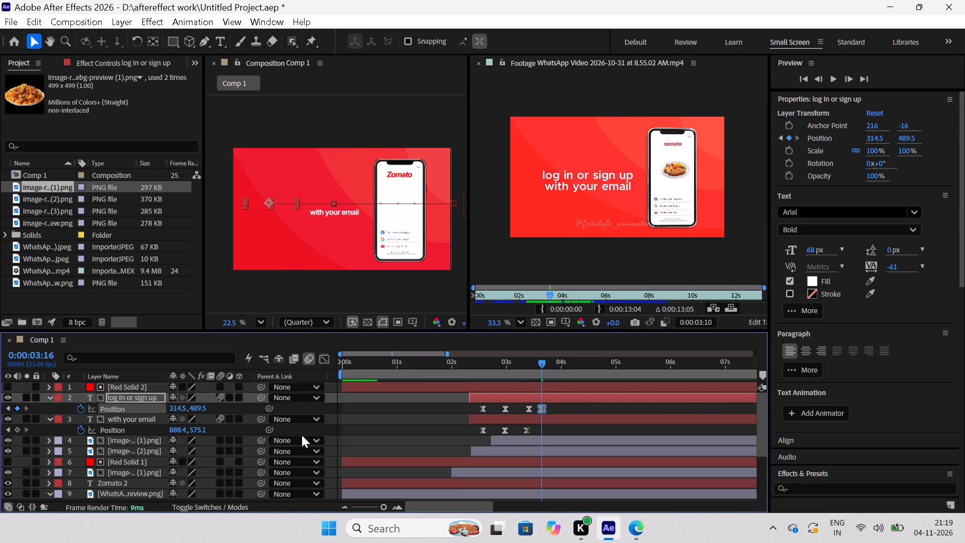
{"action": "left_click_drag", "start_coordinate": [180, 430], "coordinate": [176, 426], "text": "shift"}
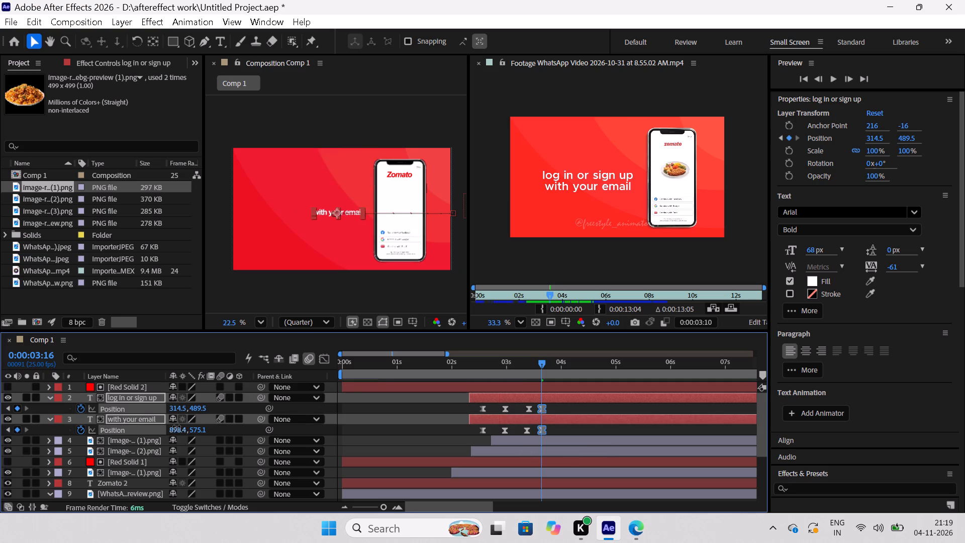
{"action": "left_click_drag", "start_coordinate": [176, 426], "coordinate": [142, 425], "text": "shift"}
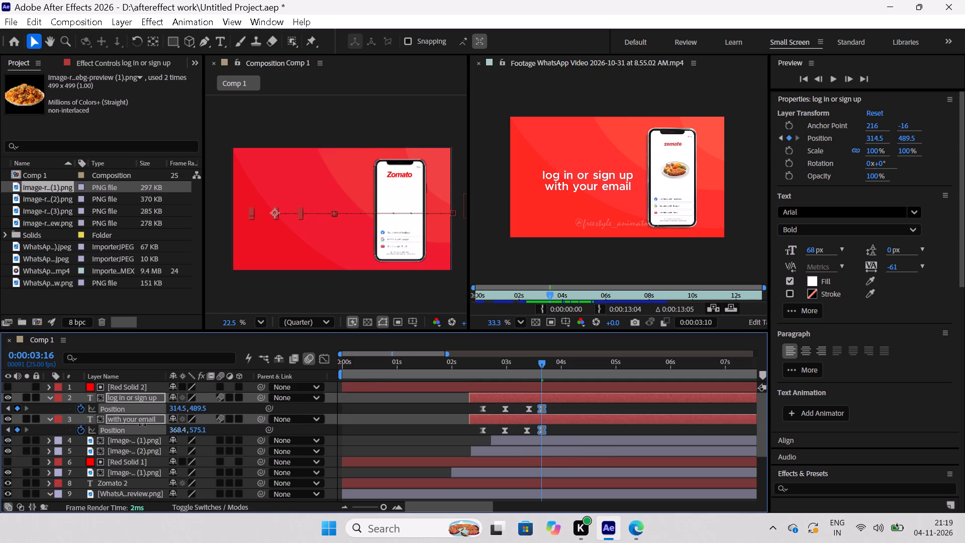
{"action": "left_click_drag", "start_coordinate": [142, 425], "coordinate": [140, 425], "text": "shift"}
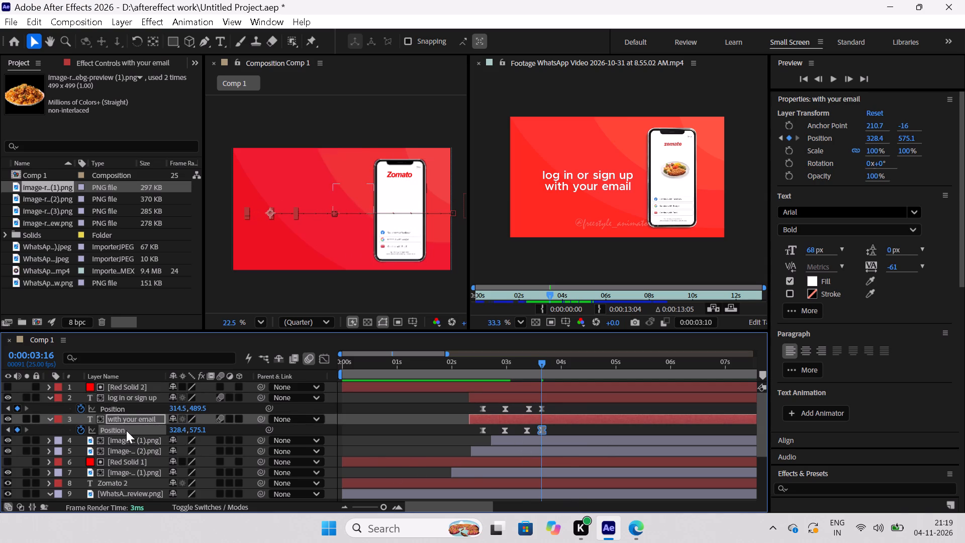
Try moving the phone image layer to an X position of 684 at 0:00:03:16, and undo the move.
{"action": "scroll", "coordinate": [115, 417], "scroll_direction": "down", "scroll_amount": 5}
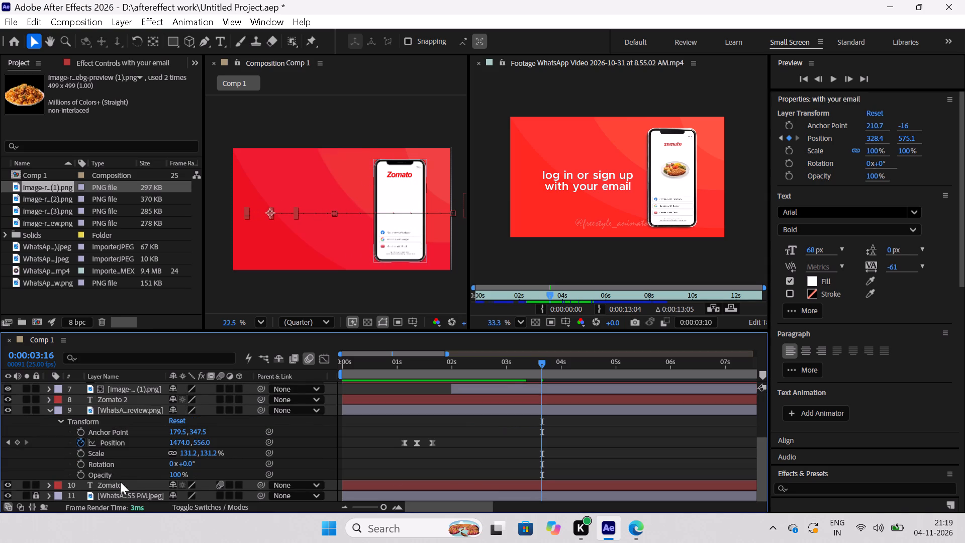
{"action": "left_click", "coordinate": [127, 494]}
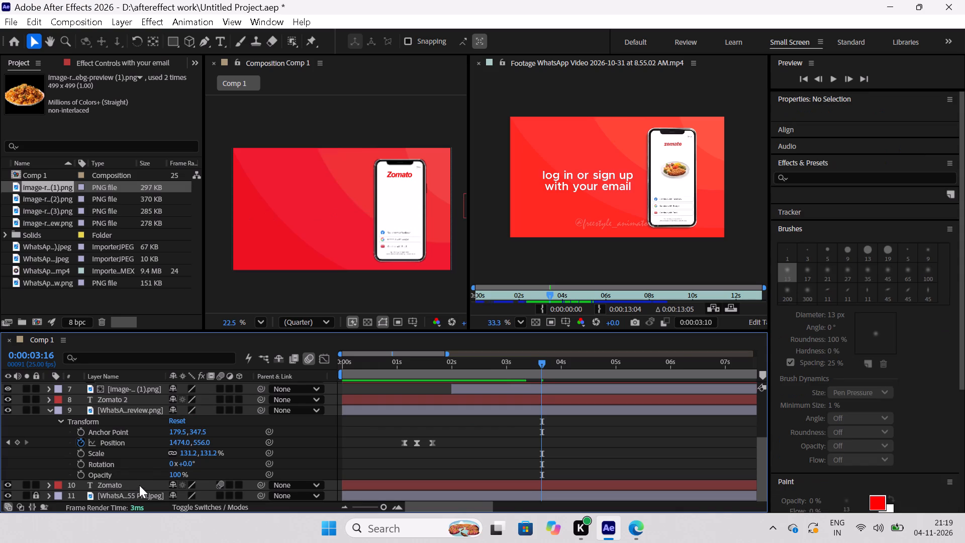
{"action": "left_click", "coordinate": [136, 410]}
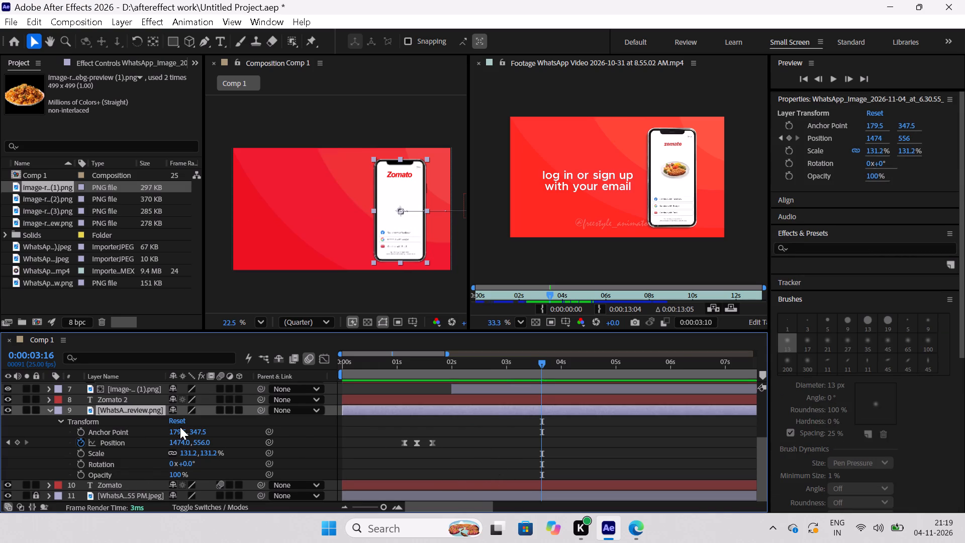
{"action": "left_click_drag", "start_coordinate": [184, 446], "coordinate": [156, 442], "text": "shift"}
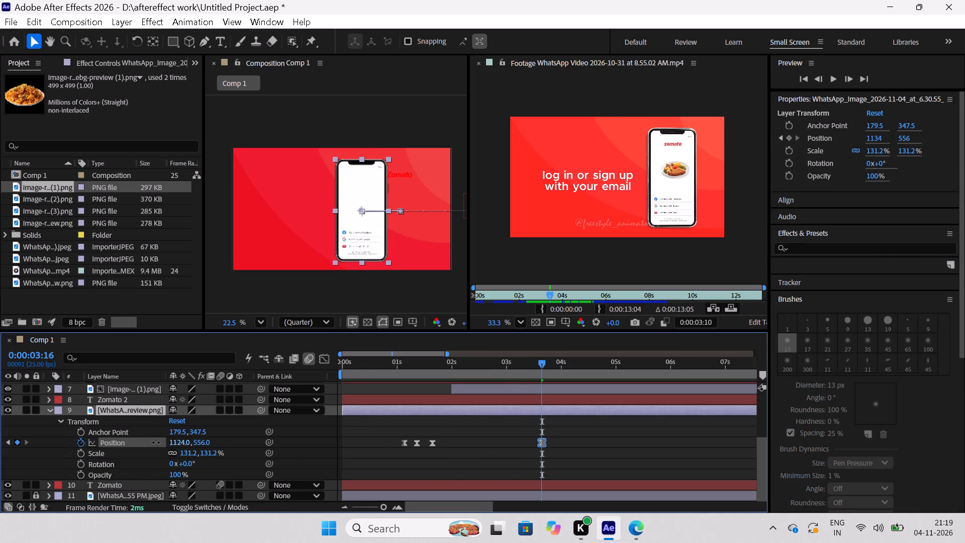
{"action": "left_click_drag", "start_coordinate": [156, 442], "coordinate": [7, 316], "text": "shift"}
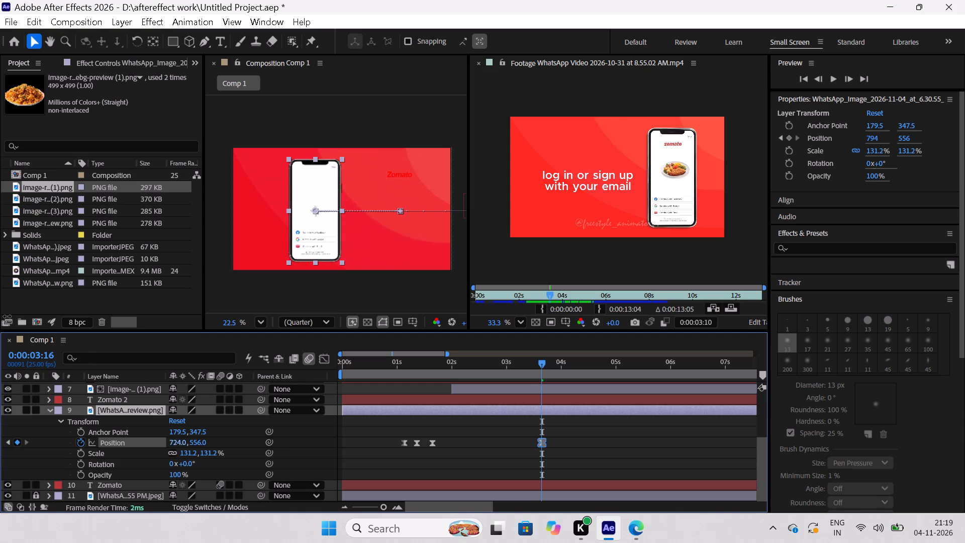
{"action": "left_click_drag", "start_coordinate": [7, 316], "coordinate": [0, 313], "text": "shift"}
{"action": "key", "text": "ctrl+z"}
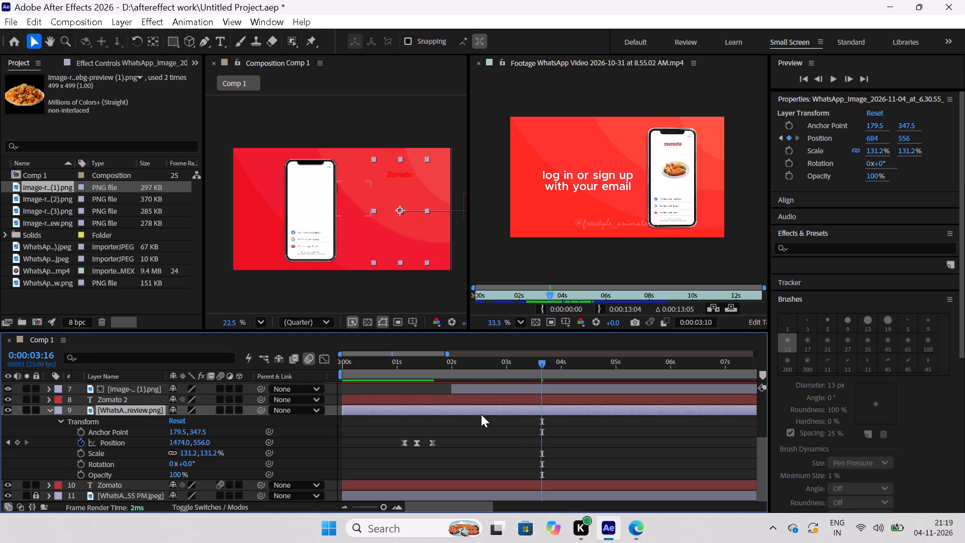
Keyframe the phone image layer's X position at -396 at 0:00:03:16, beyond the composition's left edge.
{"action": "left_click_drag", "start_coordinate": [183, 441], "coordinate": [174, 441], "text": "shift"}
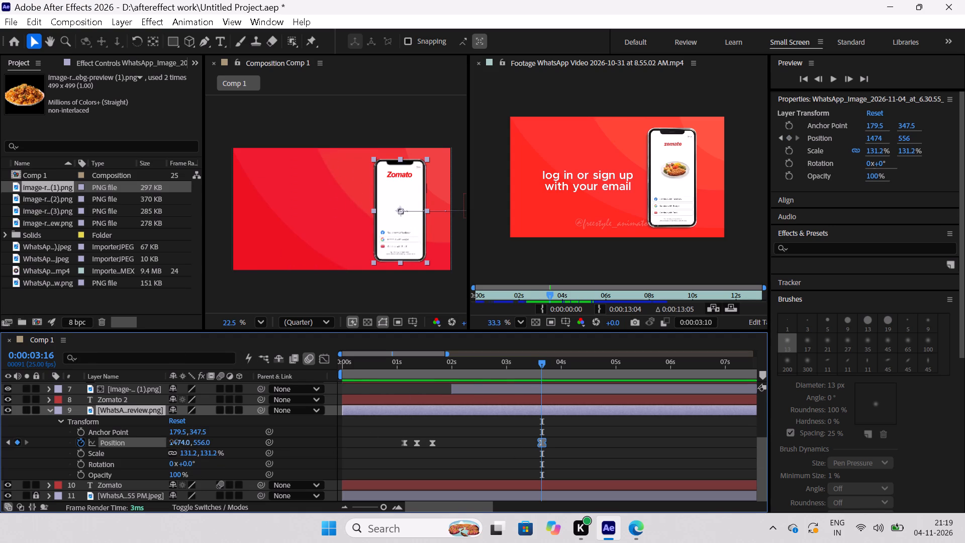
{"action": "left_click_drag", "start_coordinate": [174, 441], "coordinate": [64, 434], "text": "shift"}
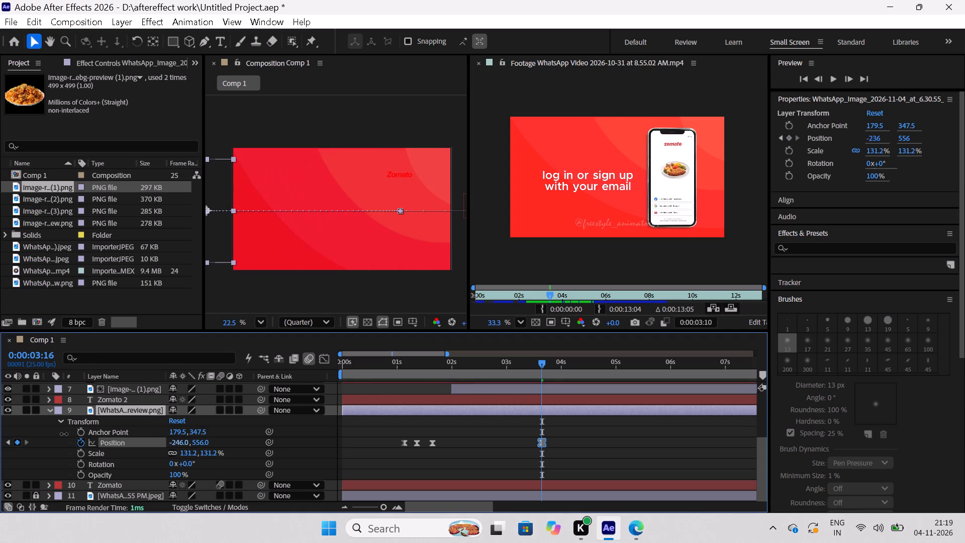
{"action": "left_click_drag", "start_coordinate": [64, 434], "coordinate": [58, 434], "text": "shift"}
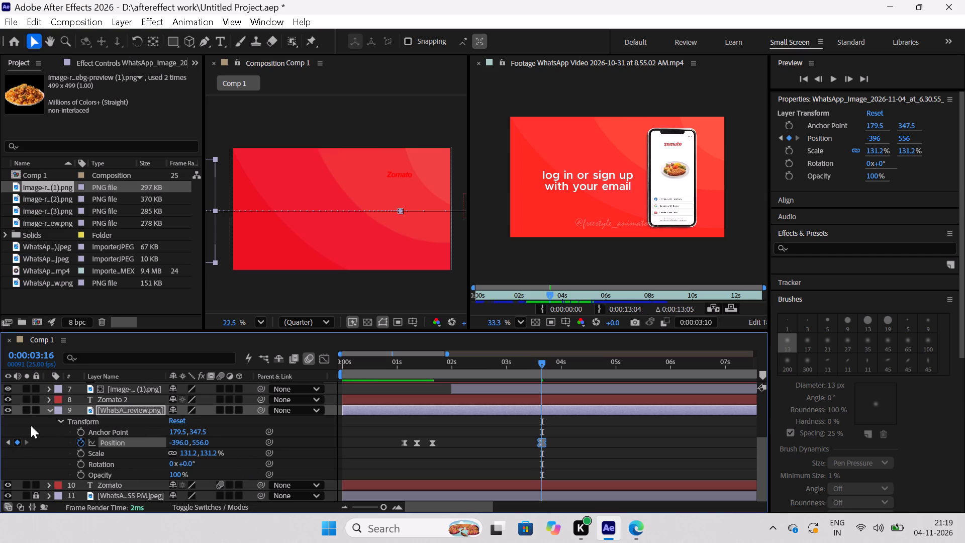
Collapse the phone layer's transform properties and show the layers' blend mode and track matte settings.
{"action": "left_click", "coordinate": [60, 420]}
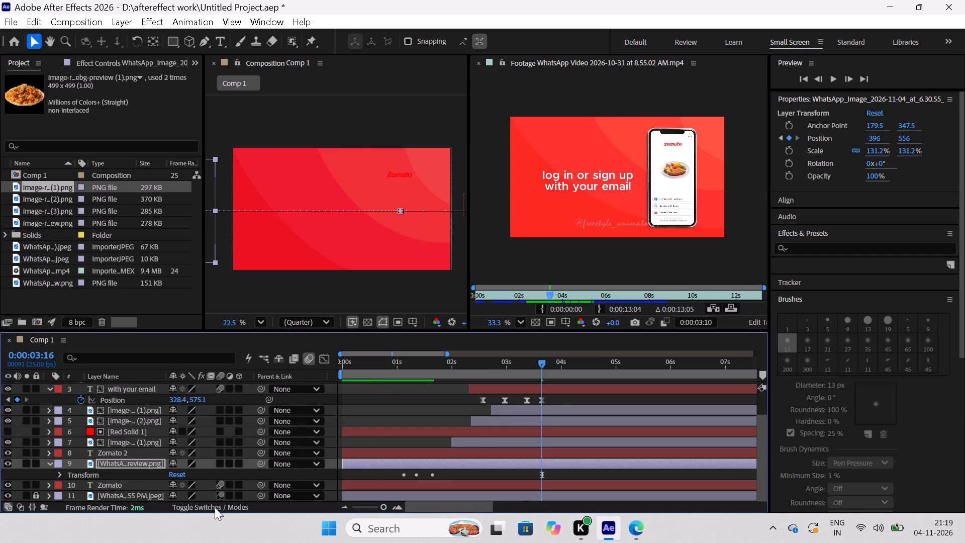
{"action": "left_click", "coordinate": [212, 509]}
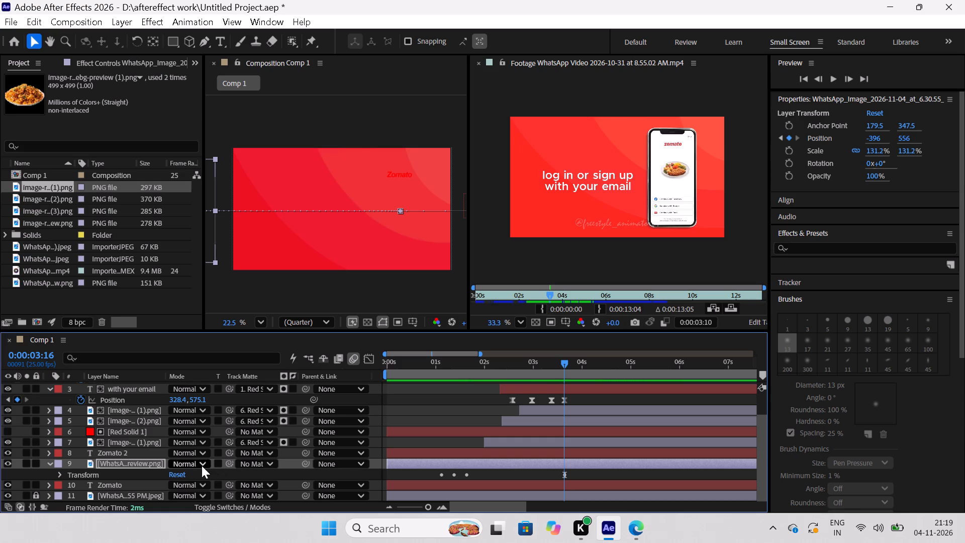
Enable motion blur on the phone image layer.
{"action": "left_click", "coordinate": [233, 507]}
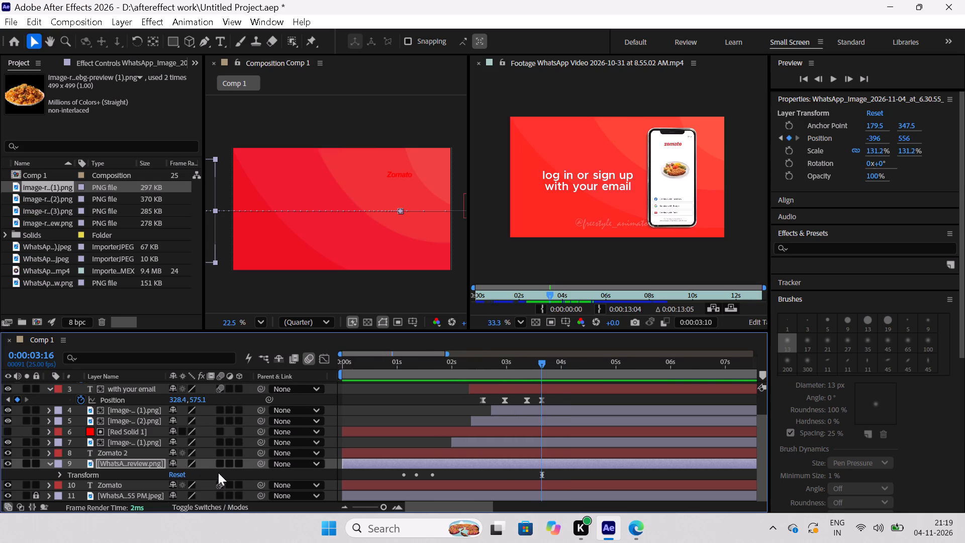
{"action": "left_click", "coordinate": [217, 462]}
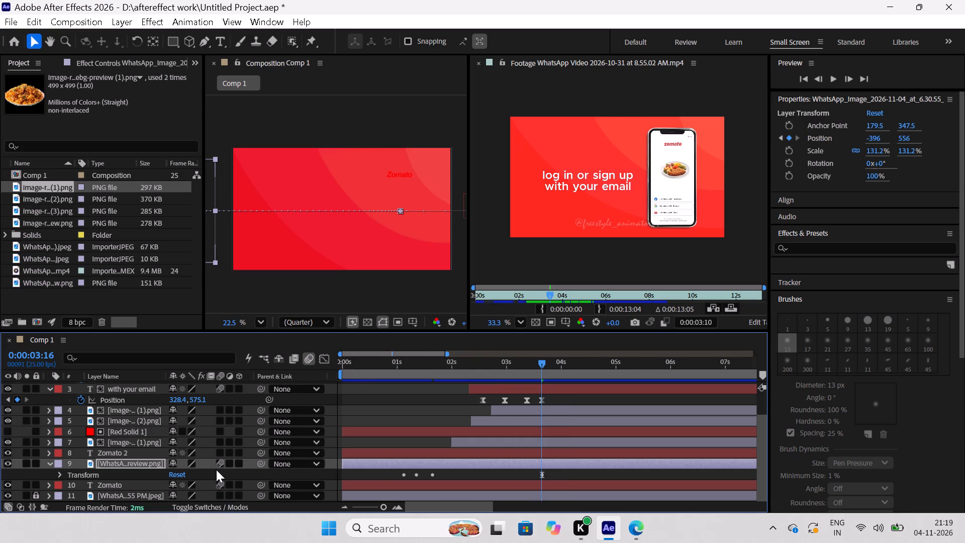
Inspect the "log in or sign up" and "with your email" layers and scrub the composition back from 0:00:03:16.
{"action": "scroll", "coordinate": [202, 415], "scroll_direction": "up", "scroll_amount": 7}
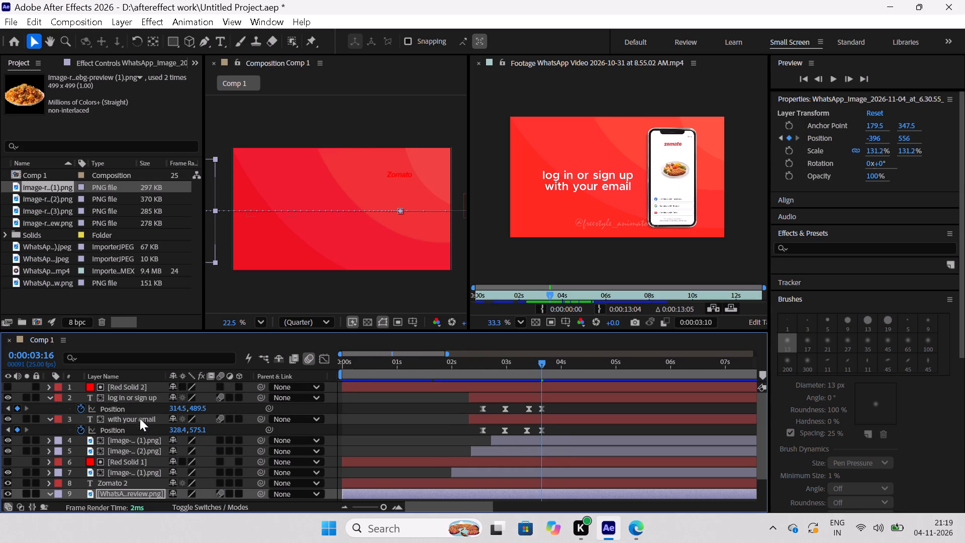
{"action": "left_click", "coordinate": [136, 399]}
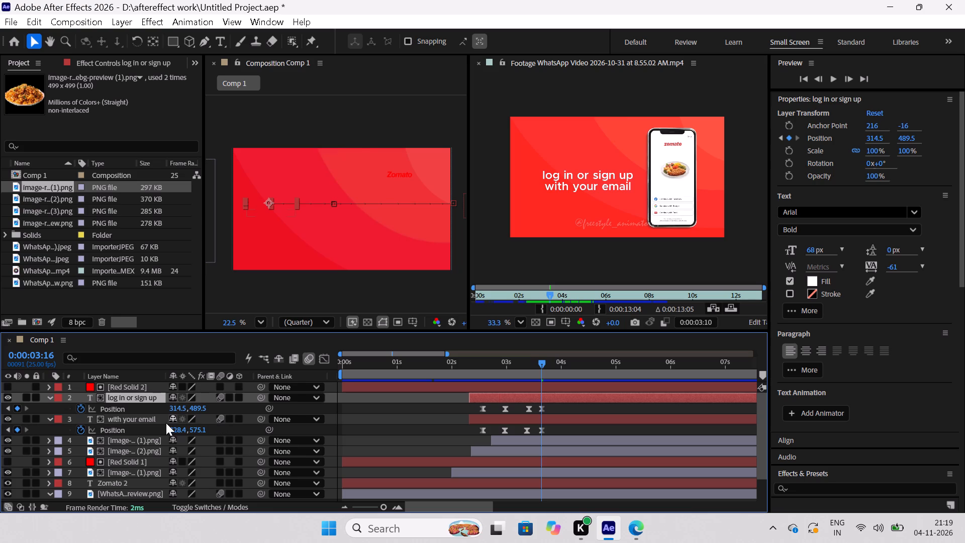
{"action": "left_click", "coordinate": [141, 418]}
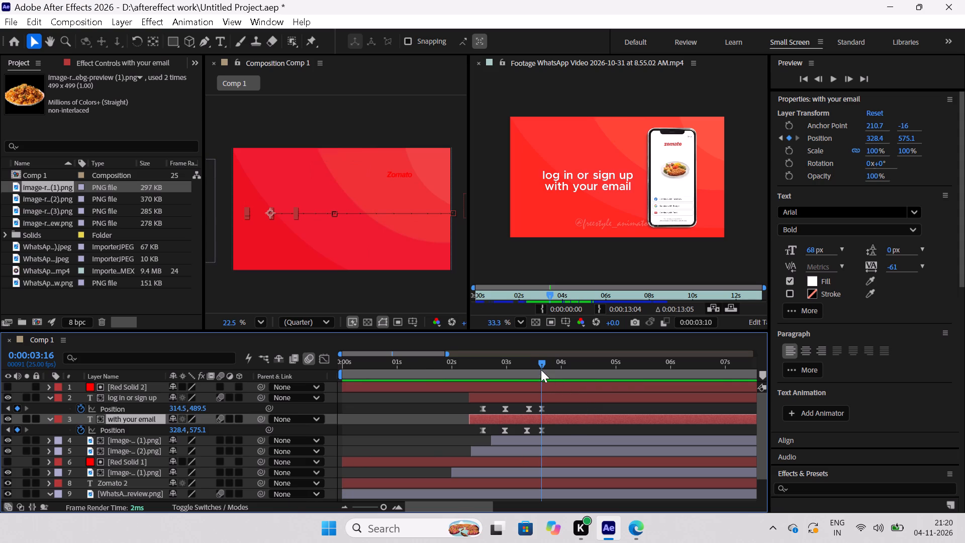
{"action": "left_click_drag", "start_coordinate": [543, 363], "coordinate": [292, 406]}
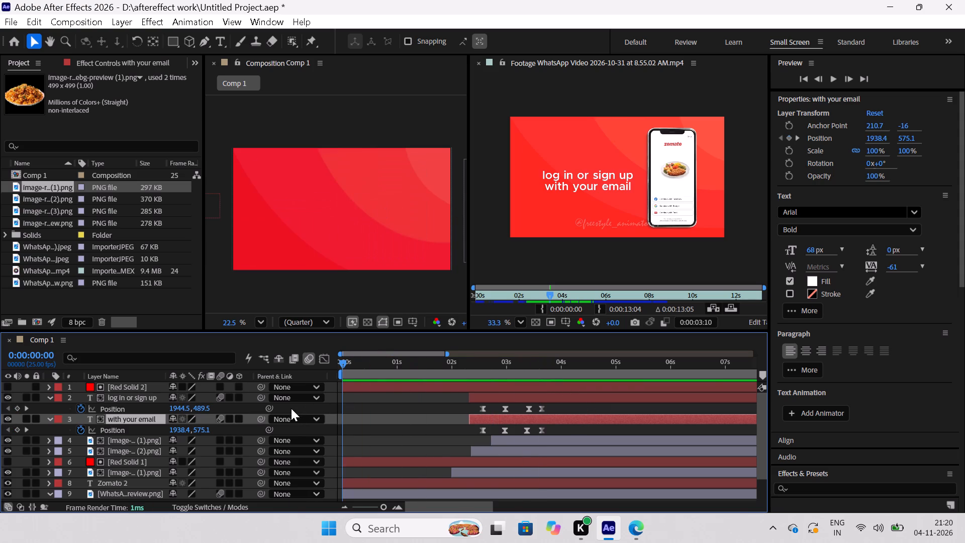
Preview the composition from the start and scrub between about 0:00:01:01 and 0:00:03:01 to examine the phone, food and login text timing.
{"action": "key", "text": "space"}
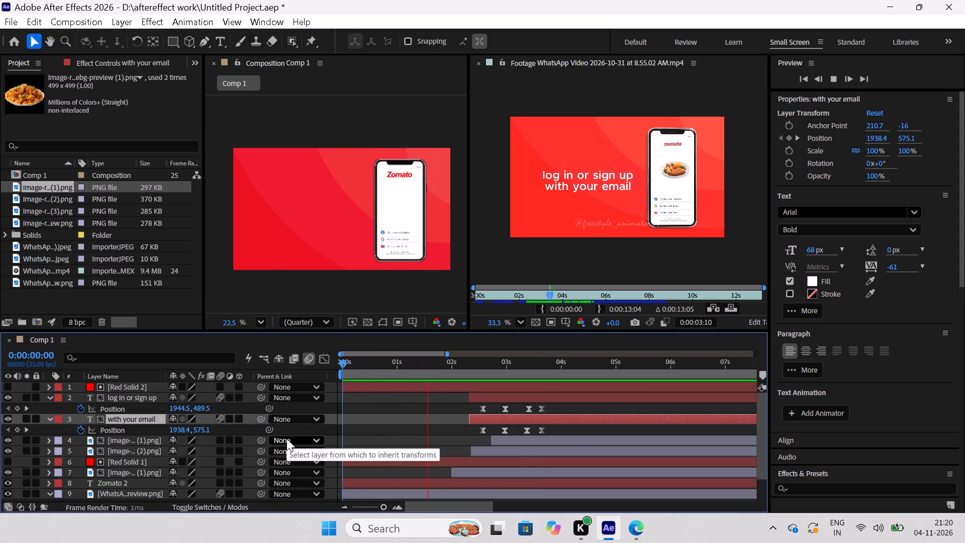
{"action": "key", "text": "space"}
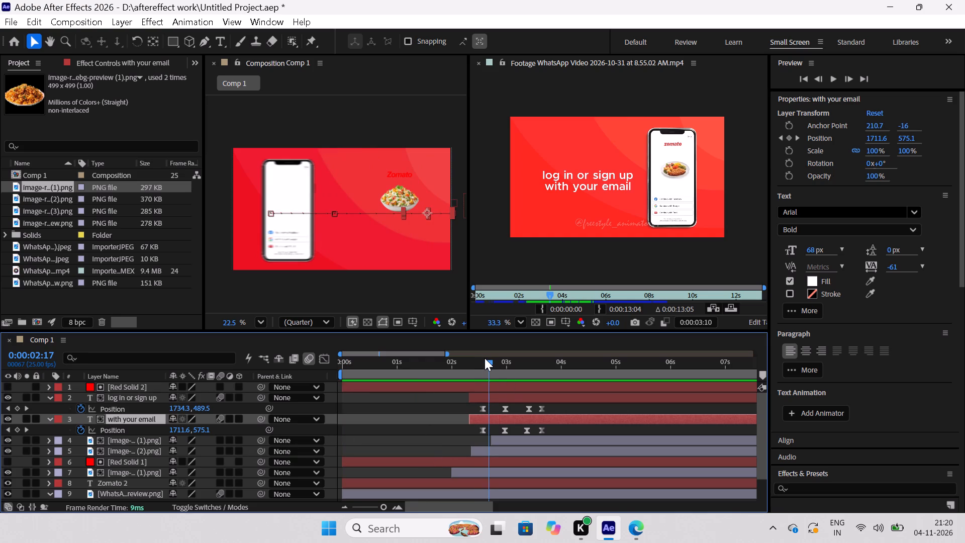
{"action": "left_click_drag", "start_coordinate": [491, 360], "coordinate": [482, 374]}
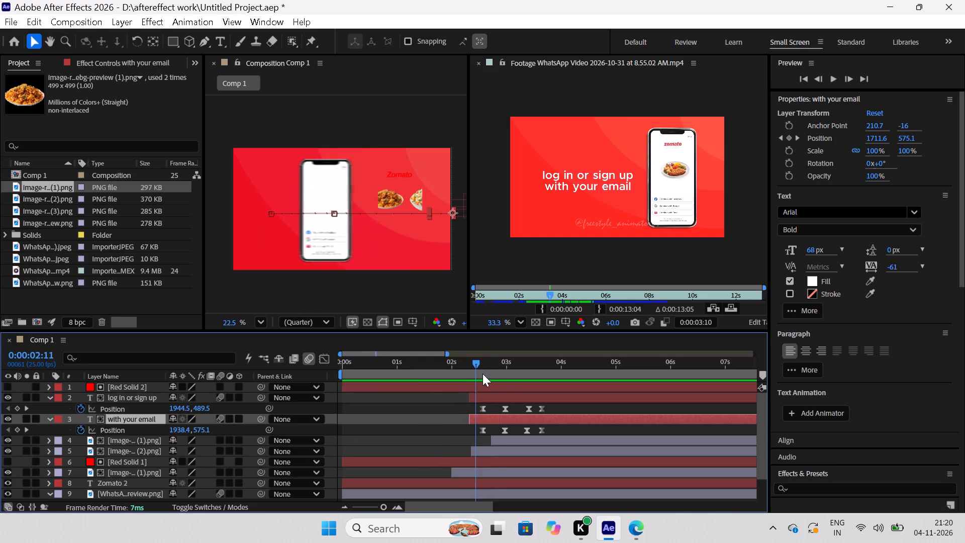
{"action": "left_click_drag", "start_coordinate": [482, 374], "coordinate": [508, 382]}
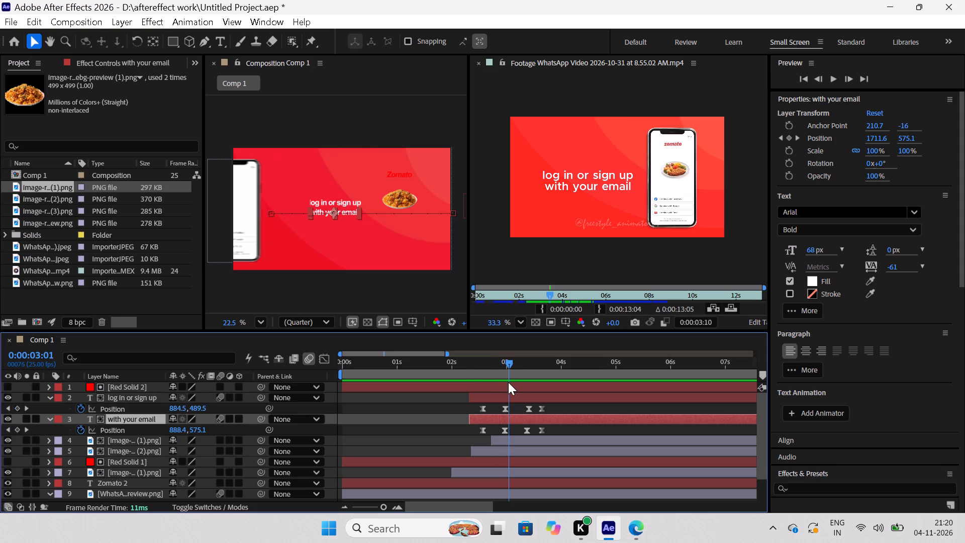
{"action": "left_click_drag", "start_coordinate": [508, 382], "coordinate": [413, 396]}
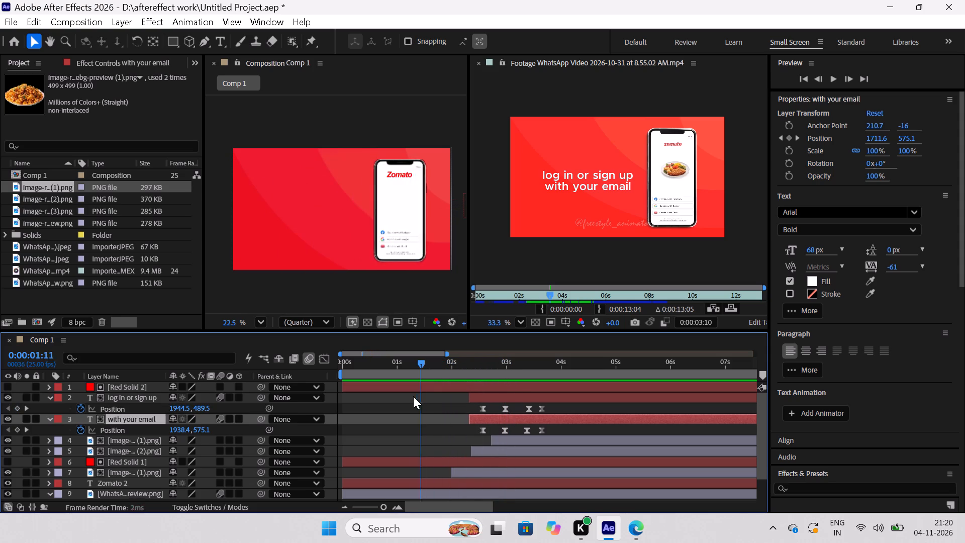
{"action": "left_click_drag", "start_coordinate": [413, 396], "coordinate": [402, 398]}
Reveal the phone image layer's transform properties and delay its third position keyframe to just before 0:00:02:16.
{"action": "scroll", "coordinate": [457, 403], "scroll_direction": "down", "scroll_amount": 10}
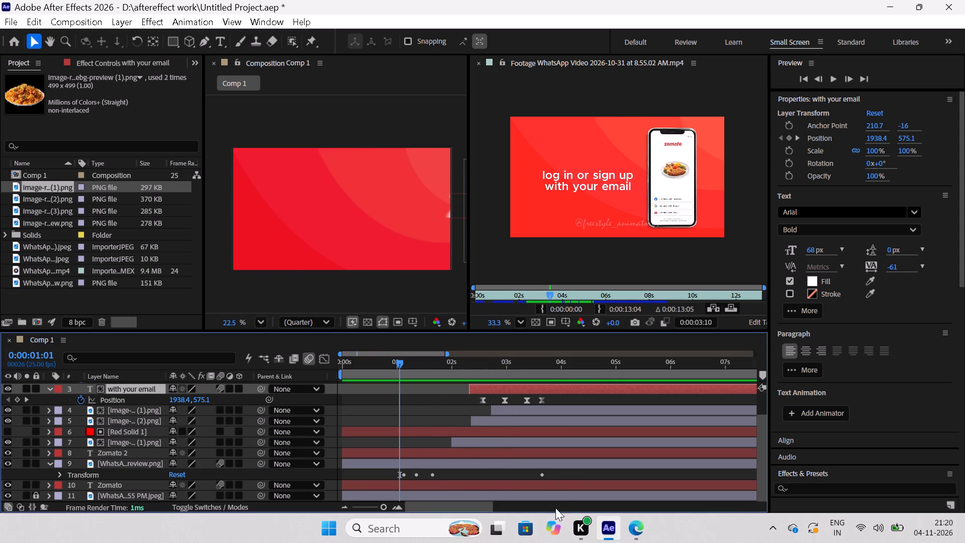
{"action": "left_click", "coordinate": [139, 459]}
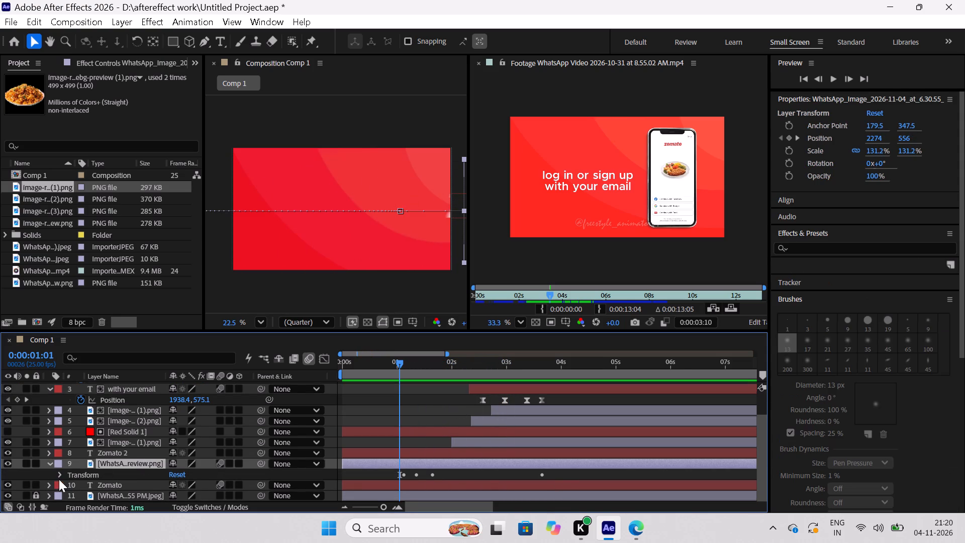
{"action": "left_click", "coordinate": [59, 477]}
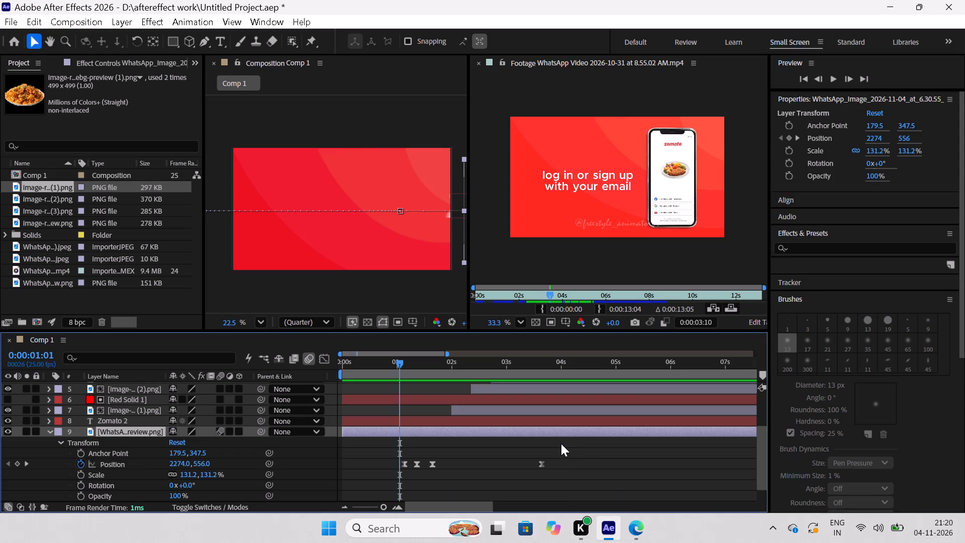
{"action": "left_click_drag", "start_coordinate": [565, 458], "coordinate": [520, 478]}
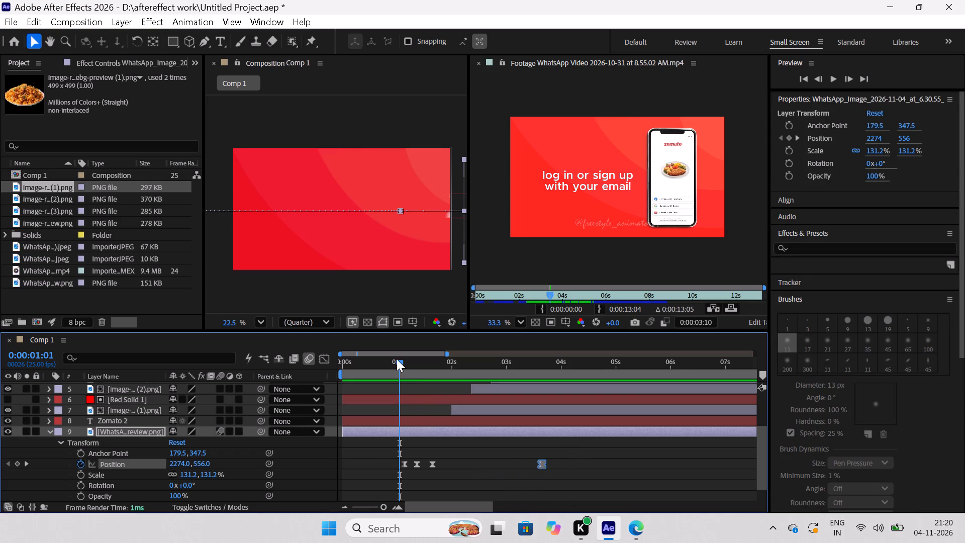
{"action": "left_click_drag", "start_coordinate": [399, 370], "coordinate": [497, 420]}
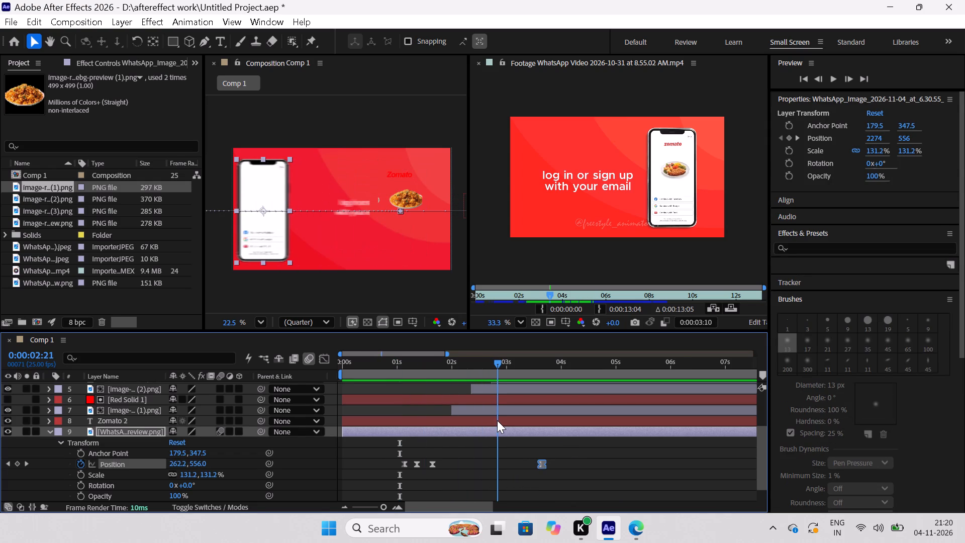
{"action": "left_click_drag", "start_coordinate": [497, 420], "coordinate": [488, 420]}
{"action": "left_click_drag", "start_coordinate": [455, 451], "coordinate": [410, 474]}
{"action": "left_click", "coordinate": [434, 465]}
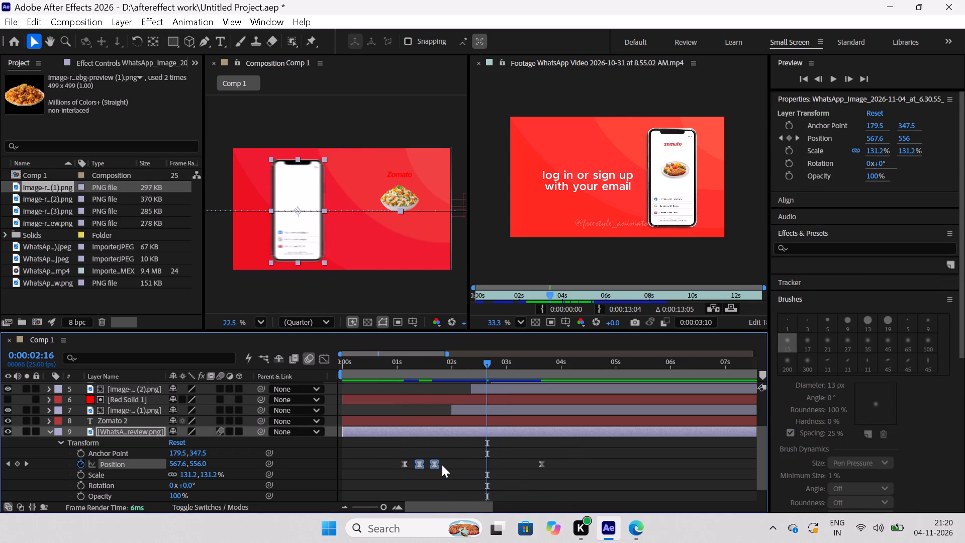
{"action": "left_click_drag", "start_coordinate": [461, 459], "coordinate": [423, 475]}
{"action": "left_click_drag", "start_coordinate": [432, 462], "coordinate": [481, 477]}
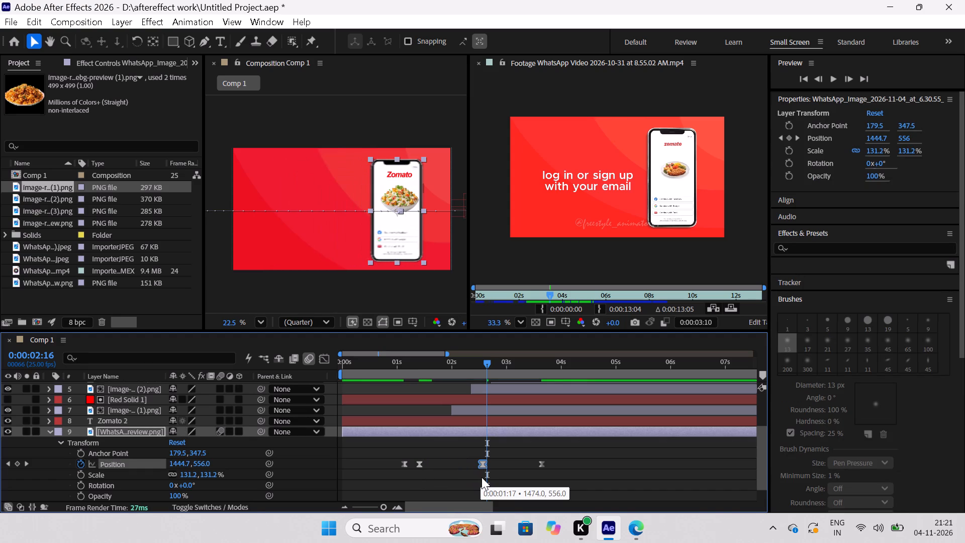
Move the phone layer's two middle position keyframes to about 0:00:01:23 and 0:00:02:19.
{"action": "left_click_drag", "start_coordinate": [481, 477], "coordinate": [498, 477]}
{"action": "left_click_drag", "start_coordinate": [440, 450], "coordinate": [417, 478]}
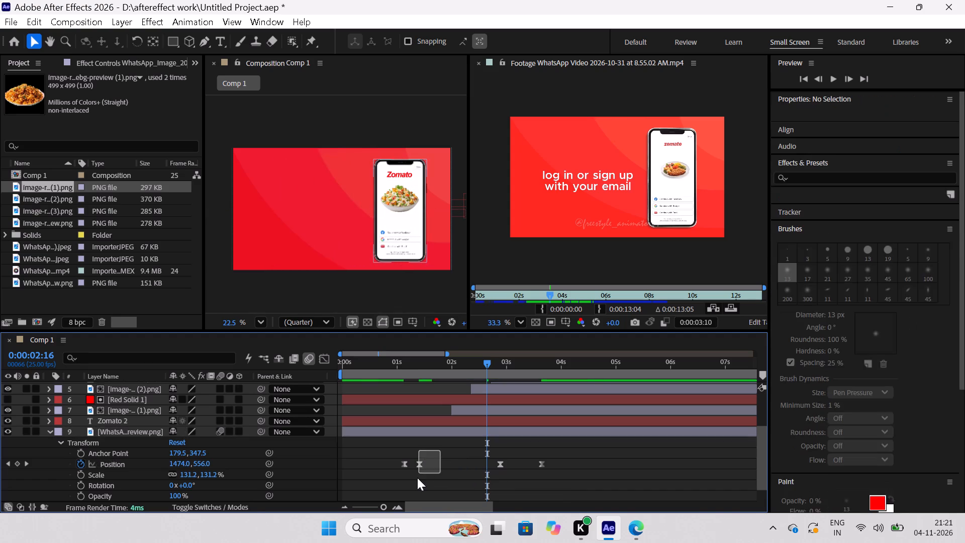
{"action": "left_click_drag", "start_coordinate": [417, 478], "coordinate": [416, 479]}
{"action": "left_click_drag", "start_coordinate": [418, 462], "coordinate": [454, 471]}
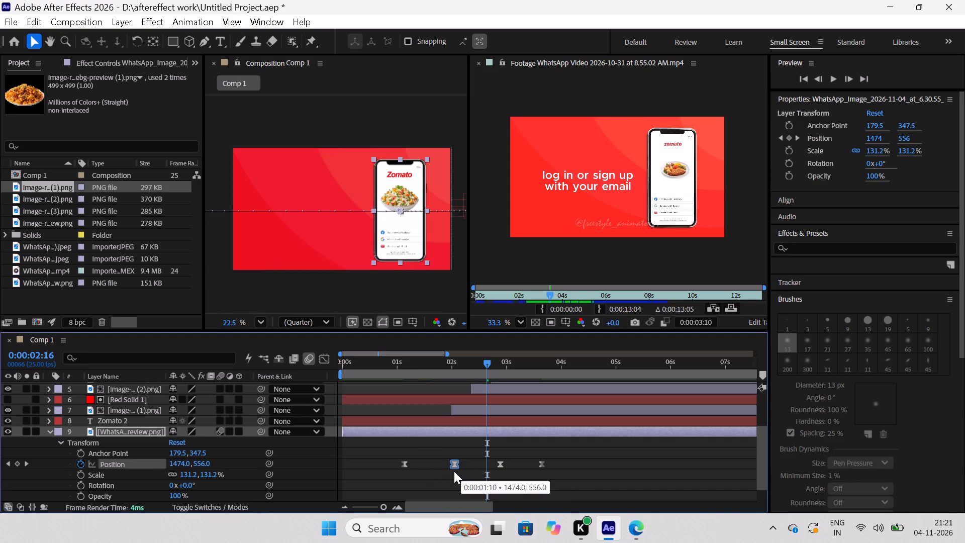
{"action": "left_click_drag", "start_coordinate": [454, 471], "coordinate": [451, 471]}
{"action": "left_click", "coordinate": [454, 464]}
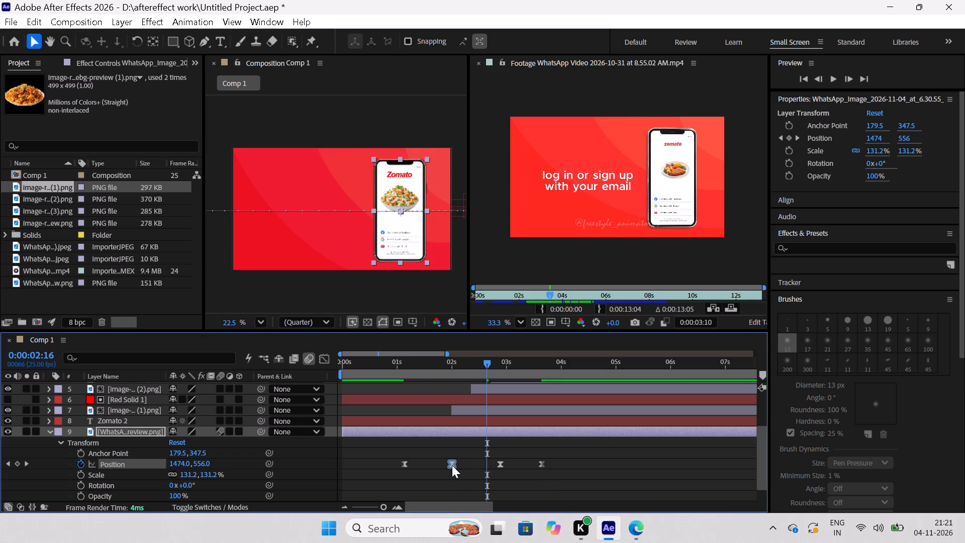
{"action": "left_click_drag", "start_coordinate": [511, 452], "coordinate": [486, 470]}
{"action": "left_click_drag", "start_coordinate": [498, 463], "coordinate": [493, 467]}
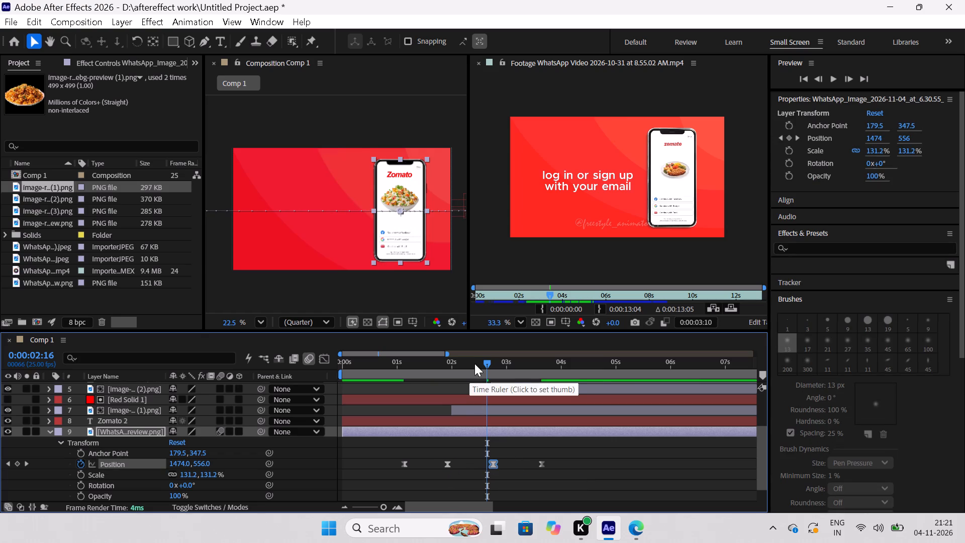
{"action": "left_click", "coordinate": [64, 441]}
Scrub between 0:00:02:16 and 0:00:01:11 to check the phone's entrance against the food images, stopping at 0:00:02:00.
{"action": "scroll", "coordinate": [175, 431], "scroll_direction": "up", "scroll_amount": 5}
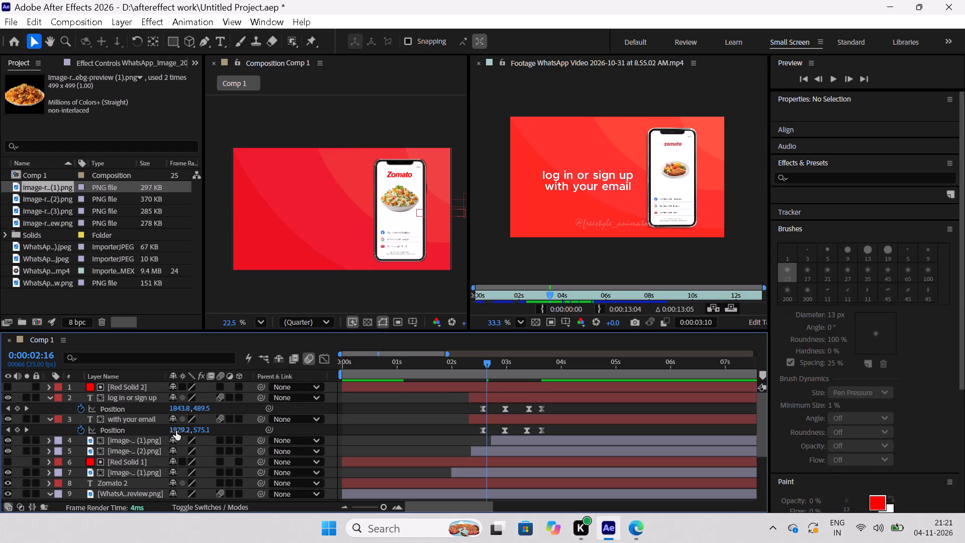
{"action": "scroll", "coordinate": [176, 431], "scroll_direction": "up", "scroll_amount": 2}
{"action": "left_click_drag", "start_coordinate": [487, 363], "coordinate": [456, 369]}
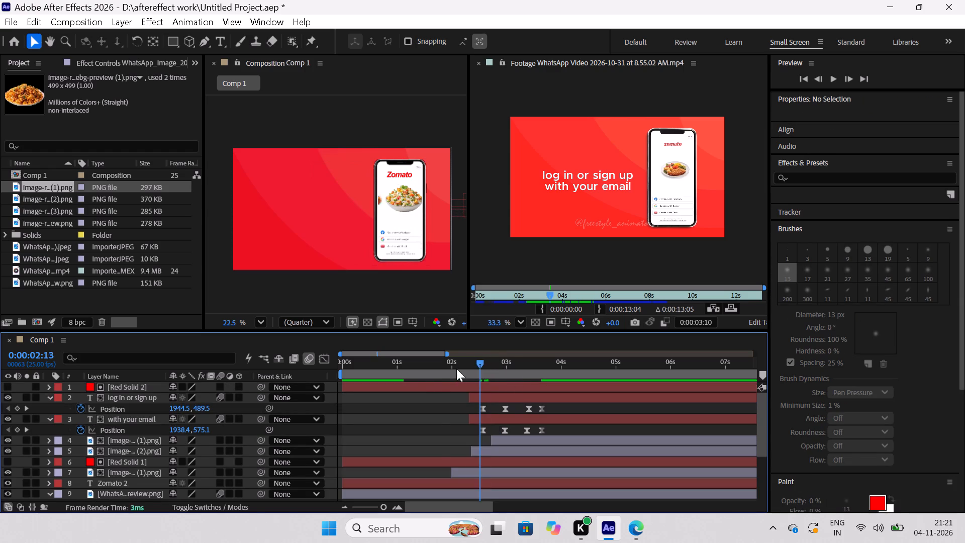
{"action": "left_click_drag", "start_coordinate": [456, 369], "coordinate": [427, 397]}
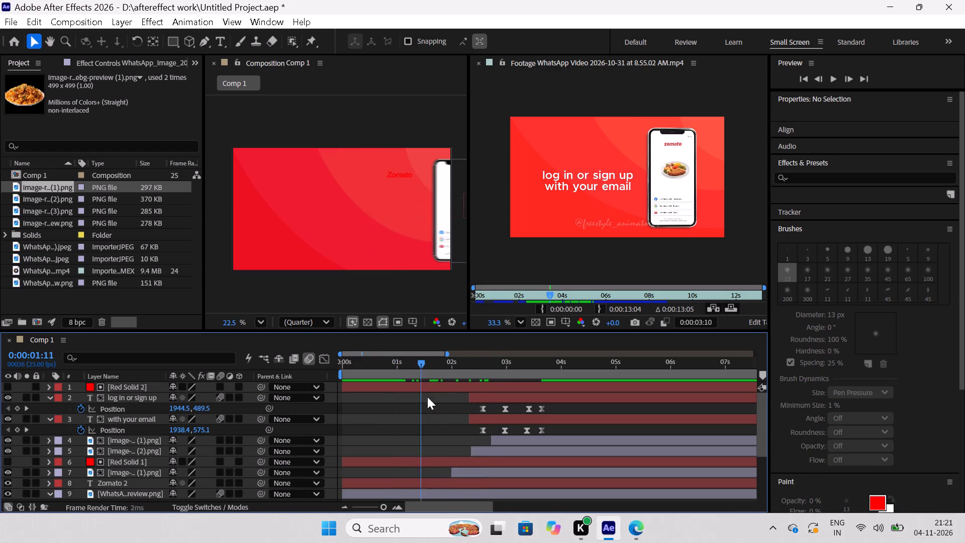
{"action": "left_click_drag", "start_coordinate": [427, 397], "coordinate": [465, 416]}
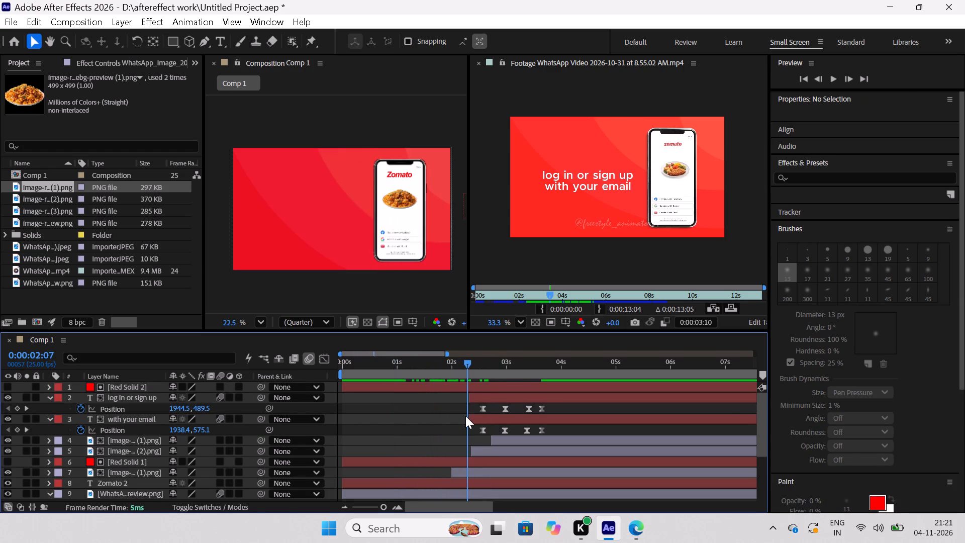
{"action": "left_click_drag", "start_coordinate": [465, 416], "coordinate": [451, 426]}
Stretch the large Zomato title's four position keyframes proportionally so they run from 0:00:00:00 to about 0:00:03:20.
{"action": "scroll", "coordinate": [139, 452], "scroll_direction": "down", "scroll_amount": 5}
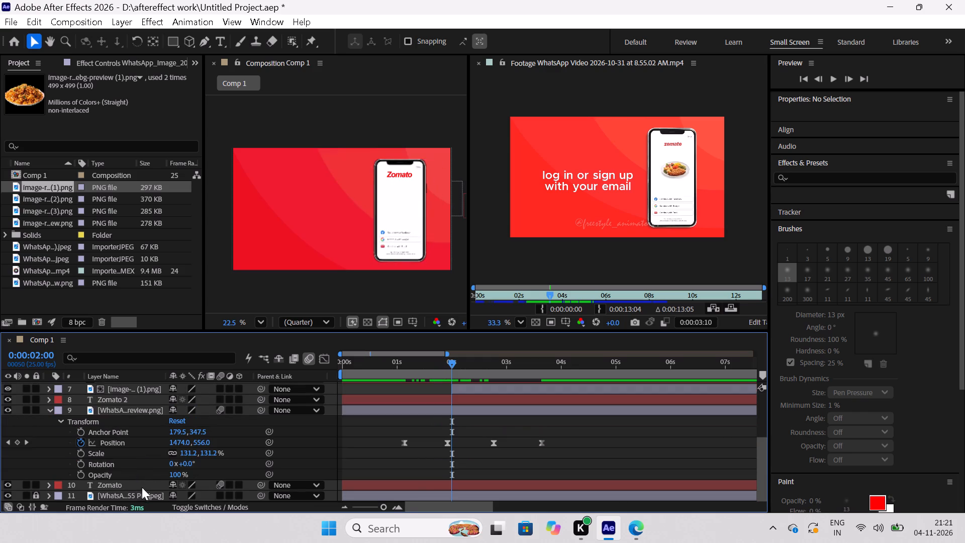
{"action": "left_click", "coordinate": [151, 484]}
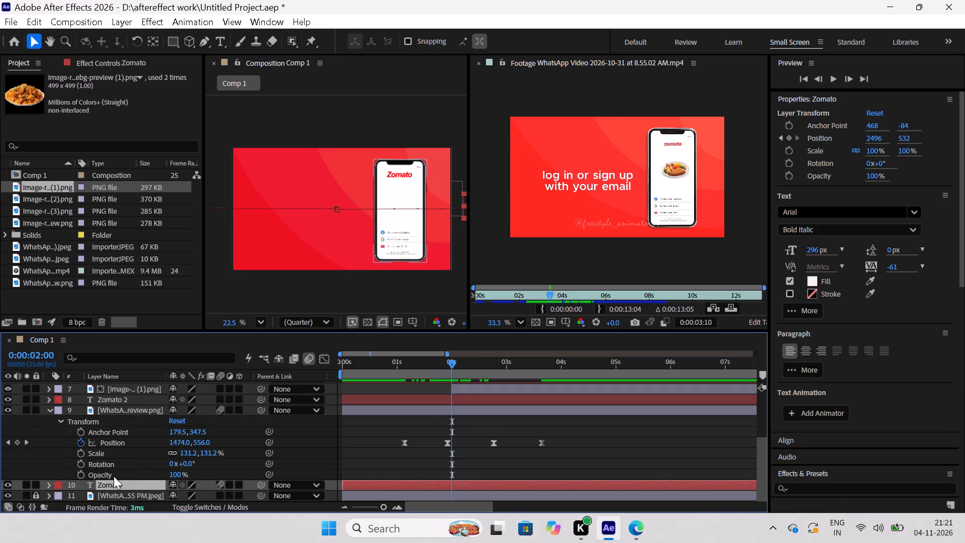
{"action": "left_click", "coordinate": [61, 418]}
{"action": "scroll", "coordinate": [89, 418], "scroll_direction": "down", "scroll_amount": 5}
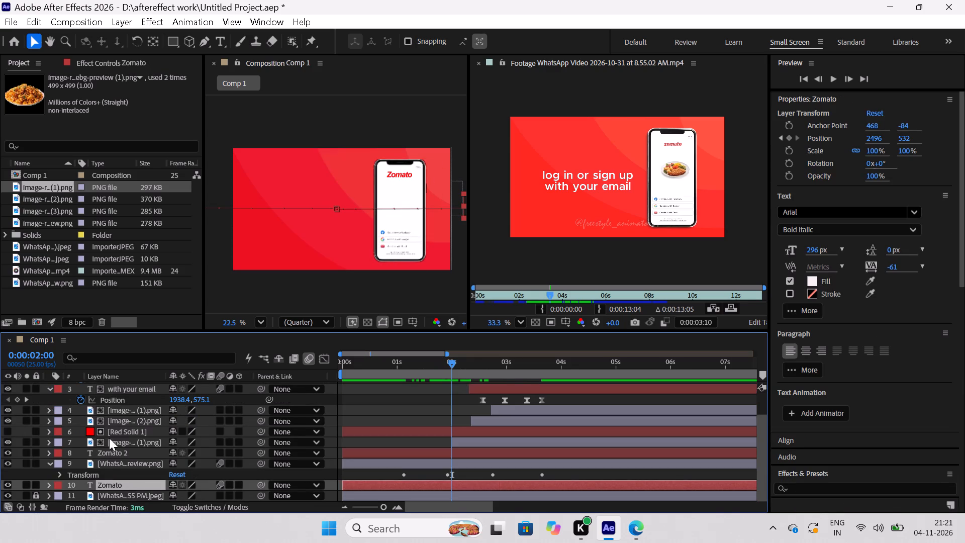
{"action": "left_click", "coordinate": [50, 485]}
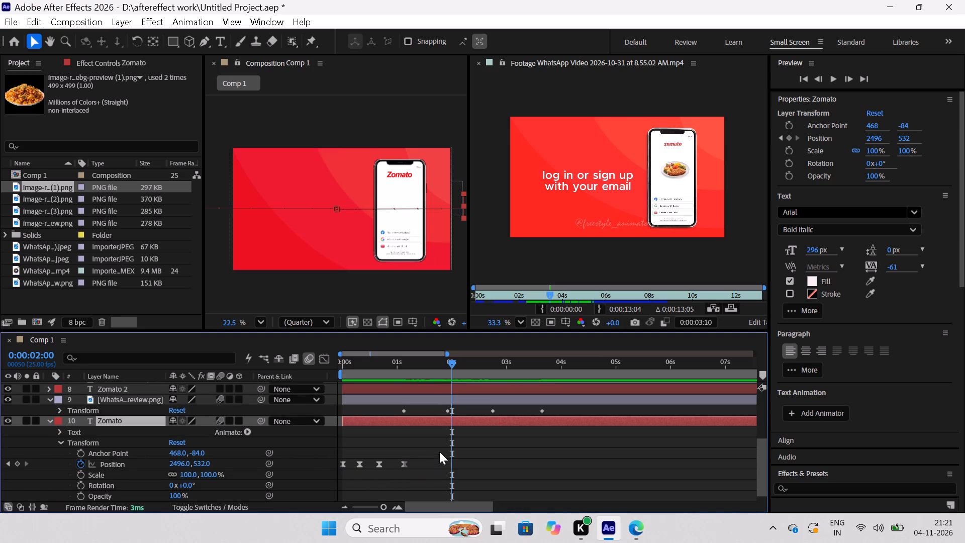
{"action": "left_click_drag", "start_coordinate": [428, 455], "coordinate": [330, 487]}
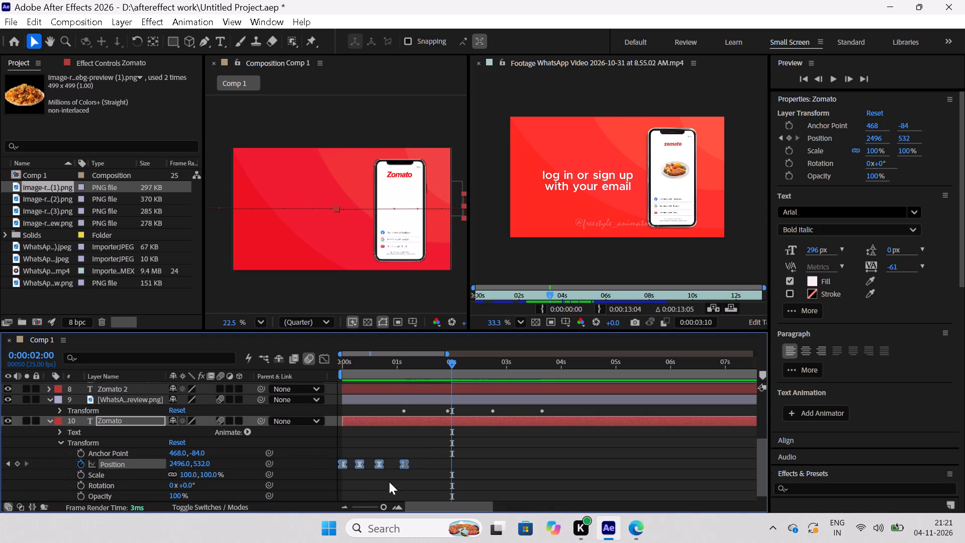
{"action": "left_click_drag", "start_coordinate": [404, 466], "coordinate": [474, 476]}
{"action": "key", "text": "ctrl+z"}
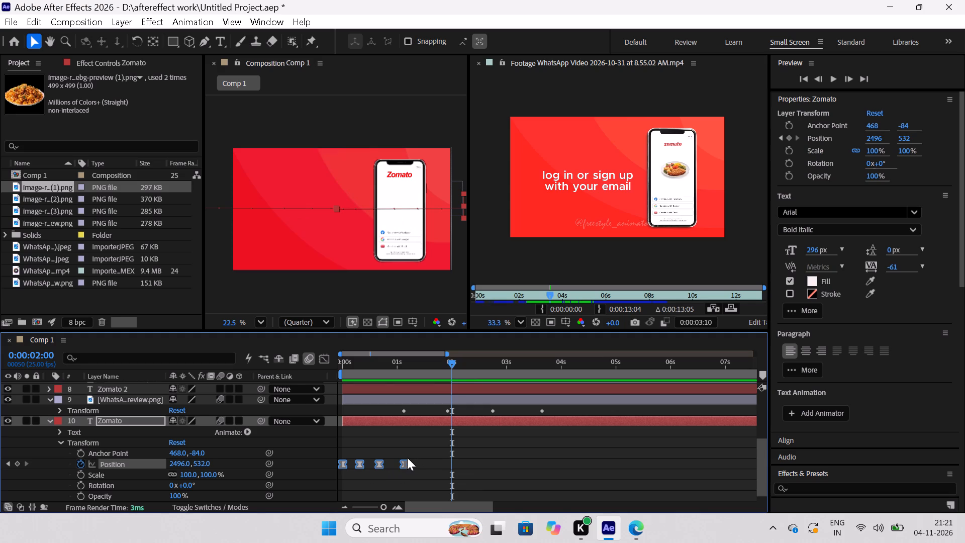
{"action": "left_click_drag", "start_coordinate": [404, 458], "coordinate": [434, 464], "text": "alt"}
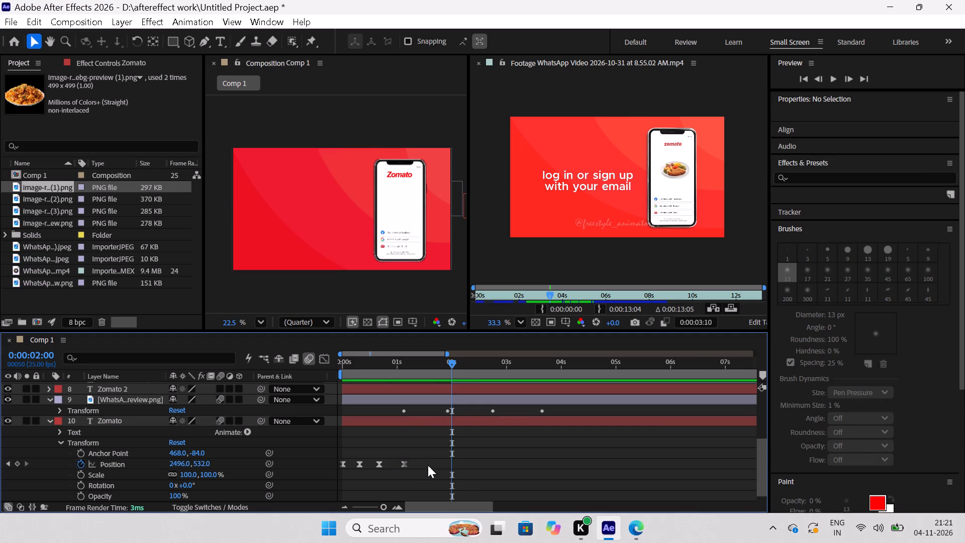
{"action": "left_click_drag", "start_coordinate": [421, 457], "coordinate": [338, 477]}
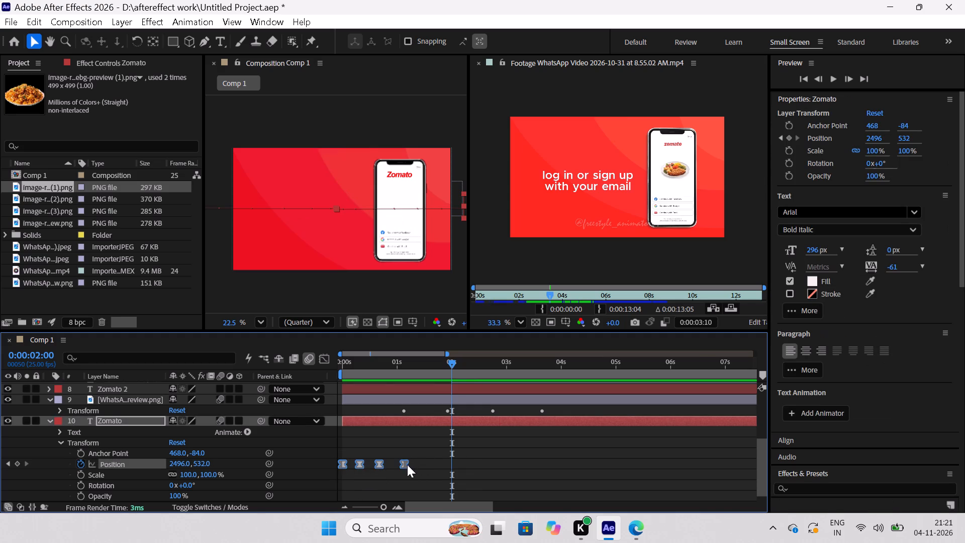
{"action": "left_click_drag", "start_coordinate": [406, 464], "coordinate": [551, 481], "text": "alt"}
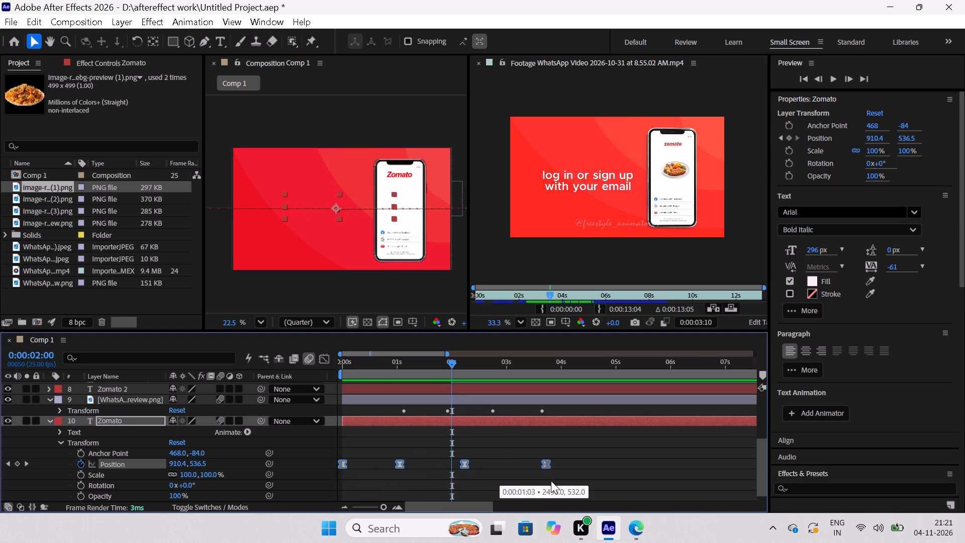
{"action": "left_click_drag", "start_coordinate": [551, 481], "coordinate": [552, 481], "text": "alt"}
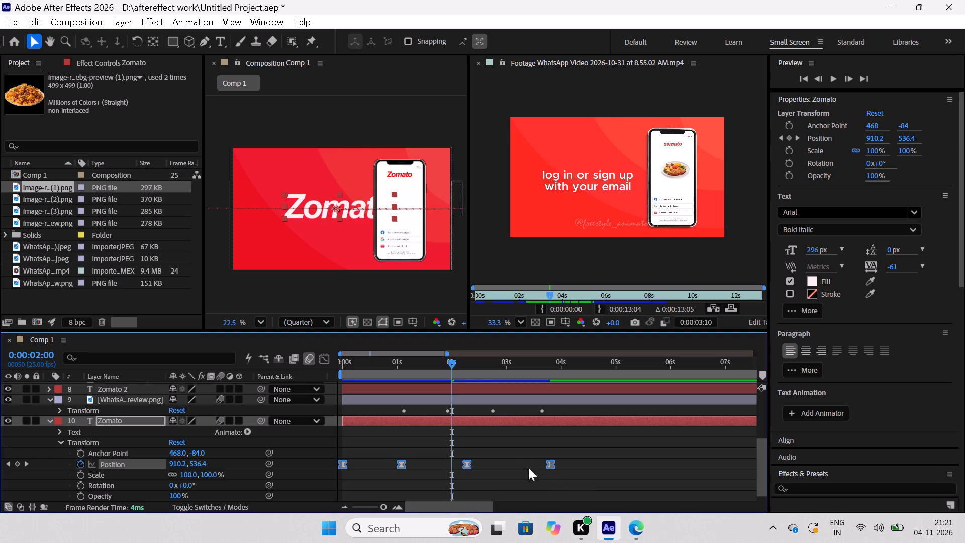
Tighten the Zomato title's stretched position keyframes to end at about 0:00:03:17, near the phone's last position keyframe.
{"action": "left_click_drag", "start_coordinate": [450, 364], "coordinate": [345, 393]}
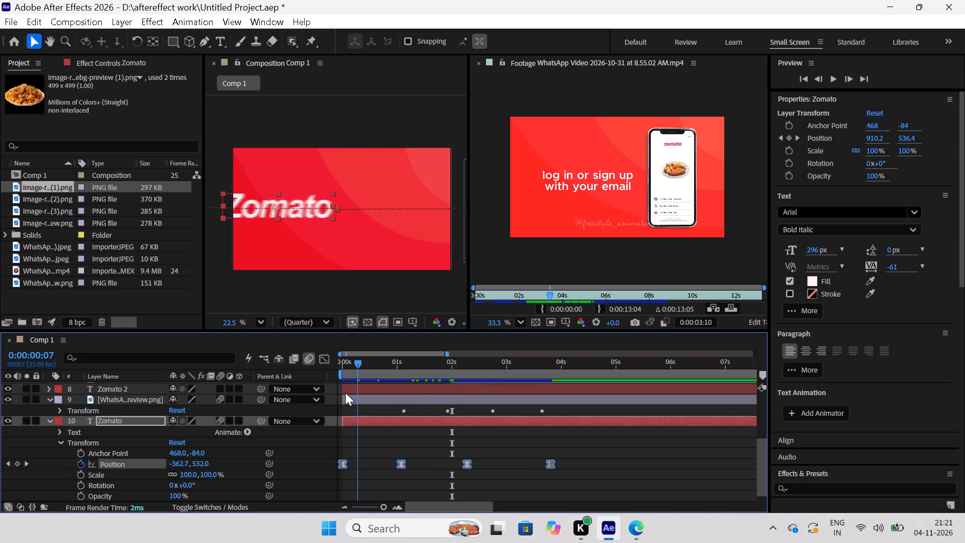
{"action": "left_click_drag", "start_coordinate": [345, 393], "coordinate": [314, 403]}
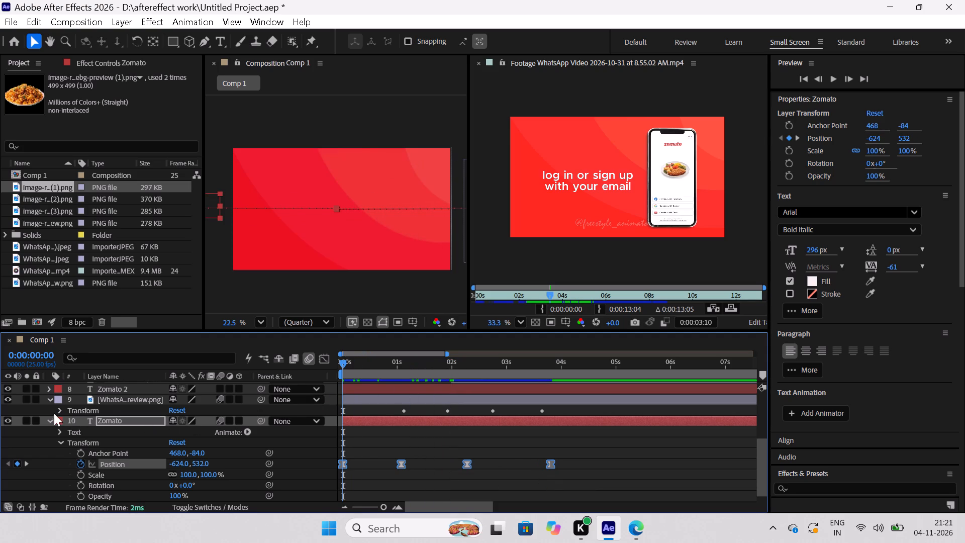
{"action": "left_click", "coordinate": [61, 412]}
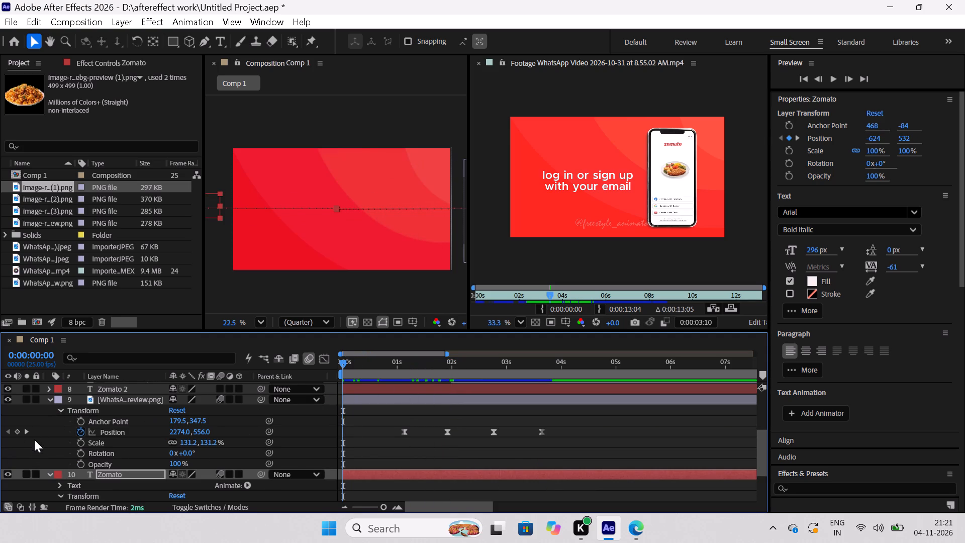
{"action": "left_click", "coordinate": [28, 429]}
{"action": "double_click", "coordinate": [27, 429]}
{"action": "left_click", "coordinate": [27, 429]}
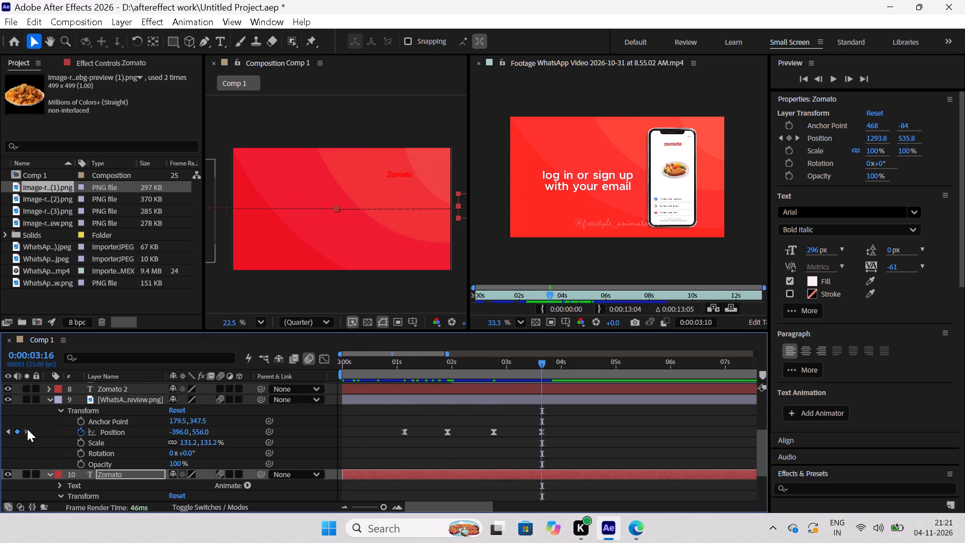
{"action": "left_click", "coordinate": [63, 410]}
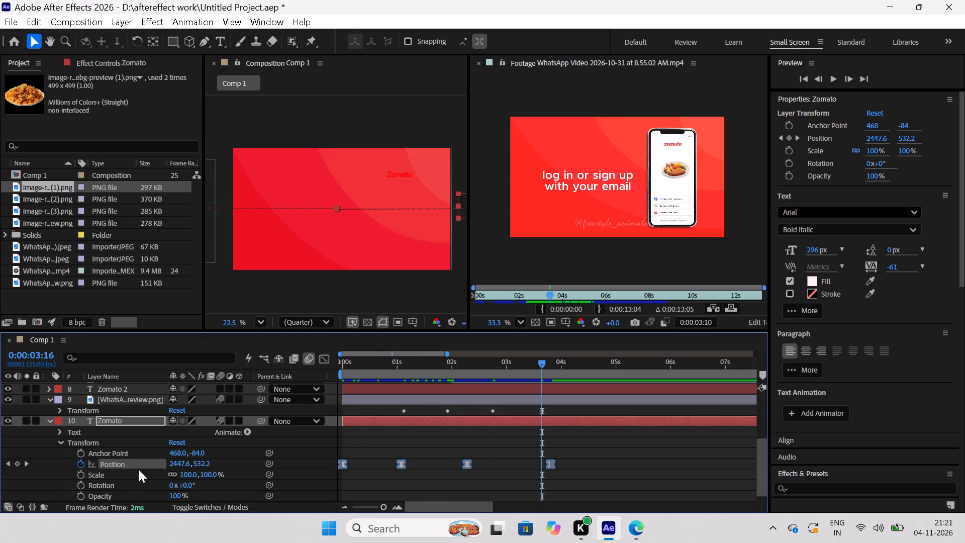
{"action": "left_click_drag", "start_coordinate": [592, 448], "coordinate": [358, 475], "text": "alt"}
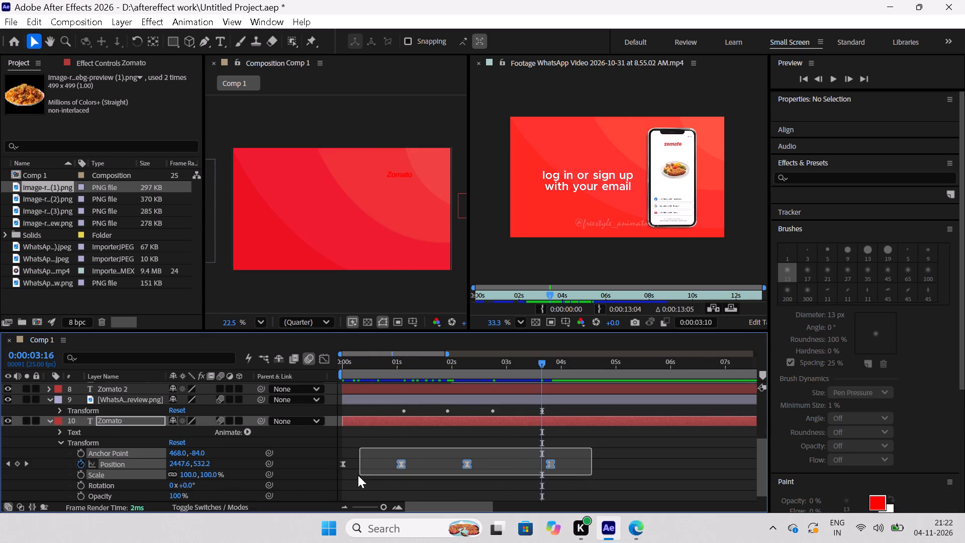
{"action": "left_click_drag", "start_coordinate": [358, 475], "coordinate": [350, 490], "text": "alt"}
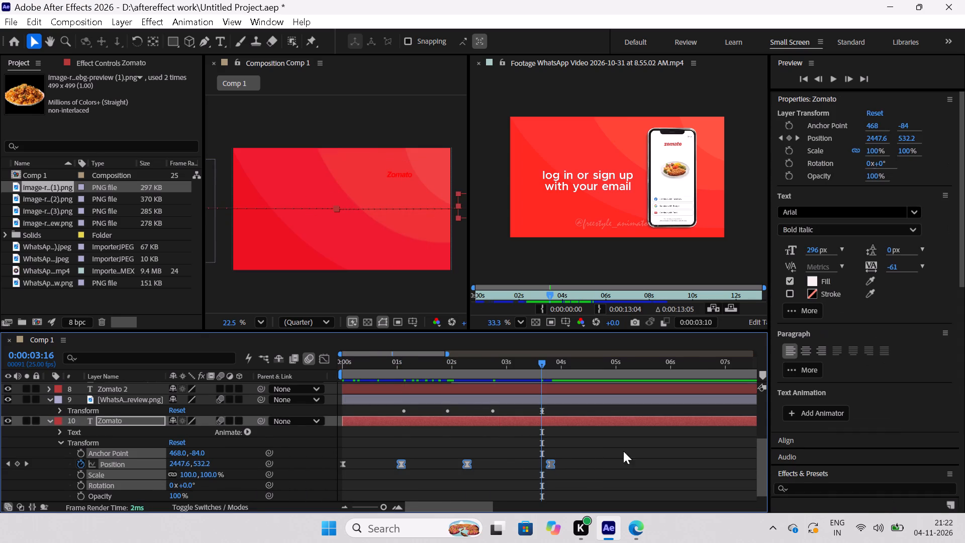
{"action": "left_click_drag", "start_coordinate": [624, 450], "coordinate": [326, 490]}
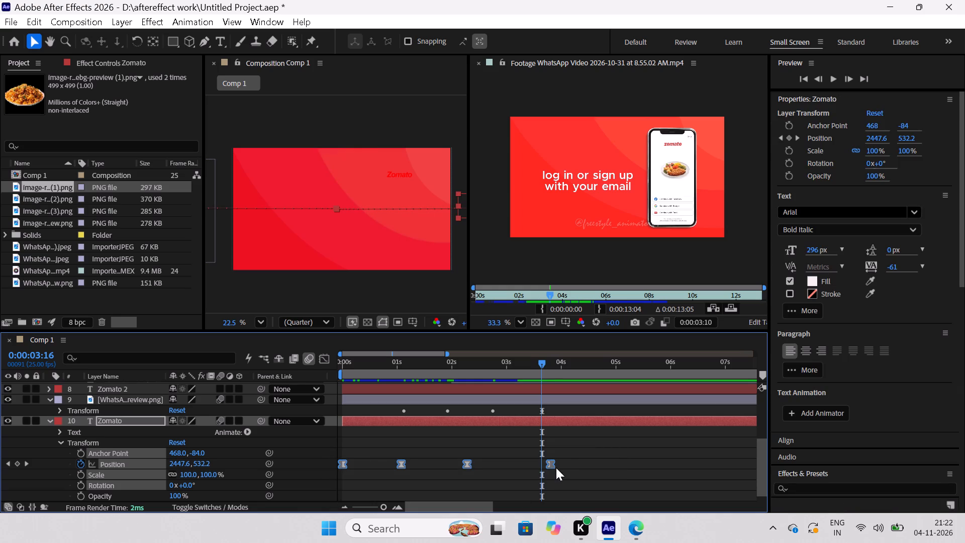
{"action": "left_click_drag", "start_coordinate": [551, 463], "coordinate": [543, 466], "text": "alt"}
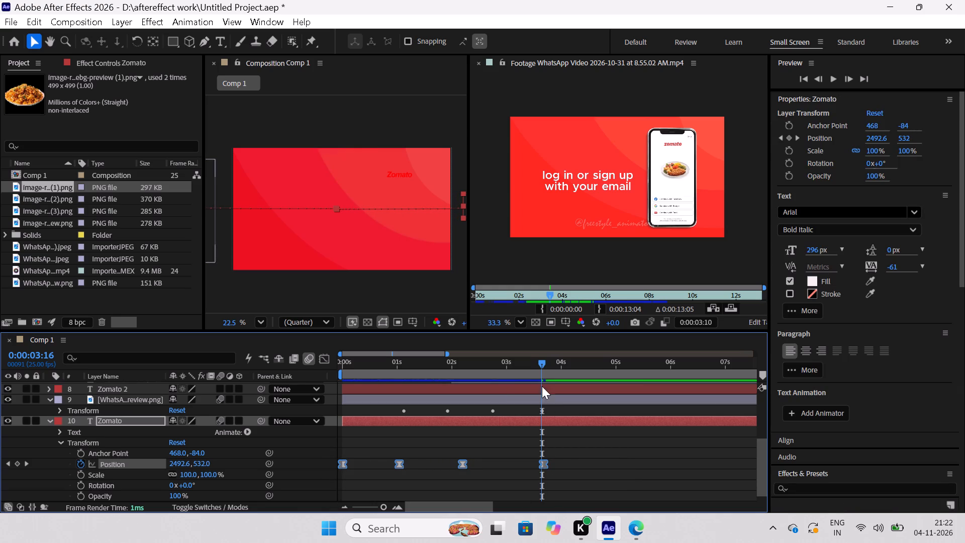
Preview the retimed animation from 0:00:00:04.
{"action": "left_click_drag", "start_coordinate": [544, 364], "coordinate": [354, 381]}
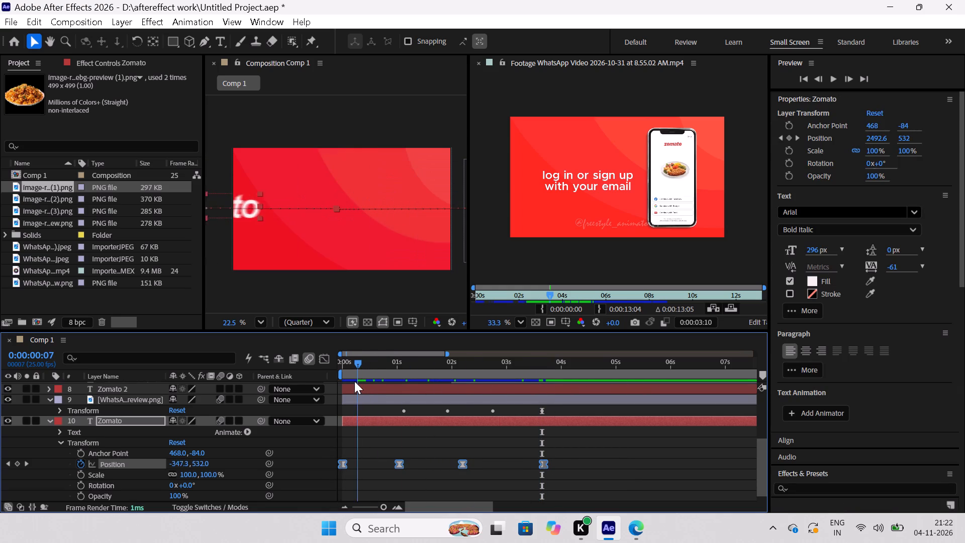
{"action": "left_click_drag", "start_coordinate": [354, 381], "coordinate": [353, 381]}
{"action": "key", "text": "space"}
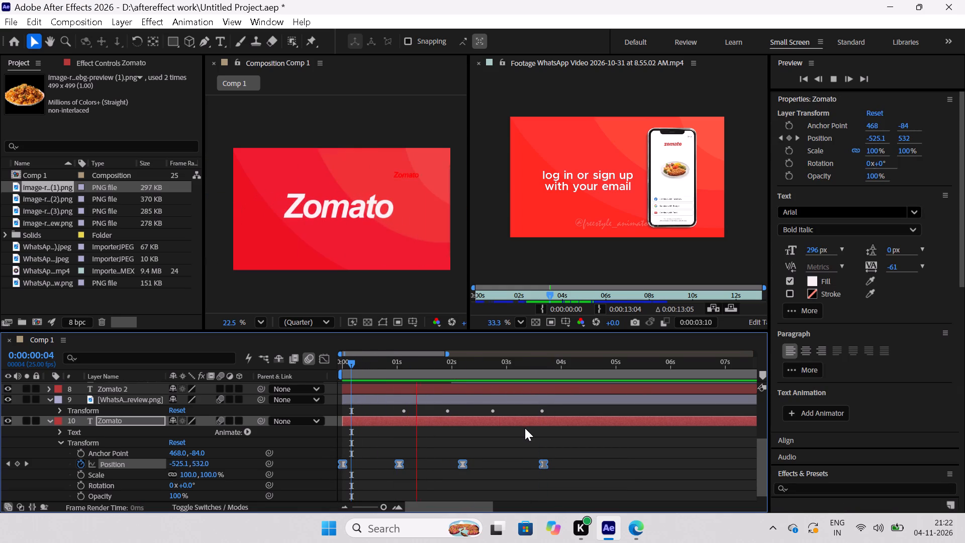
Stop the preview and scrub between 0:00:02:12 and 0:00:00:00 to check the phone's entrance against the large Zomato title.
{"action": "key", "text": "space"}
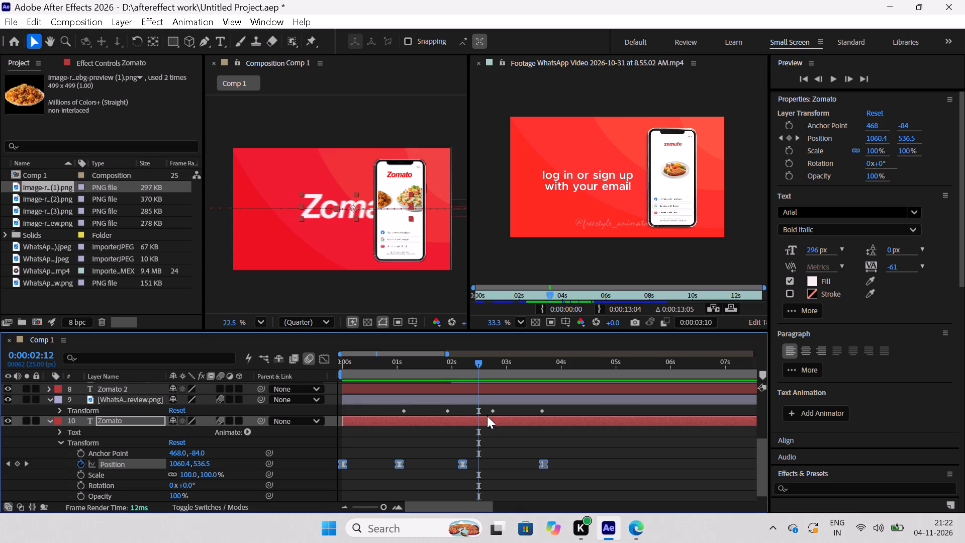
{"action": "left_click_drag", "start_coordinate": [476, 359], "coordinate": [440, 425]}
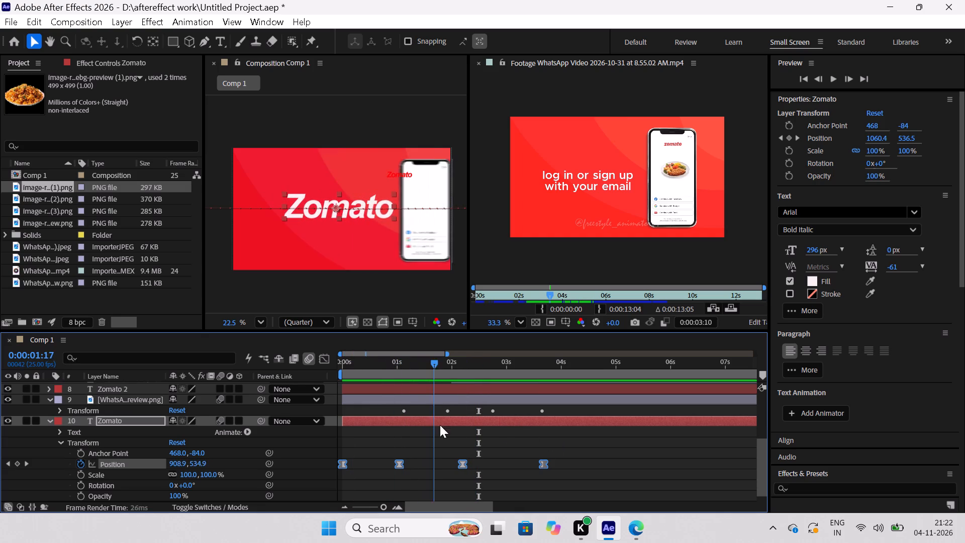
{"action": "left_click_drag", "start_coordinate": [440, 425], "coordinate": [425, 432]}
{"action": "left_click_drag", "start_coordinate": [423, 361], "coordinate": [417, 364]}
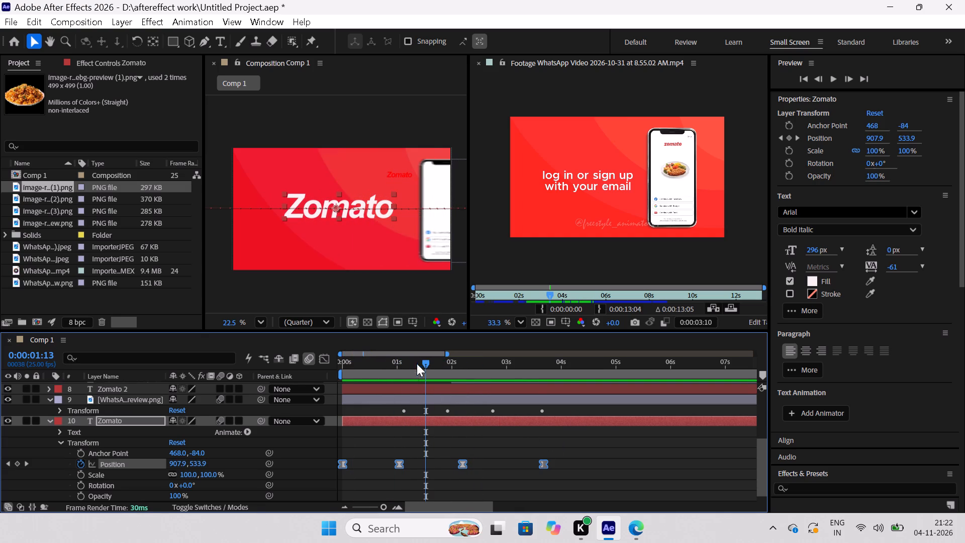
{"action": "left_click_drag", "start_coordinate": [417, 364], "coordinate": [339, 403]}
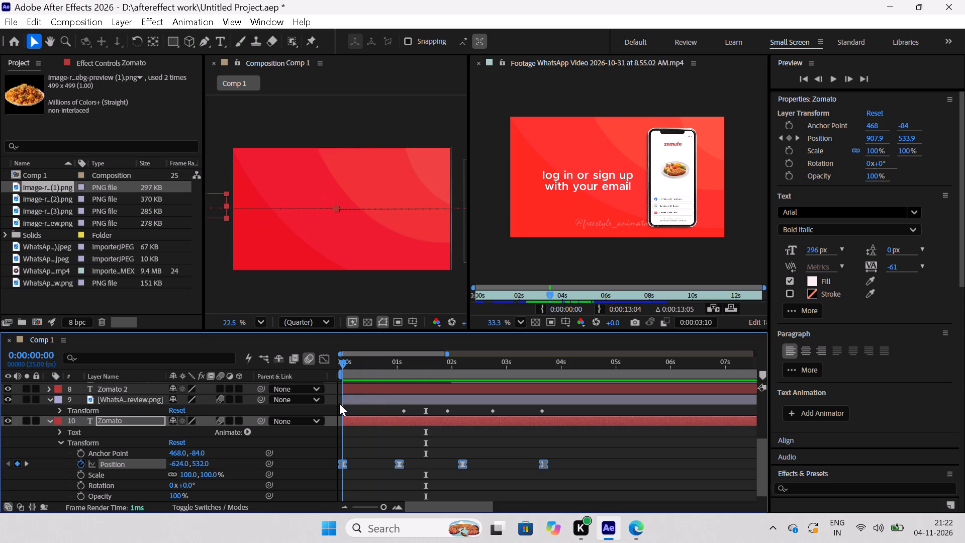
{"action": "left_click_drag", "start_coordinate": [339, 403], "coordinate": [403, 426]}
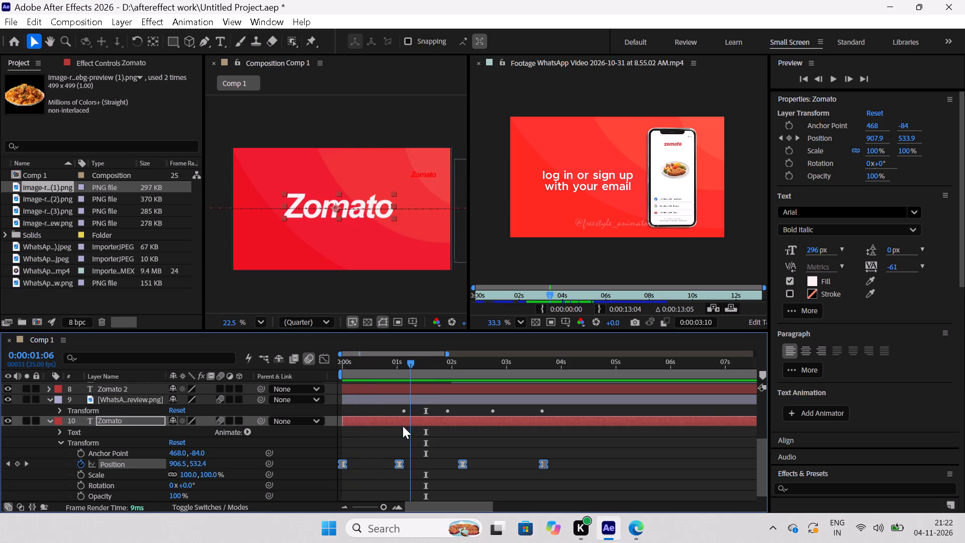
{"action": "left_click_drag", "start_coordinate": [403, 426], "coordinate": [395, 430]}
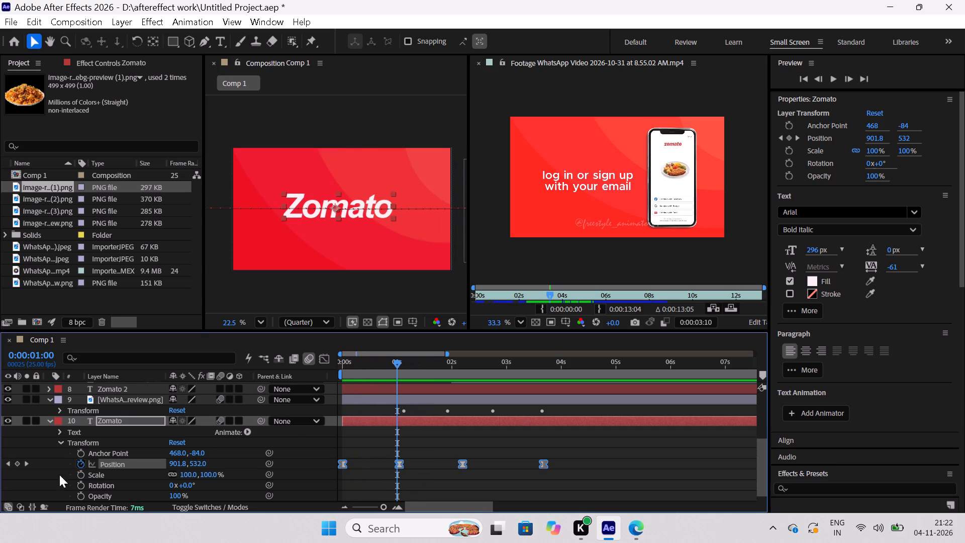
Shift the phone's four position keyframes slightly earlier so the first aligns with the Zomato title's second position keyframe at 0:00:01:01.
{"action": "left_click", "coordinate": [30, 464]}
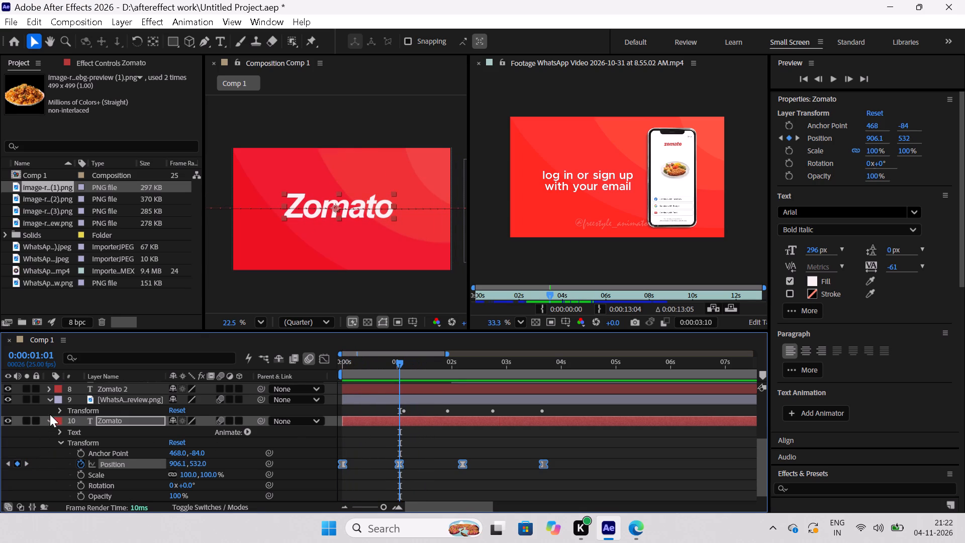
{"action": "left_click", "coordinate": [59, 412]}
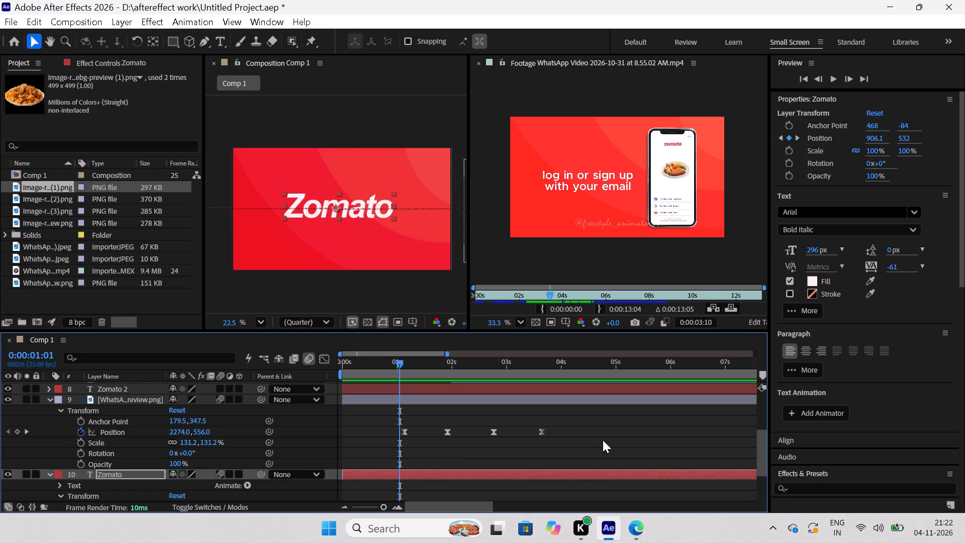
{"action": "left_click_drag", "start_coordinate": [587, 427], "coordinate": [372, 458]}
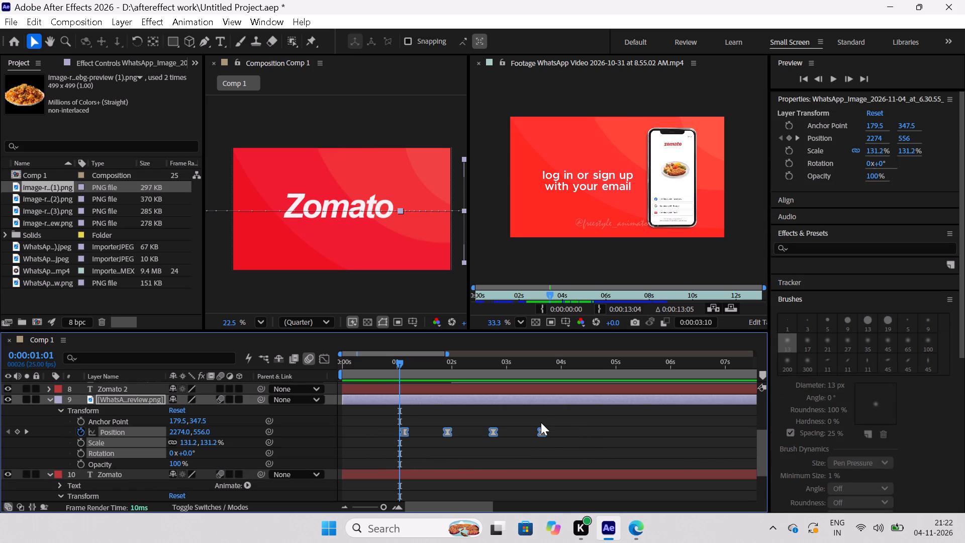
{"action": "left_click_drag", "start_coordinate": [541, 434], "coordinate": [531, 437]}
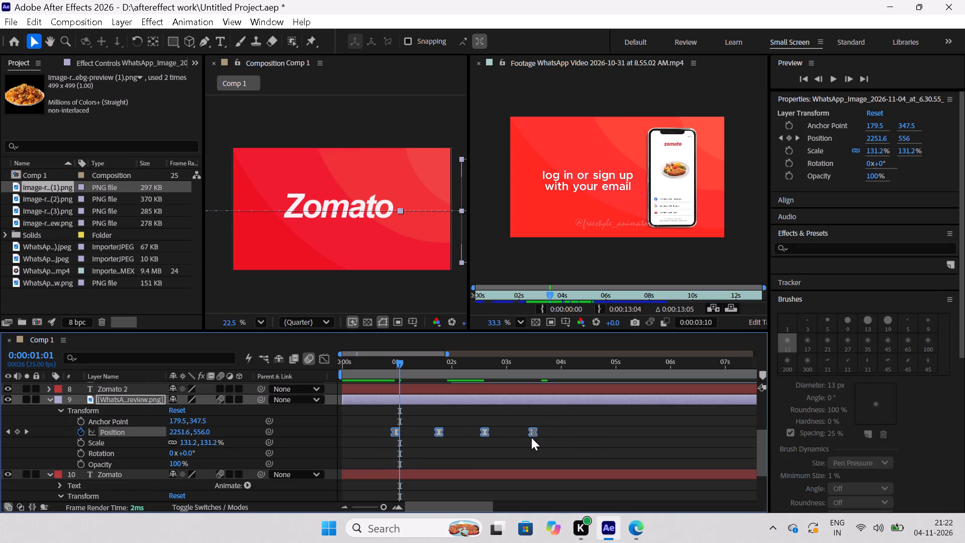
{"action": "left_click_drag", "start_coordinate": [531, 437], "coordinate": [536, 447]}
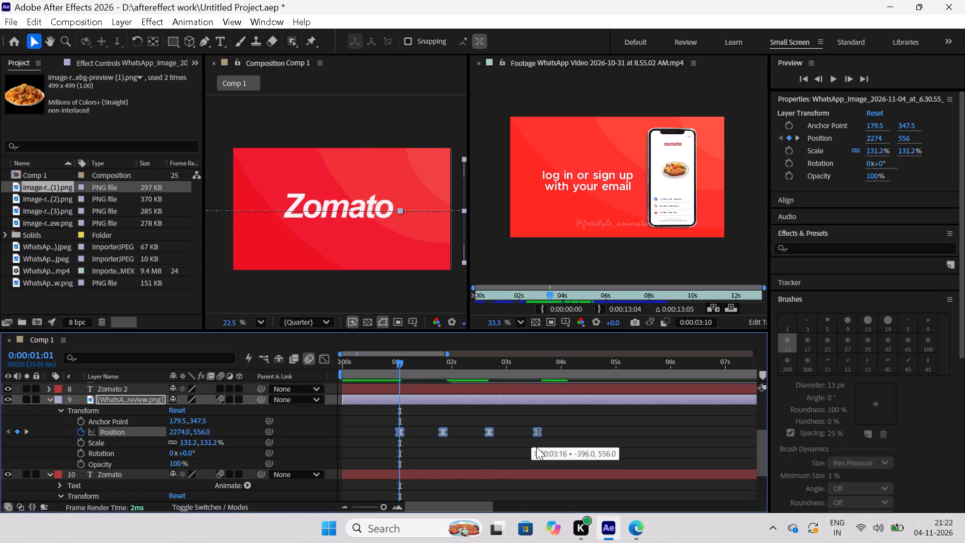
{"action": "left_click_drag", "start_coordinate": [536, 447], "coordinate": [537, 448]}
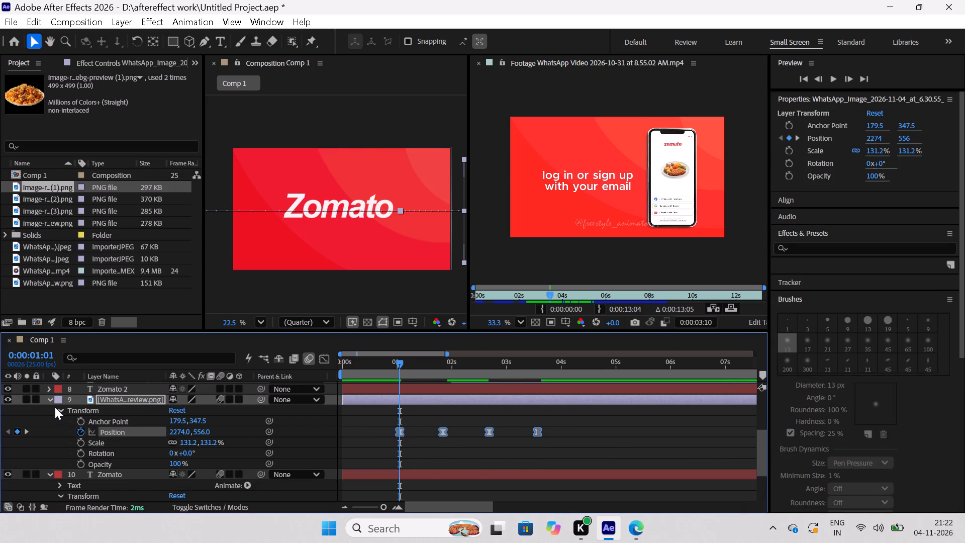
{"action": "left_click", "coordinate": [55, 407]}
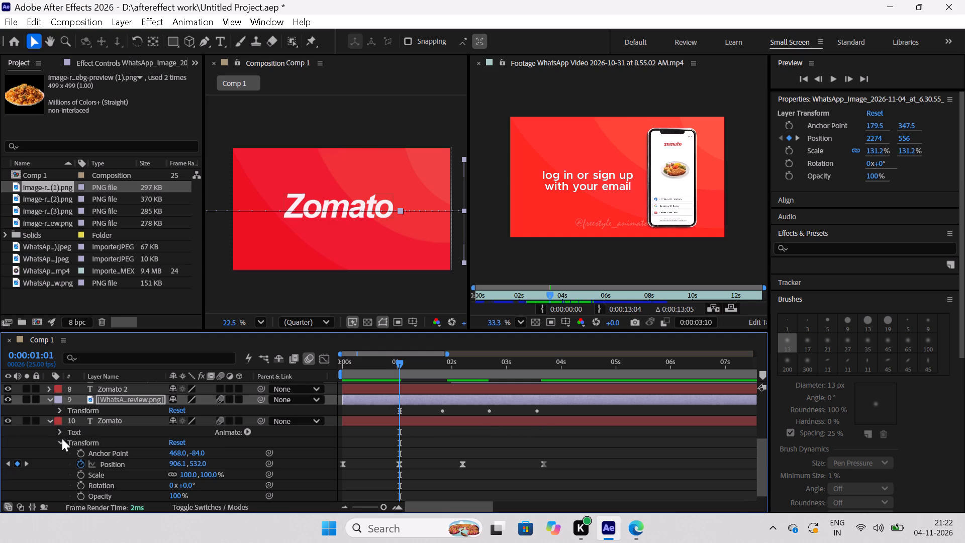
{"action": "left_click", "coordinate": [59, 441]}
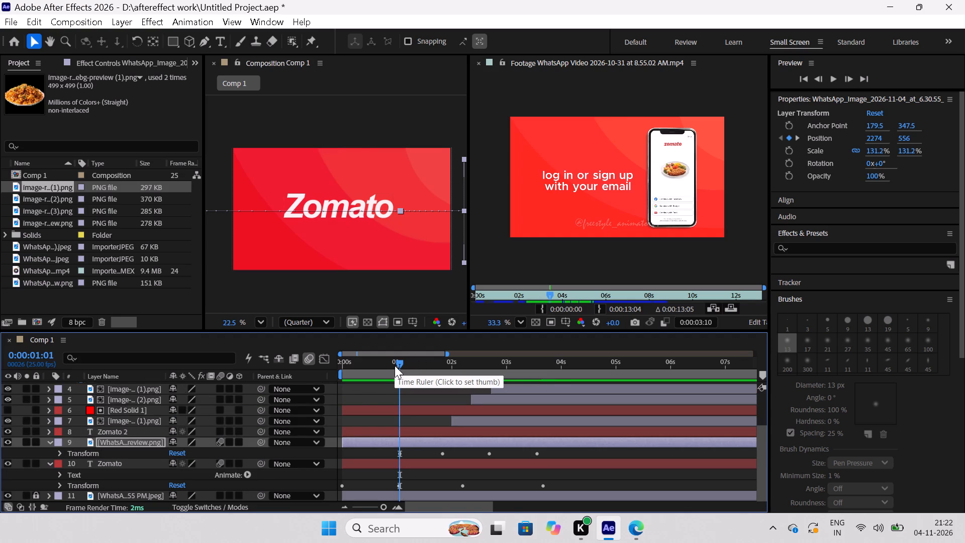
Preview the realigned phone entrance from 0:00:00:00, then scrub back to 0:00:00:20.
{"action": "left_click_drag", "start_coordinate": [401, 361], "coordinate": [331, 380]}
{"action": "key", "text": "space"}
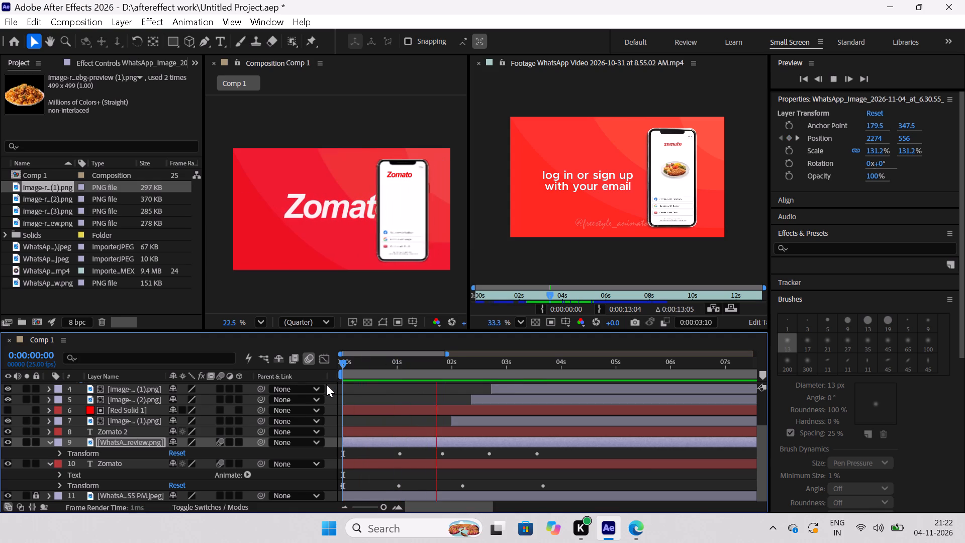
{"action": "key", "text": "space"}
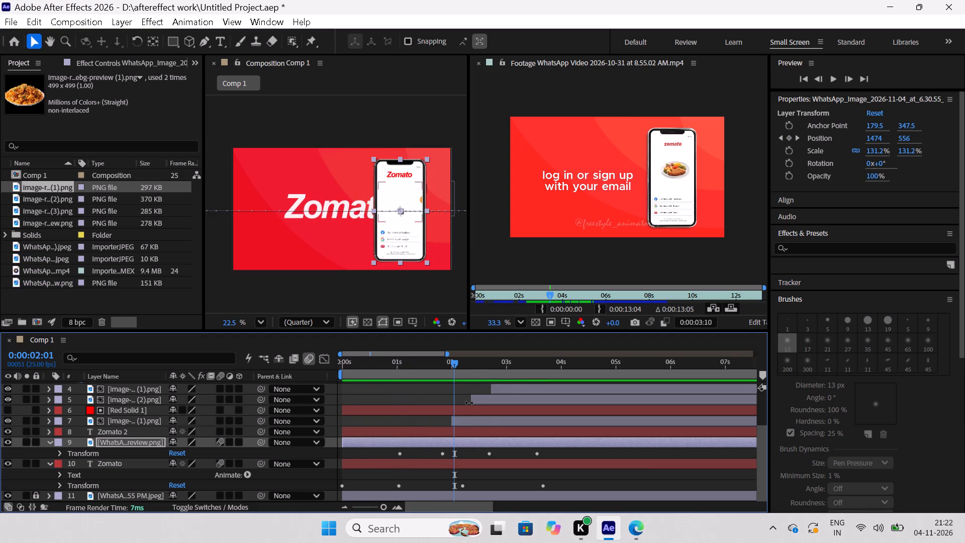
{"action": "left_click_drag", "start_coordinate": [454, 361], "coordinate": [384, 408]}
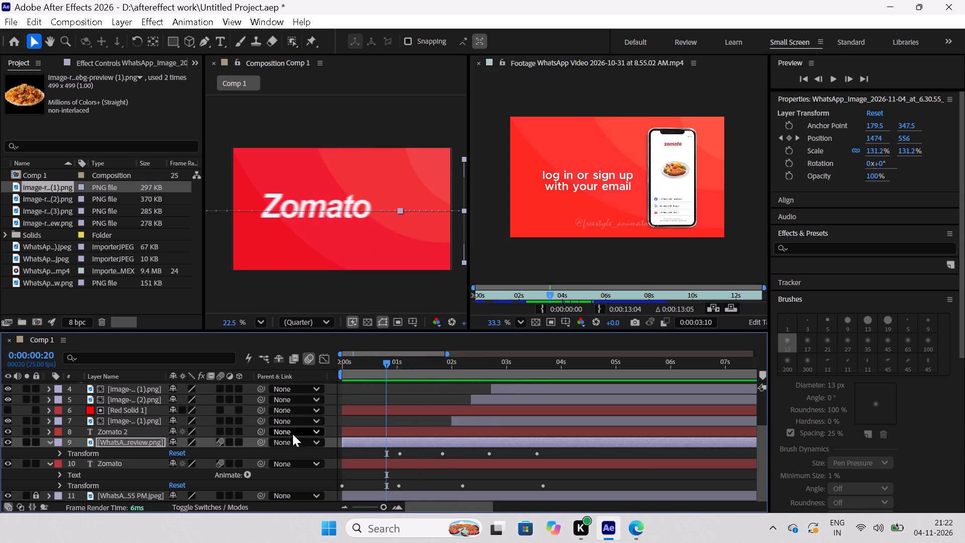
Show the position keyframes of the phone layer and the large Zomato title layer together for comparison.
{"action": "left_click", "coordinate": [60, 452]}
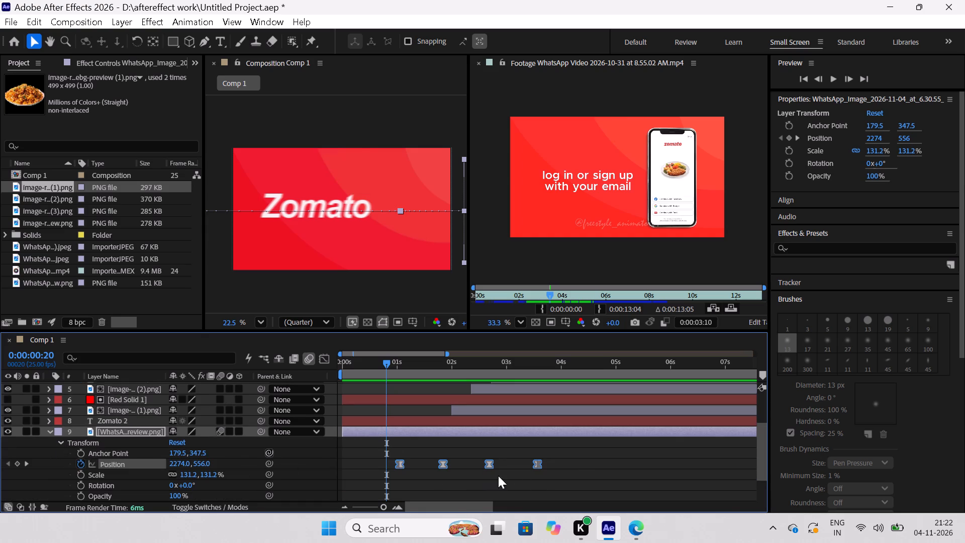
{"action": "left_click_drag", "start_coordinate": [580, 454], "coordinate": [356, 473]}
{"action": "scroll", "coordinate": [153, 456], "scroll_direction": "down", "scroll_amount": 3}
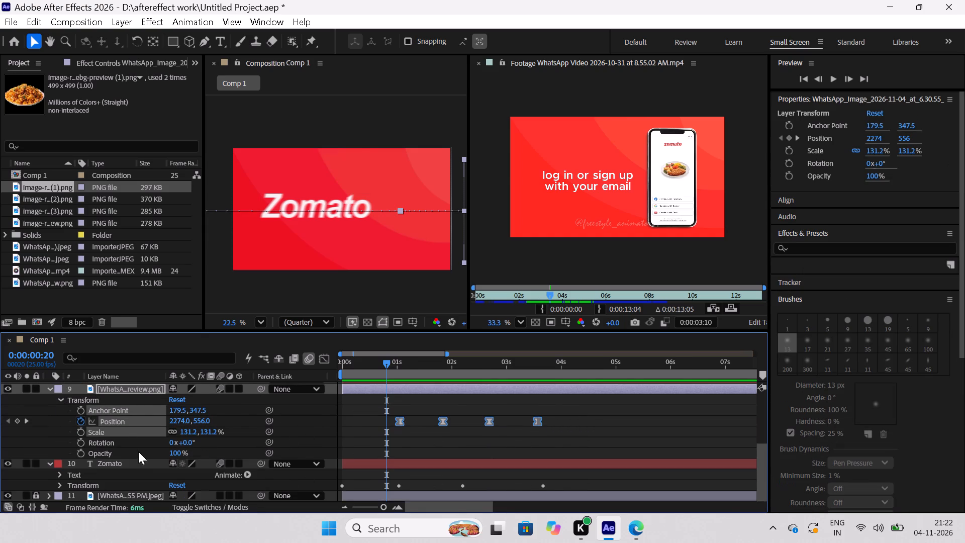
{"action": "scroll", "coordinate": [138, 451], "scroll_direction": "down", "scroll_amount": 2}
{"action": "left_click", "coordinate": [53, 464]}
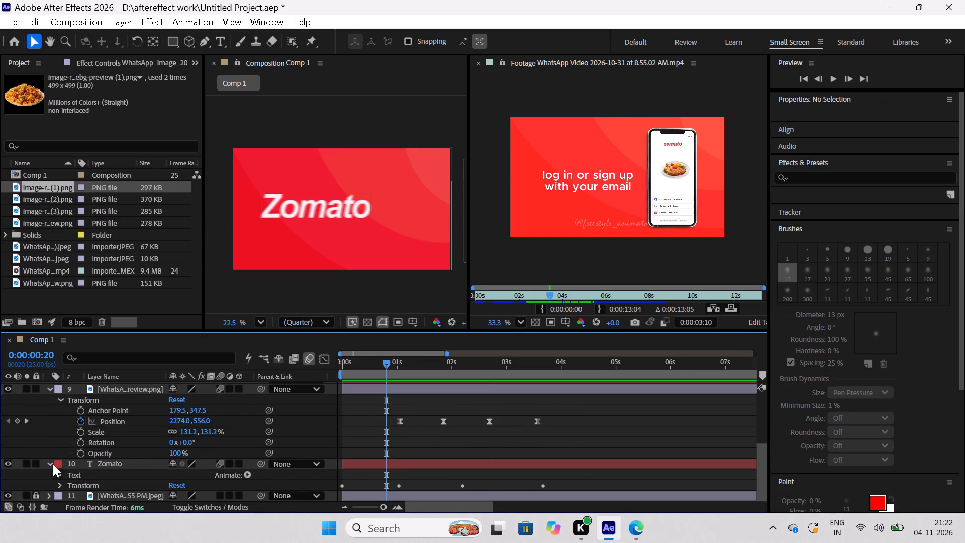
{"action": "left_click", "coordinate": [53, 464]}
{"action": "left_click", "coordinate": [49, 464]}
{"action": "left_click", "coordinate": [49, 464]}
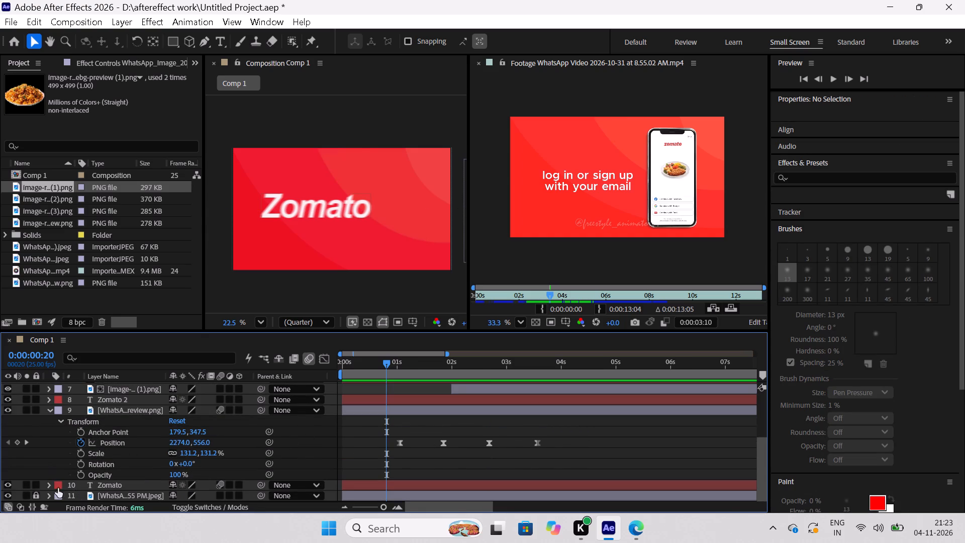
{"action": "left_click", "coordinate": [107, 486]}
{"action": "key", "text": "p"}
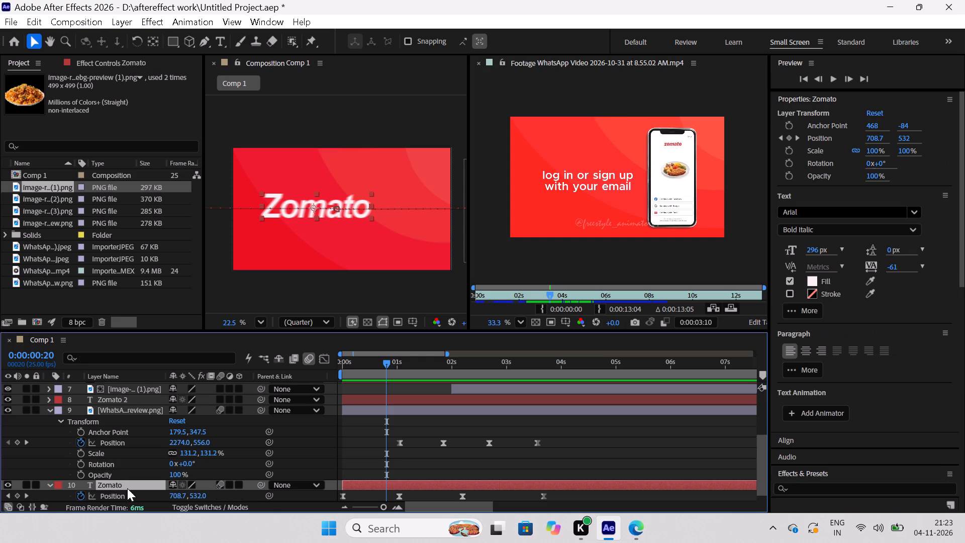
{"action": "scroll", "coordinate": [528, 454], "scroll_direction": "down", "scroll_amount": 3}
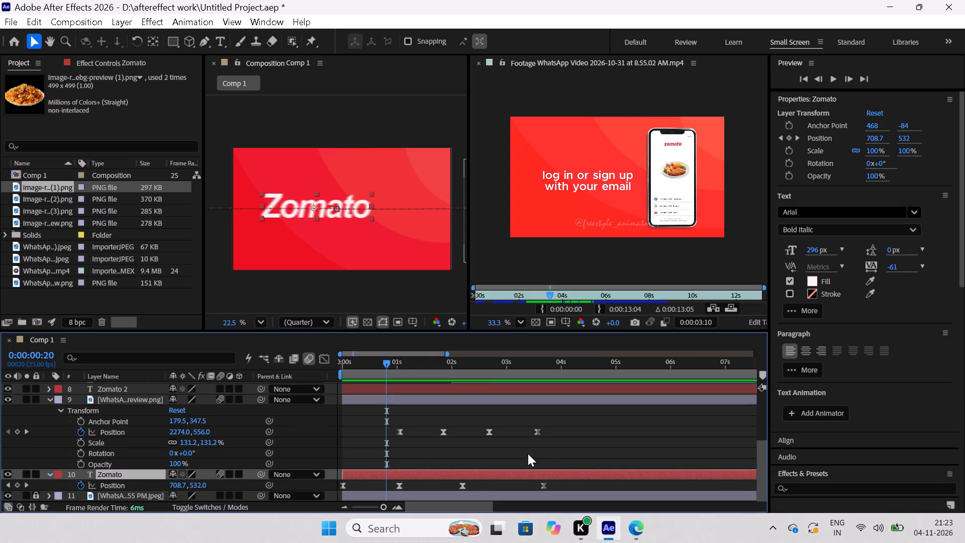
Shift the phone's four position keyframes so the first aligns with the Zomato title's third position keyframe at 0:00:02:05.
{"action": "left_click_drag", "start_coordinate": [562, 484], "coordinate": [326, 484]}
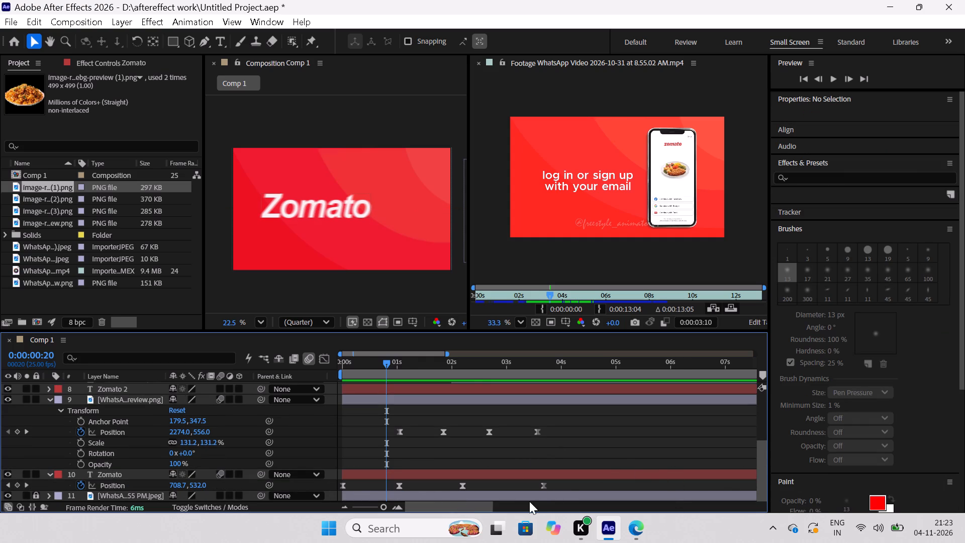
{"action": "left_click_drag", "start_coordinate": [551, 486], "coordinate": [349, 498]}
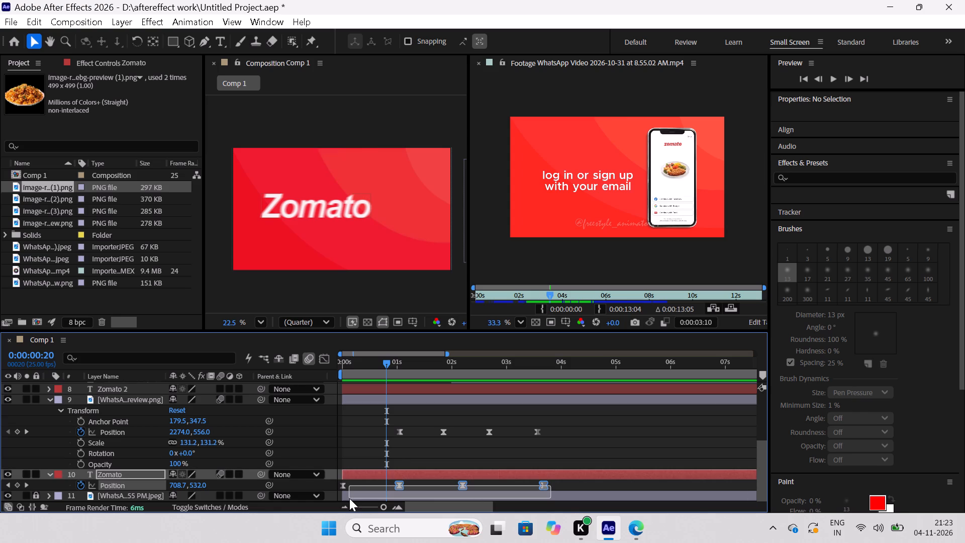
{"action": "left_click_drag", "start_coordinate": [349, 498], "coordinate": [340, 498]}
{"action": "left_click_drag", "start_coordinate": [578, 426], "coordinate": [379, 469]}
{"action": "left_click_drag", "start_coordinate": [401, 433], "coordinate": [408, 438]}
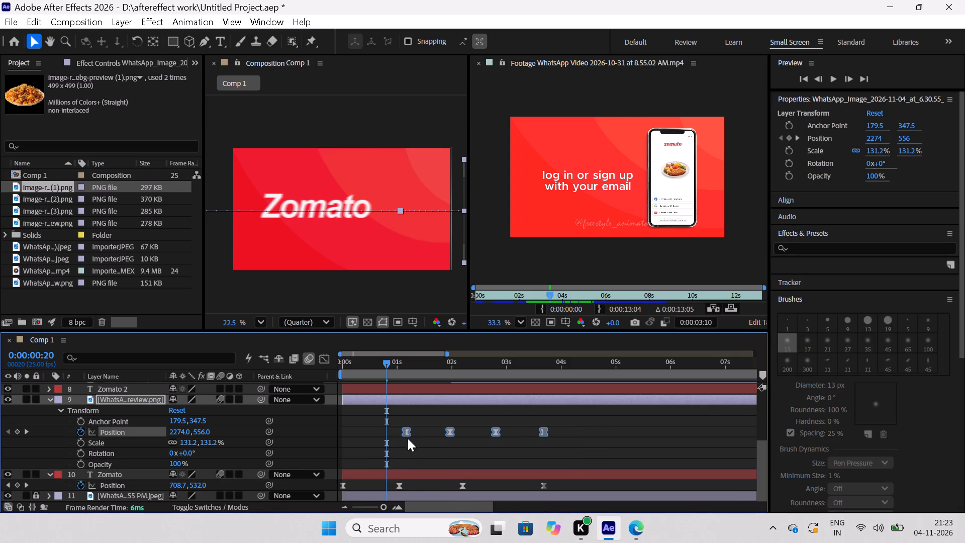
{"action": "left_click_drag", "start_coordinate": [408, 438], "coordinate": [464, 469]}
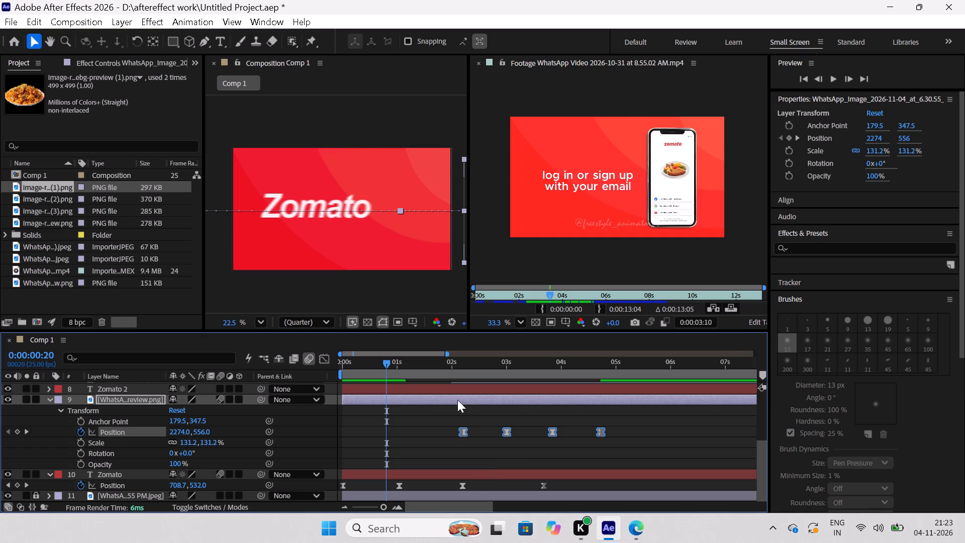
Preview the animation from 0:00:00:00 to 0:00:02:05 with the delayed phone entrance.
{"action": "left_click_drag", "start_coordinate": [387, 359], "coordinate": [374, 364]}
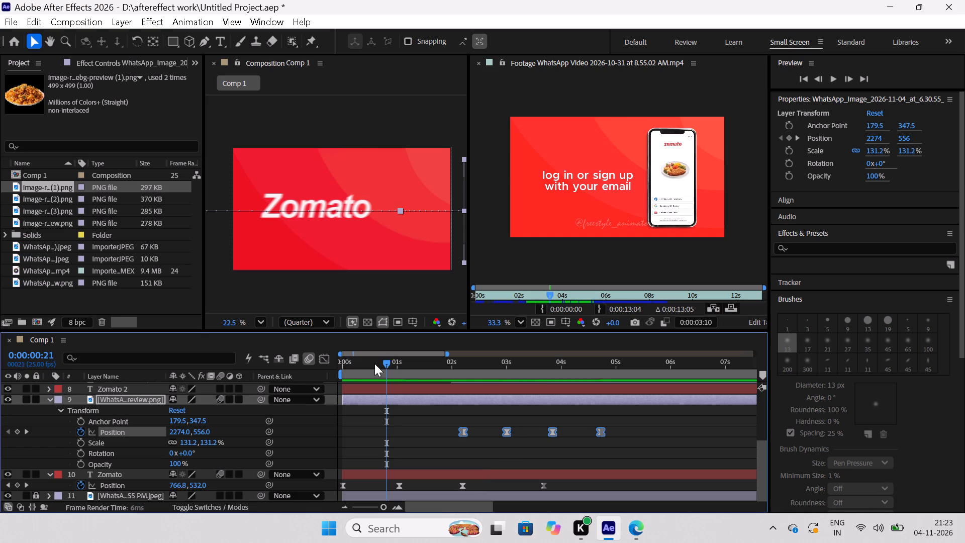
{"action": "left_click_drag", "start_coordinate": [374, 364], "coordinate": [331, 381]}
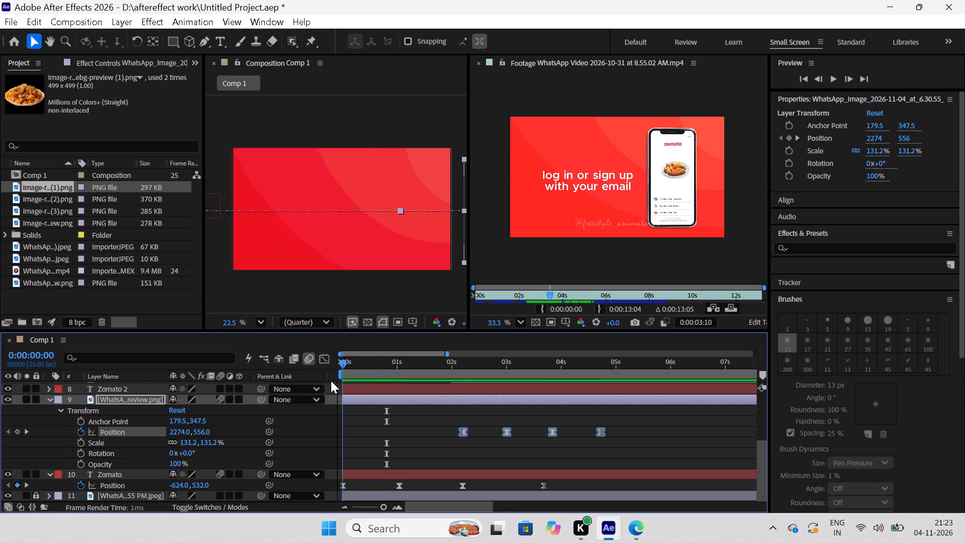
{"action": "left_click_drag", "start_coordinate": [331, 381], "coordinate": [305, 394]}
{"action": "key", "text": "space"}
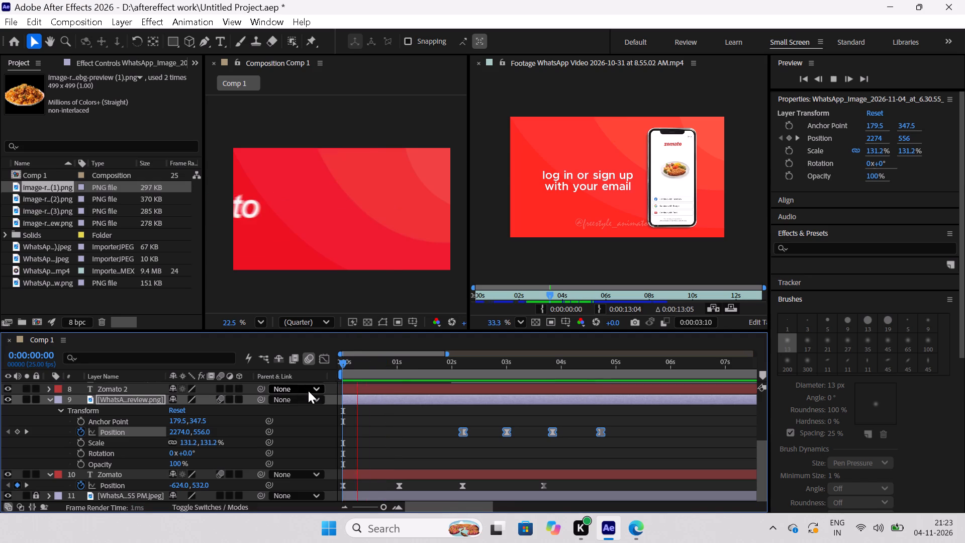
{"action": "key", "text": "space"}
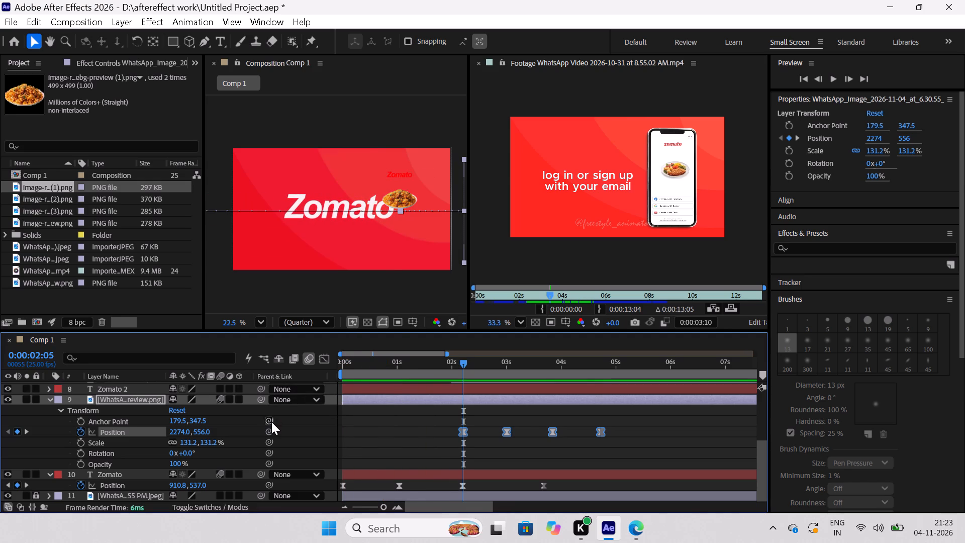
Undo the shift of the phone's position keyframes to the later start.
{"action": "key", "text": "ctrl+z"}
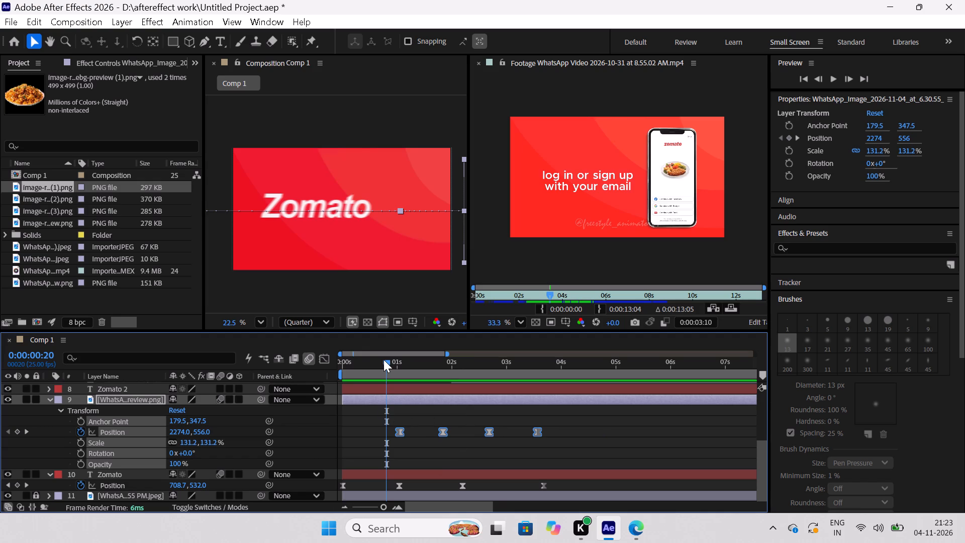
Scrub between 0:00:00:20 and 0:00:01:11 to check the phone's entrance against the Zomato title, stopping at 0:00:01:10.
{"action": "left_click", "coordinate": [383, 358]}
{"action": "left_click_drag", "start_coordinate": [388, 363], "coordinate": [426, 393]}
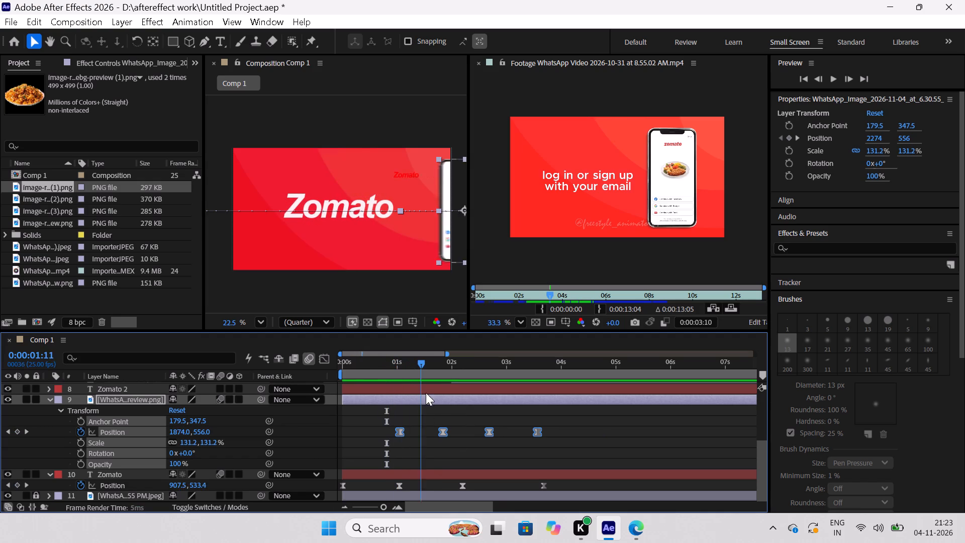
{"action": "left_click_drag", "start_coordinate": [426, 393], "coordinate": [392, 407]}
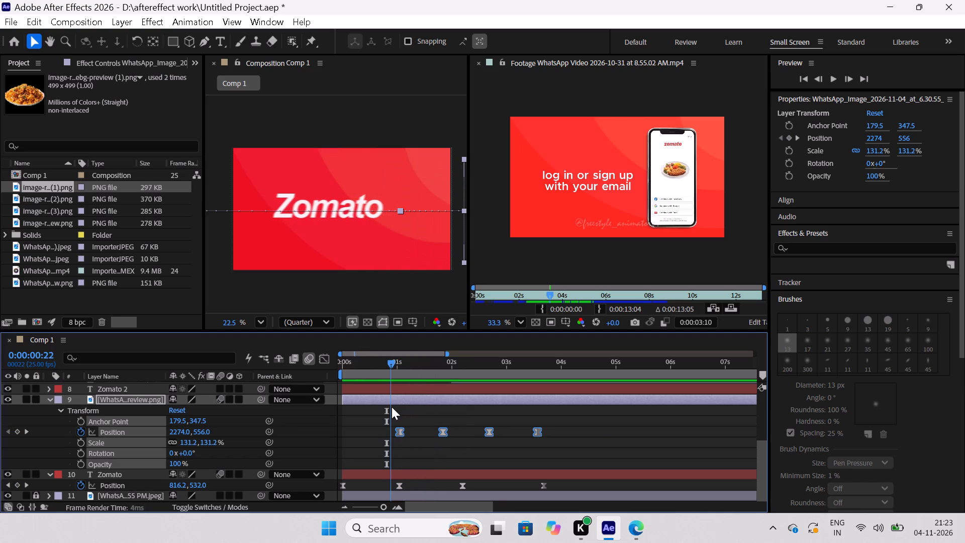
{"action": "left_click_drag", "start_coordinate": [392, 407], "coordinate": [420, 417]}
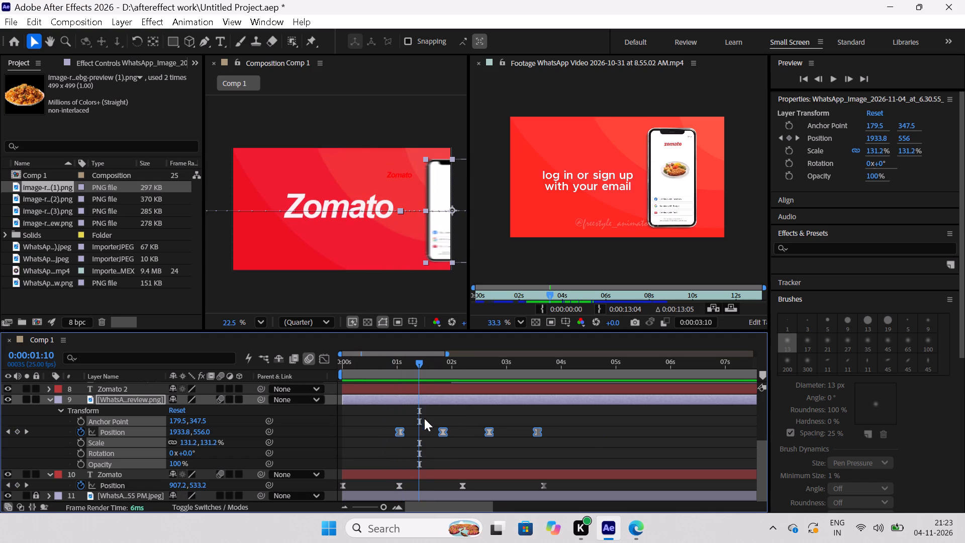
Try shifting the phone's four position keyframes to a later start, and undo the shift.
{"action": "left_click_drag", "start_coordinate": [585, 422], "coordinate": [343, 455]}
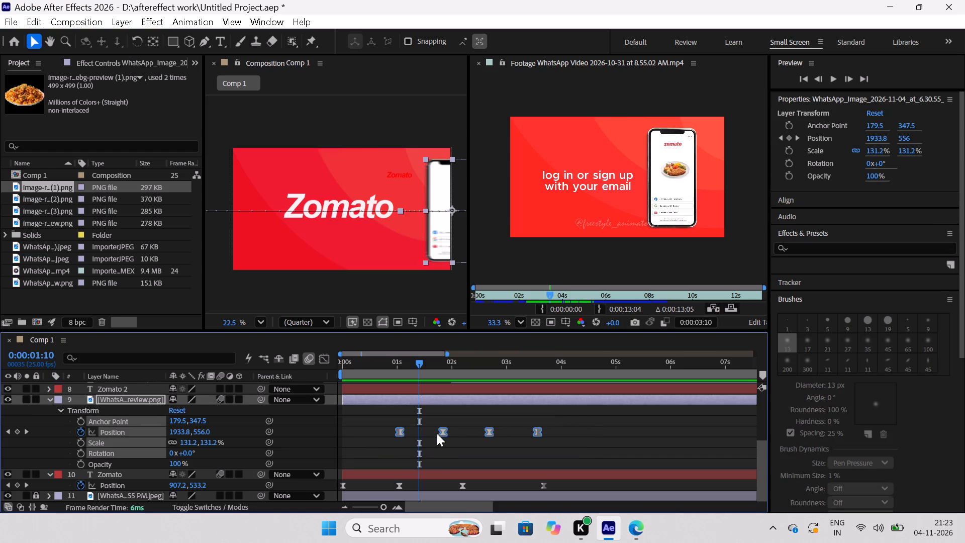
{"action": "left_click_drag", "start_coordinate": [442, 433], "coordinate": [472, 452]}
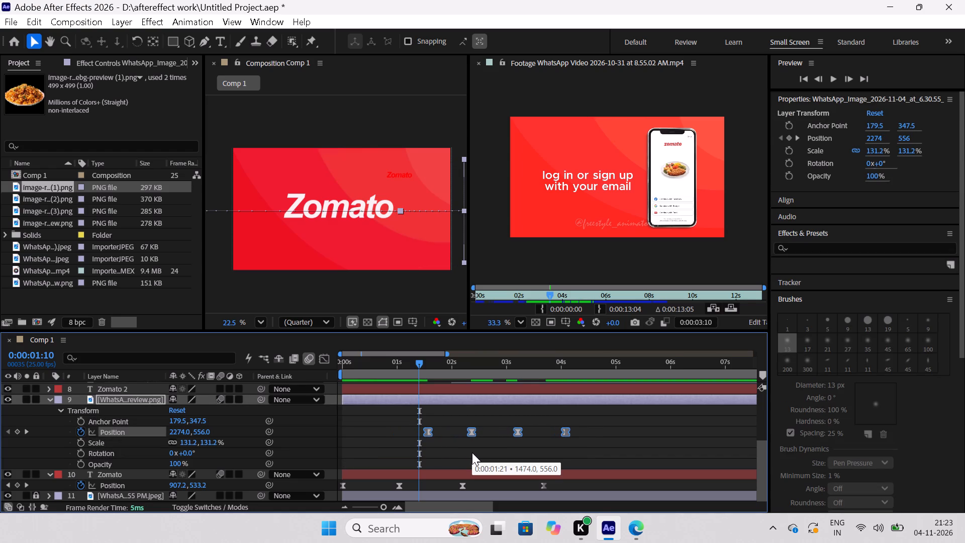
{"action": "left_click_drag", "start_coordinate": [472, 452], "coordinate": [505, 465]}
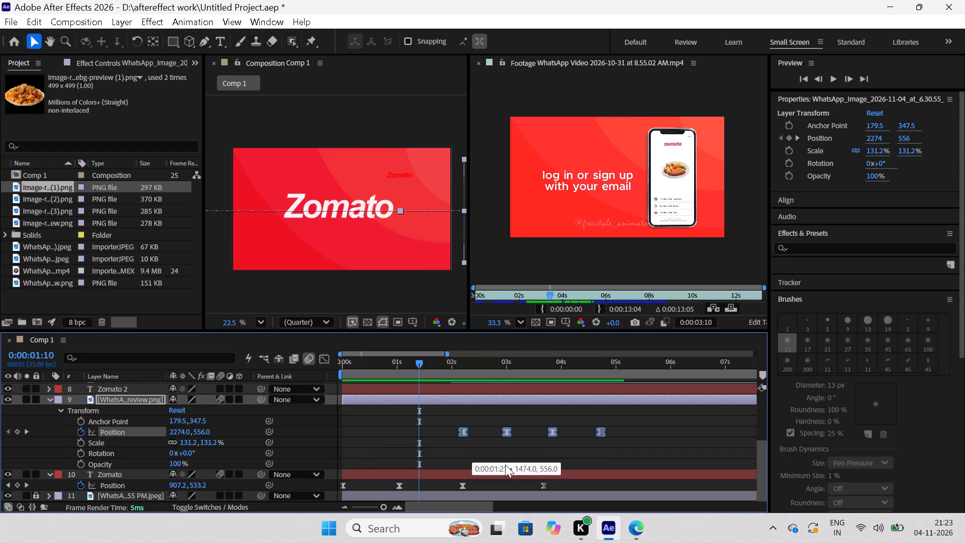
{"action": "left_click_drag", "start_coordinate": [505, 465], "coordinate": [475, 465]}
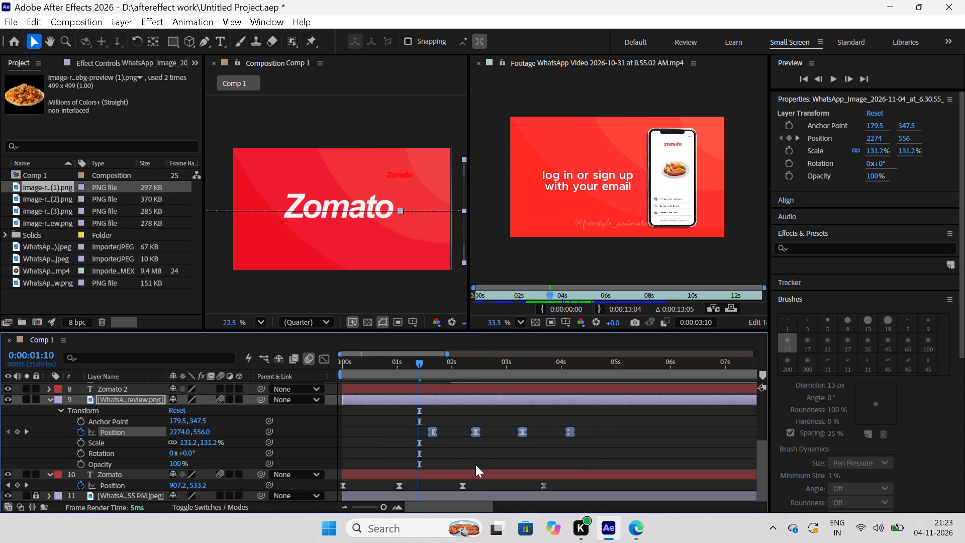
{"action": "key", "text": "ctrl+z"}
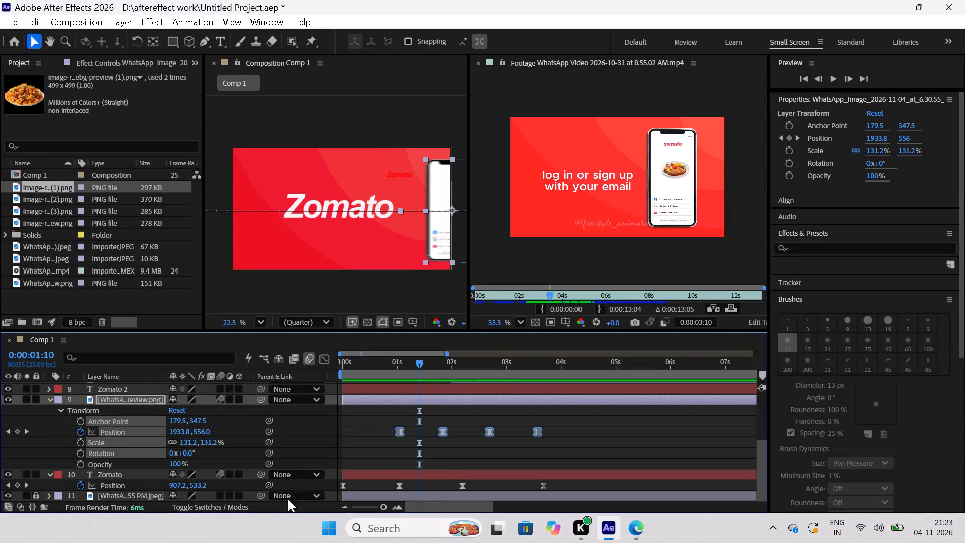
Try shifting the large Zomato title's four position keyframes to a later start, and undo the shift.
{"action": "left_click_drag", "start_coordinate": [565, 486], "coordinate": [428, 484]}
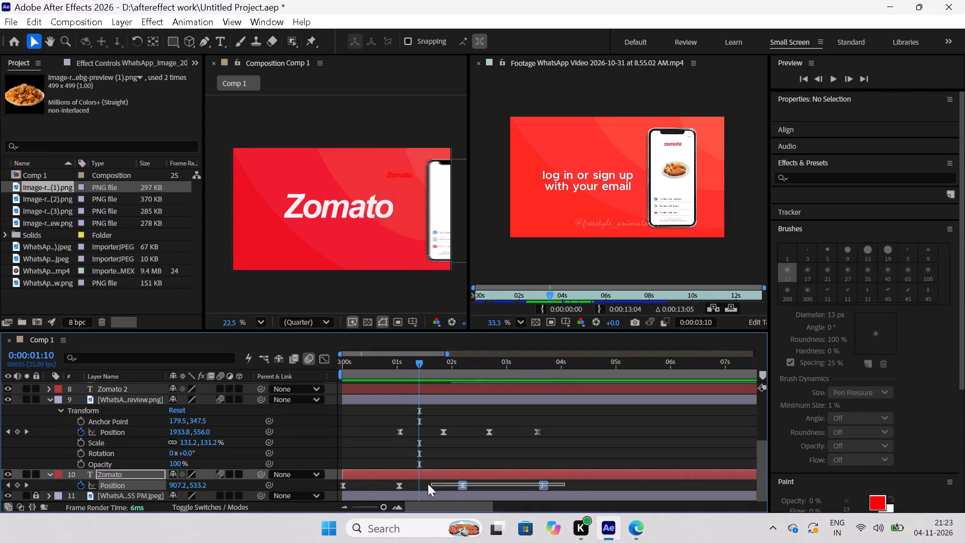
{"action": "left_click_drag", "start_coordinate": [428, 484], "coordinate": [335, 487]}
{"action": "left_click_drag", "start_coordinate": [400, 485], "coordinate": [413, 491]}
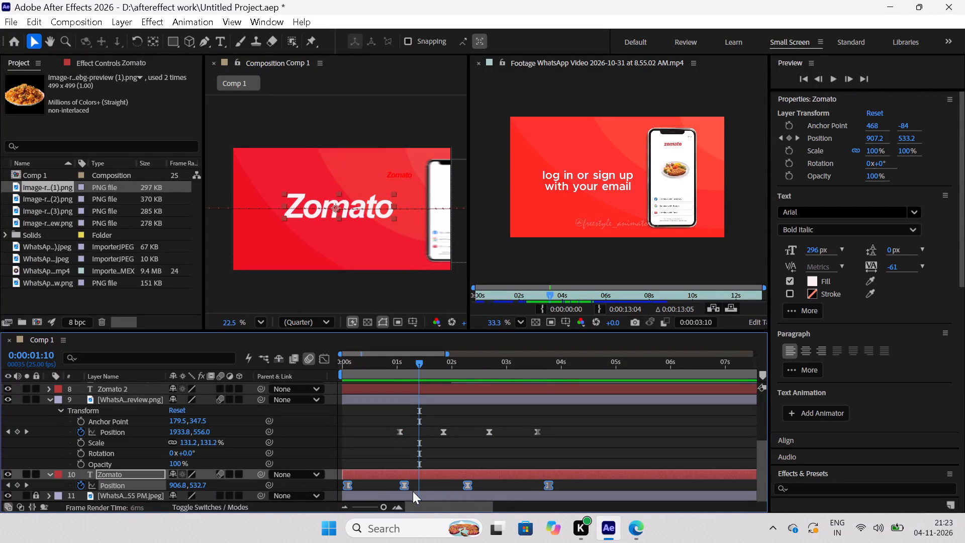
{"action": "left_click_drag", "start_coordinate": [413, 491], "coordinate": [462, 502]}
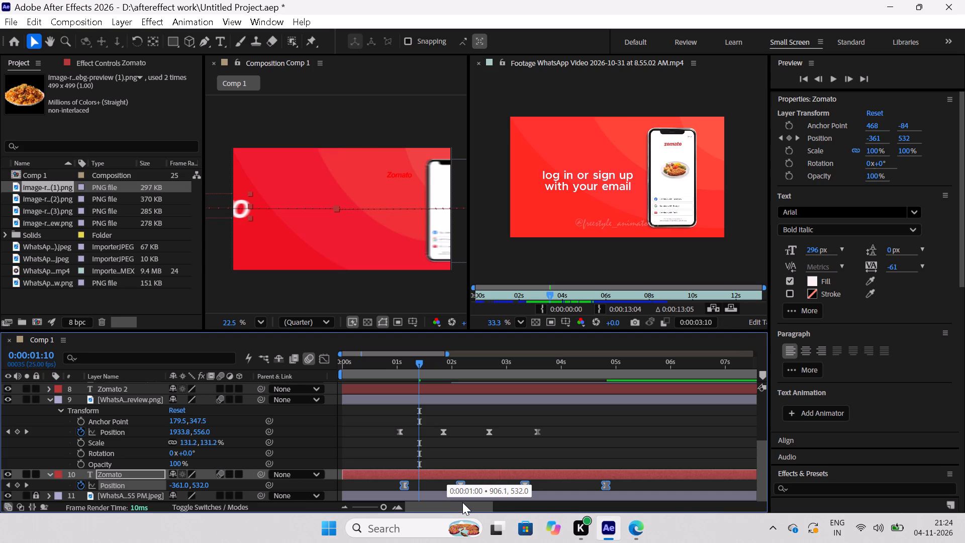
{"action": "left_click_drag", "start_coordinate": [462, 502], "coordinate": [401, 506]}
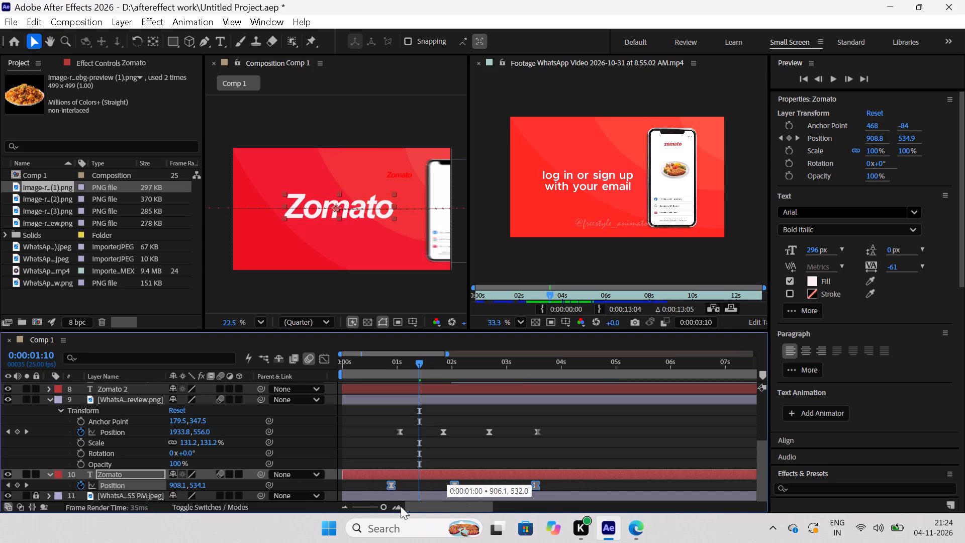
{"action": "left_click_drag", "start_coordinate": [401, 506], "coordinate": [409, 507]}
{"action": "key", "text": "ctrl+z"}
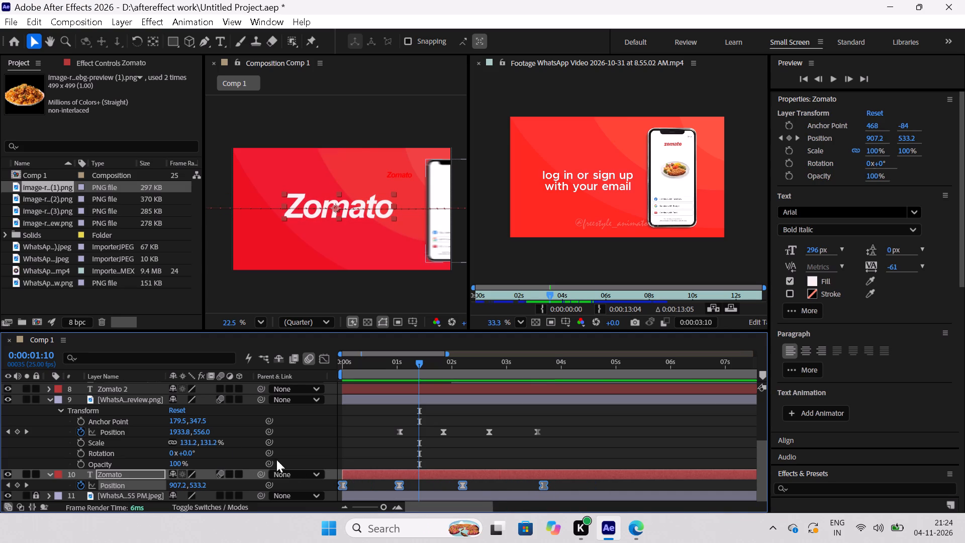
Collapse the Zomato title's properties, and examine the Zomato 2 layer's position keyframes against the phone's, selecting all of Zomato 2's position keyframes.
{"action": "left_click", "coordinate": [47, 475]}
{"action": "scroll", "coordinate": [88, 428], "scroll_direction": "up", "scroll_amount": 1}
{"action": "scroll", "coordinate": [88, 428], "scroll_direction": "down", "scroll_amount": 1}
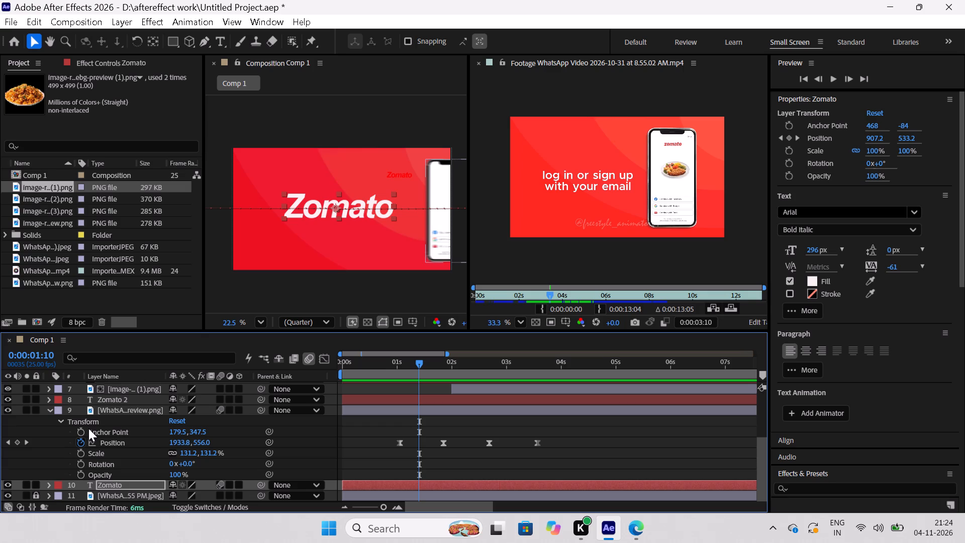
{"action": "left_click", "coordinate": [119, 411]}
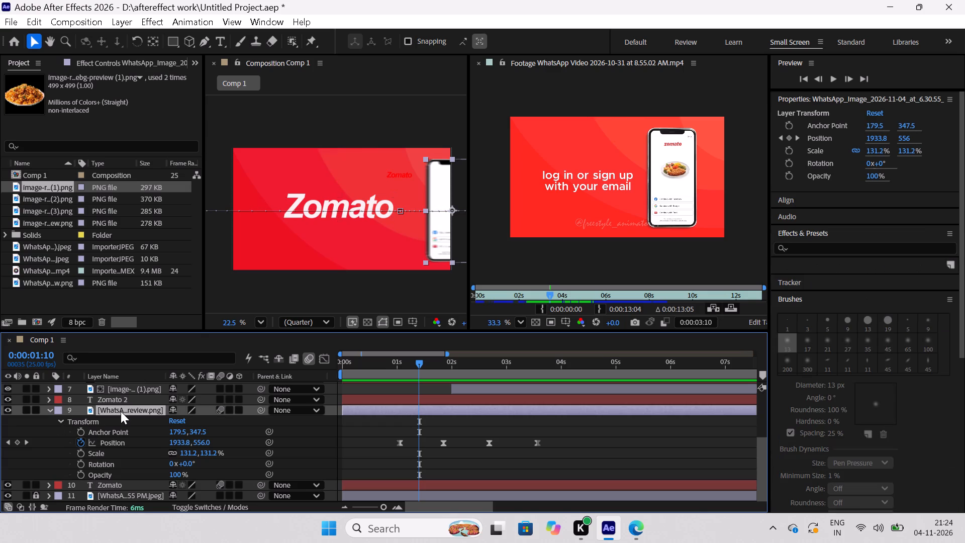
{"action": "left_click", "coordinate": [138, 400]}
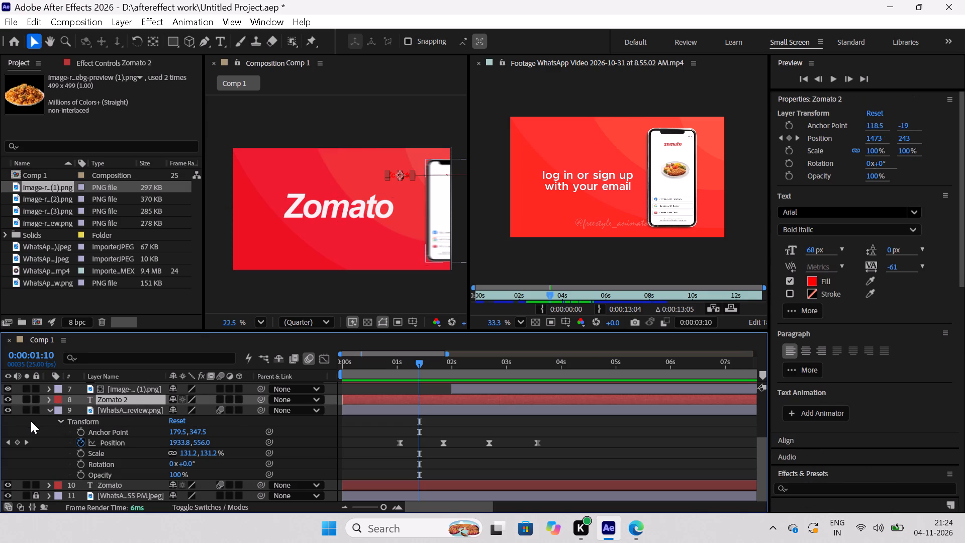
{"action": "left_click", "coordinate": [49, 400]}
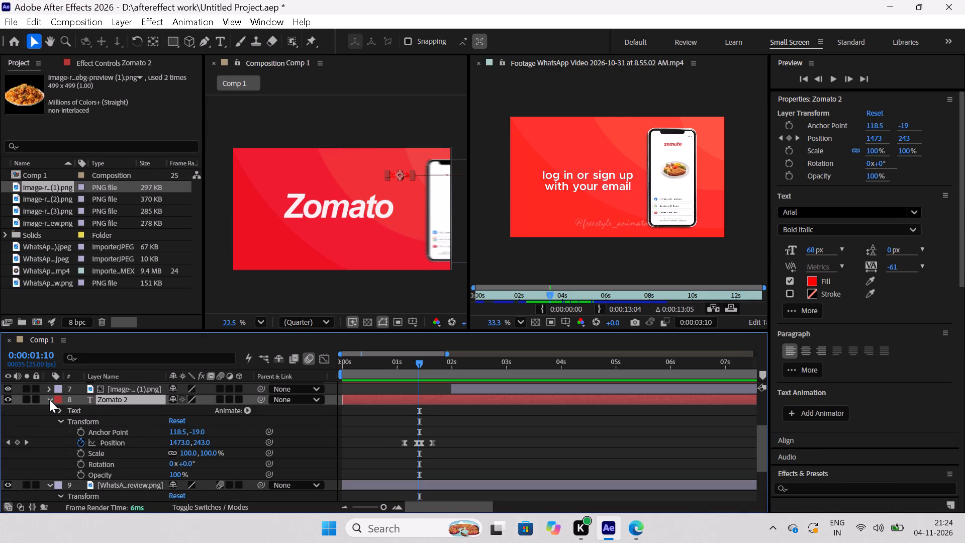
{"action": "left_click_drag", "start_coordinate": [462, 439], "coordinate": [410, 447]}
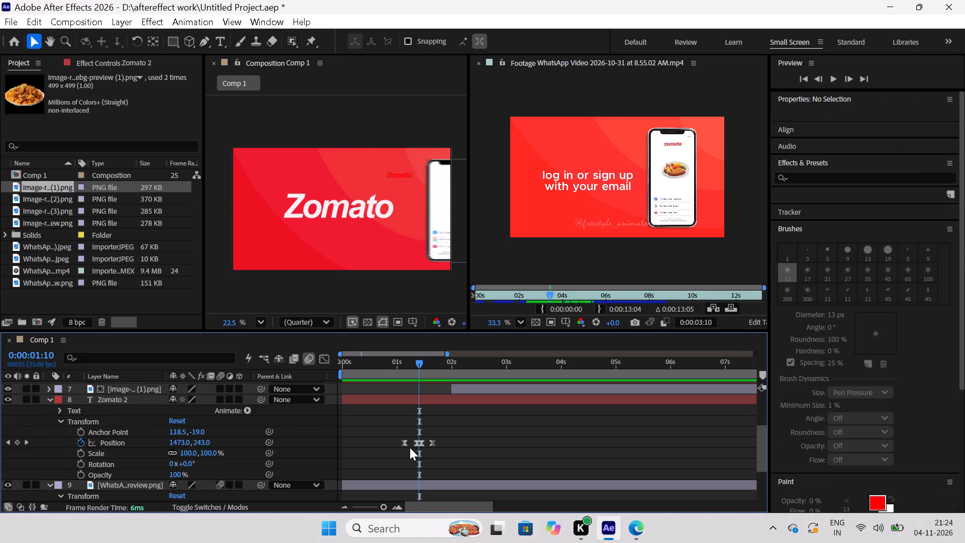
{"action": "left_click_drag", "start_coordinate": [410, 447], "coordinate": [361, 450]}
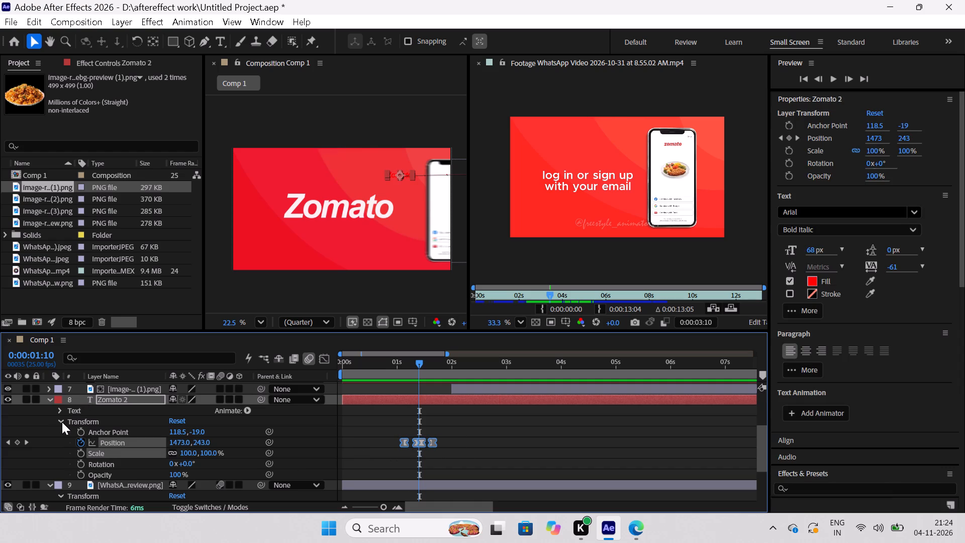
{"action": "left_click", "coordinate": [52, 399]}
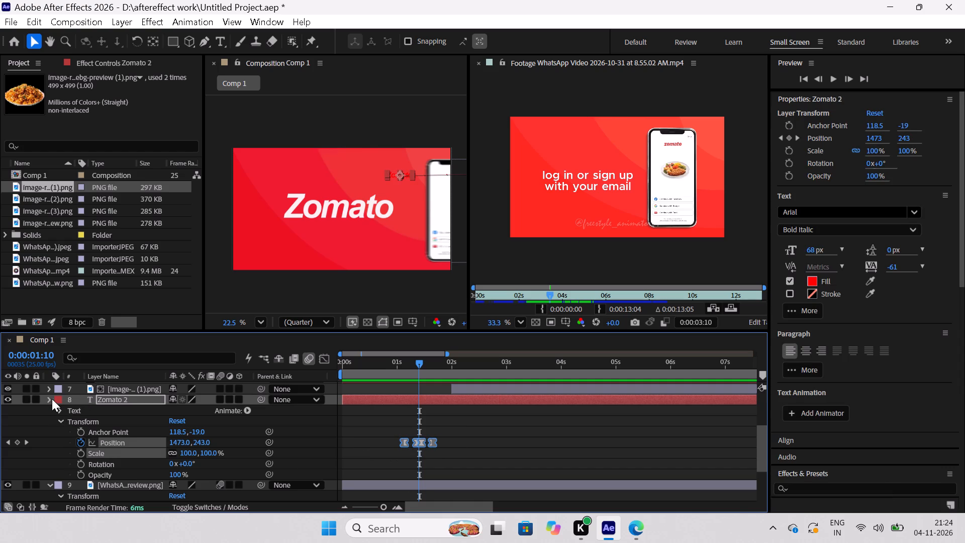
{"action": "left_click", "coordinate": [48, 400]}
{"action": "scroll", "coordinate": [130, 401], "scroll_direction": "down", "scroll_amount": 1}
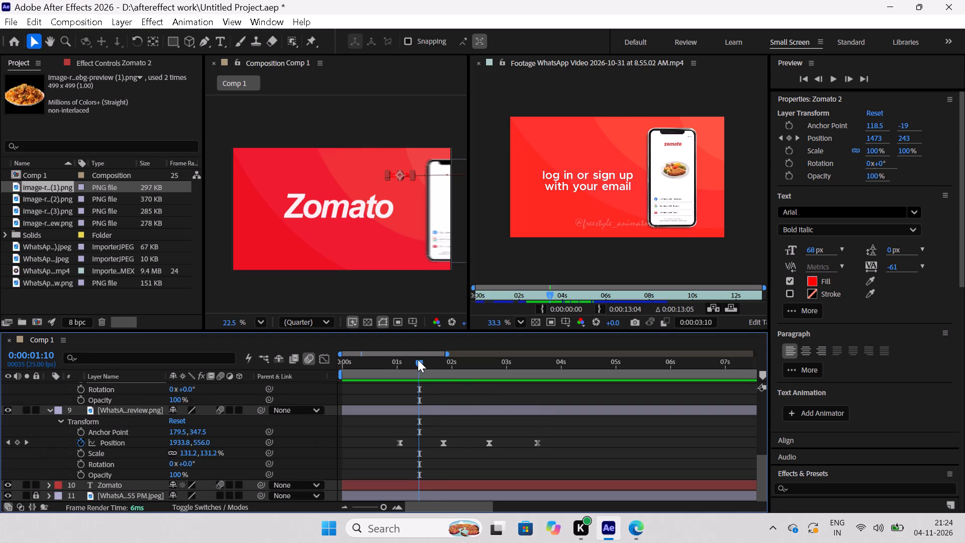
Scrub the phone's entrance between 0:00:01:22 and 0:00:01:03, stopping at its first position keyframe at 0:00:01:01.
{"action": "left_click_drag", "start_coordinate": [418, 359], "coordinate": [431, 381]}
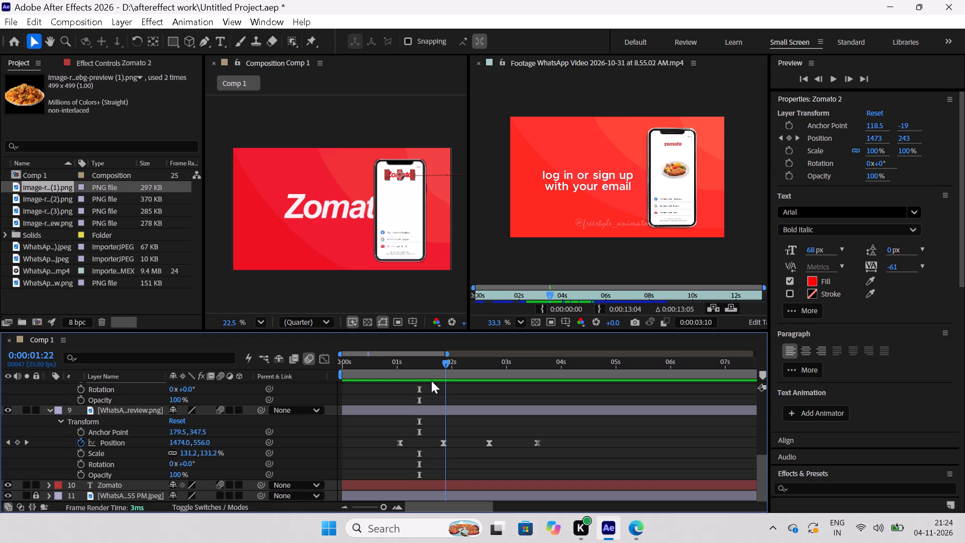
{"action": "left_click_drag", "start_coordinate": [431, 381], "coordinate": [402, 394]}
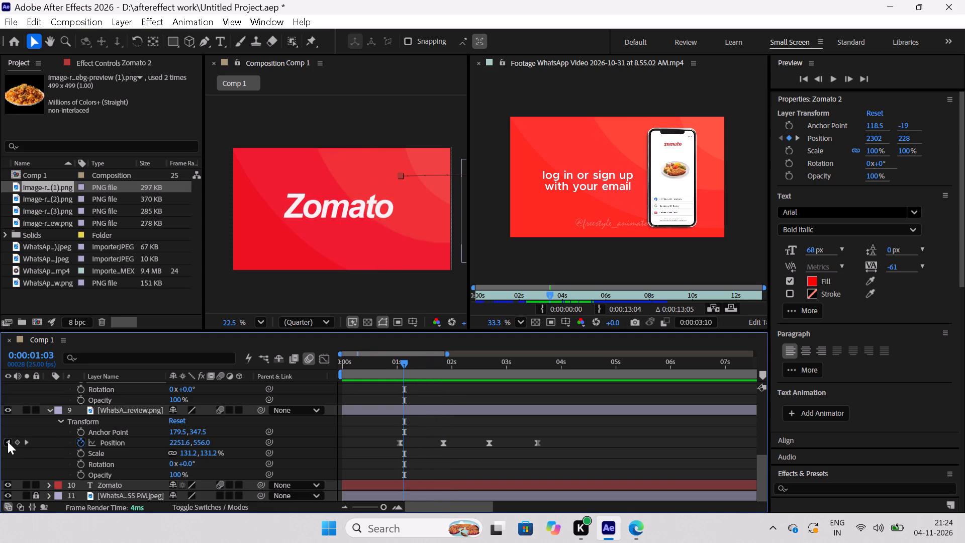
{"action": "left_click", "coordinate": [8, 443]}
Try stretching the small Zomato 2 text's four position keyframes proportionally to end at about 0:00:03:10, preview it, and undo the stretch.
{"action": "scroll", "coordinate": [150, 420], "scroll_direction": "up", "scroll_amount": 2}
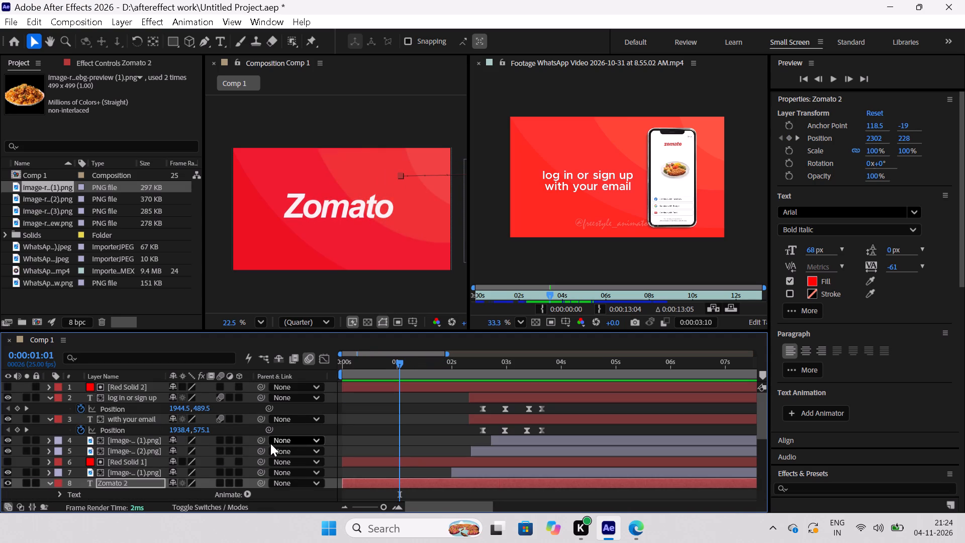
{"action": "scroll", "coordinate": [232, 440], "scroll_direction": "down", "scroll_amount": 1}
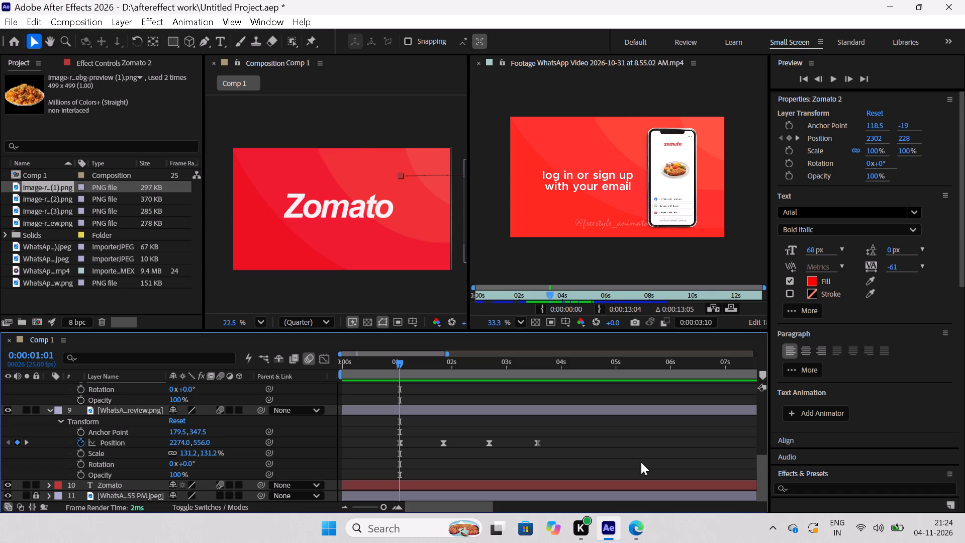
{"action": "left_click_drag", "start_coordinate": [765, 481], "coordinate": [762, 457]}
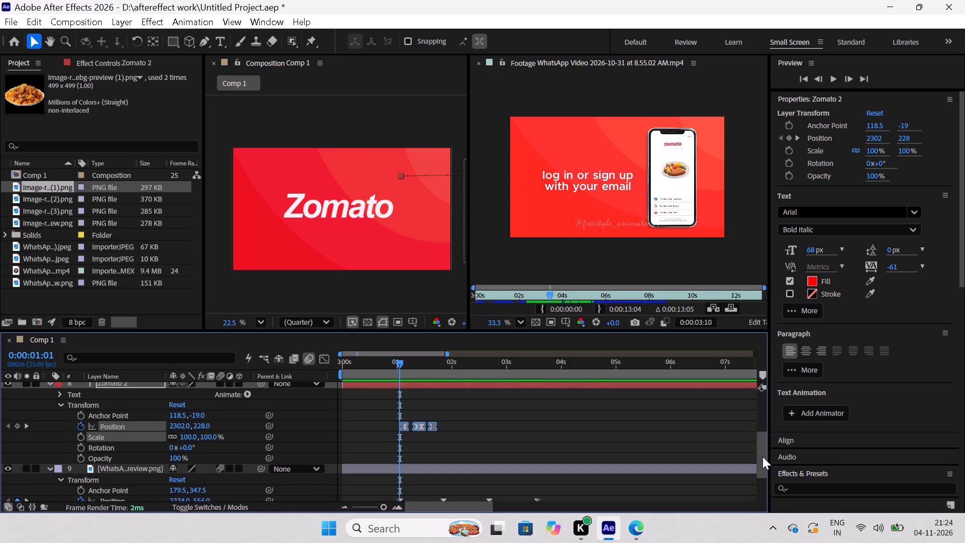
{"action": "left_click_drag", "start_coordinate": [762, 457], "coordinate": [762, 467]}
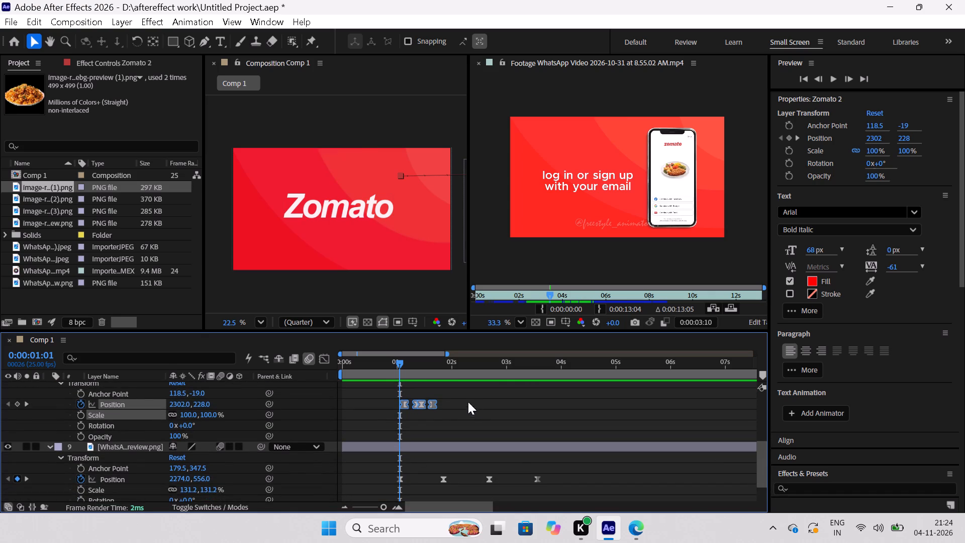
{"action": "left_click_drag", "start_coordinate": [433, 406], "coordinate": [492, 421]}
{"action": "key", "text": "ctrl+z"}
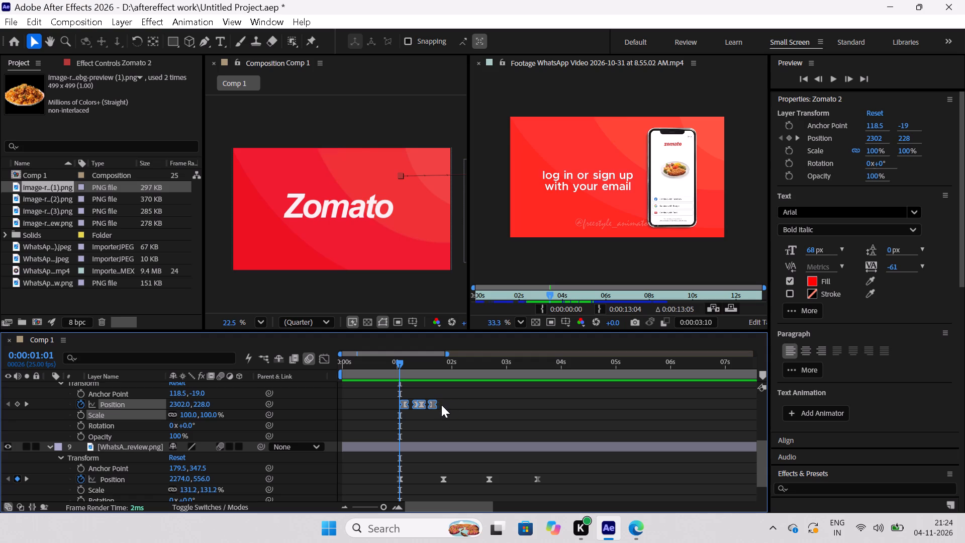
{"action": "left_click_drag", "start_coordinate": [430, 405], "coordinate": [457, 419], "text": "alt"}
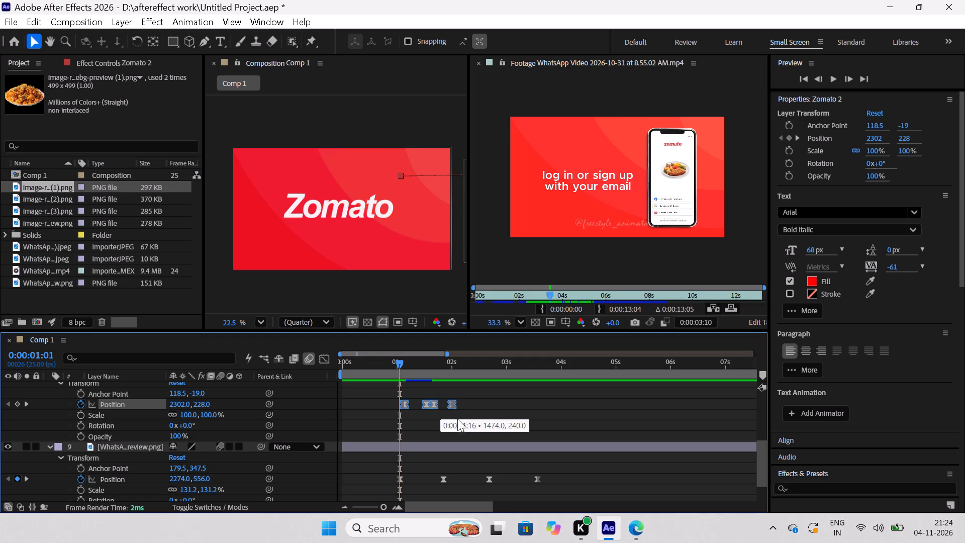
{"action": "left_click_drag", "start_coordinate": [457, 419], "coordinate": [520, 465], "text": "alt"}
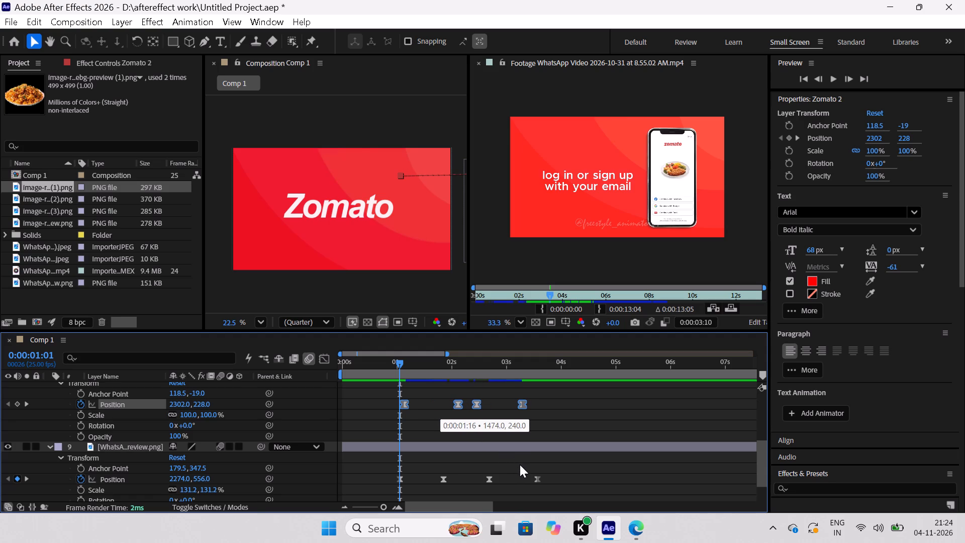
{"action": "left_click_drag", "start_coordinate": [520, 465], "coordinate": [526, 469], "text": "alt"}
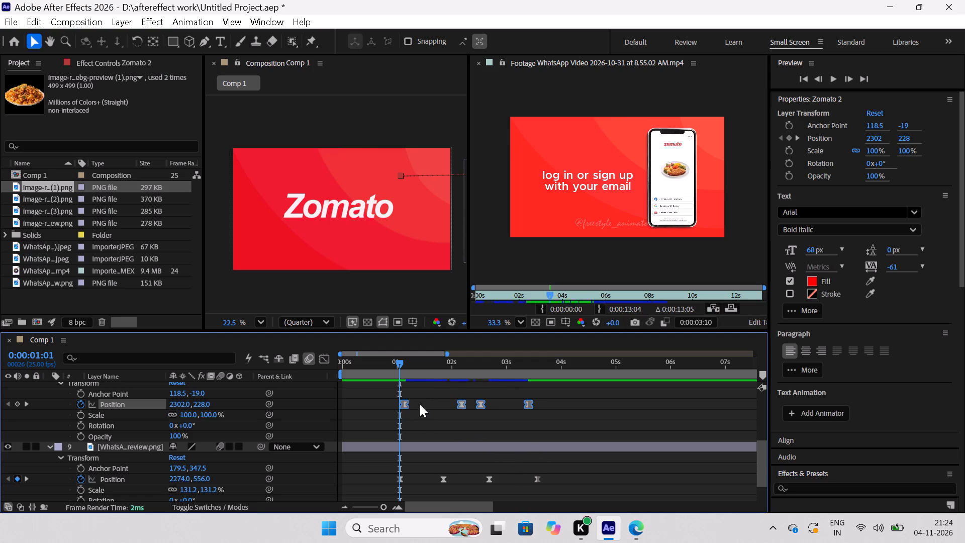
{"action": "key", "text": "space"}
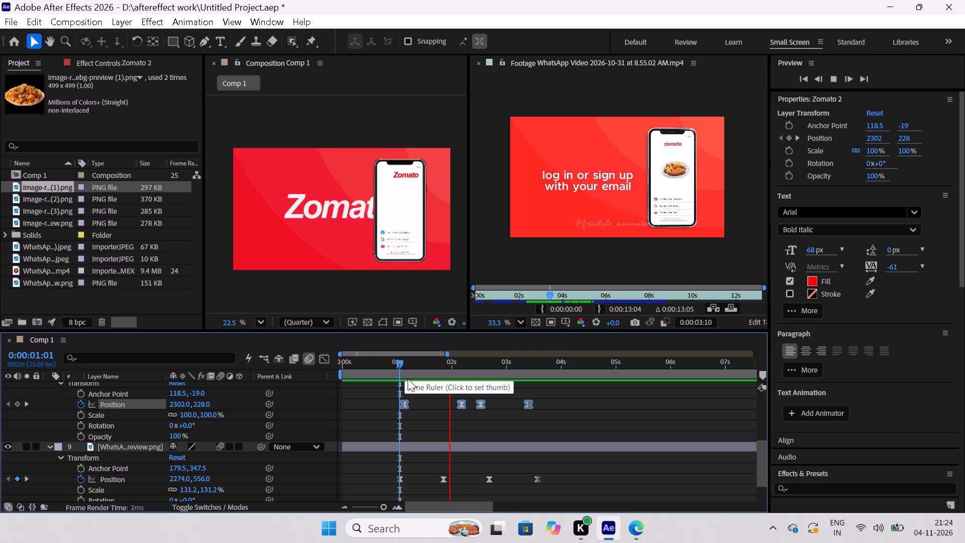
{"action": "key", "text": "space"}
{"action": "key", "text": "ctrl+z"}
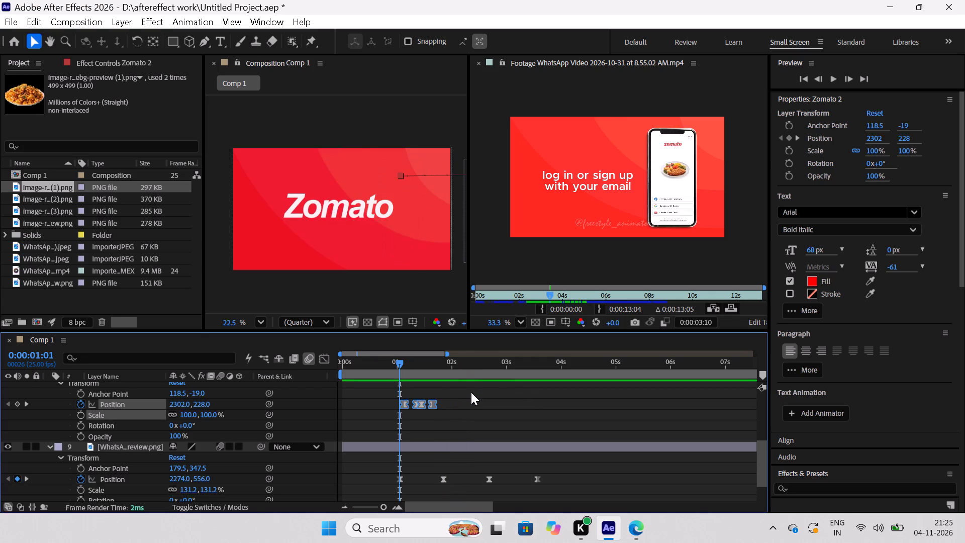
Scrub the phone's entrance, and undo the shift of its position keyframes and the last edit to the large Zomato title.
{"action": "left_click_drag", "start_coordinate": [398, 365], "coordinate": [448, 392]}
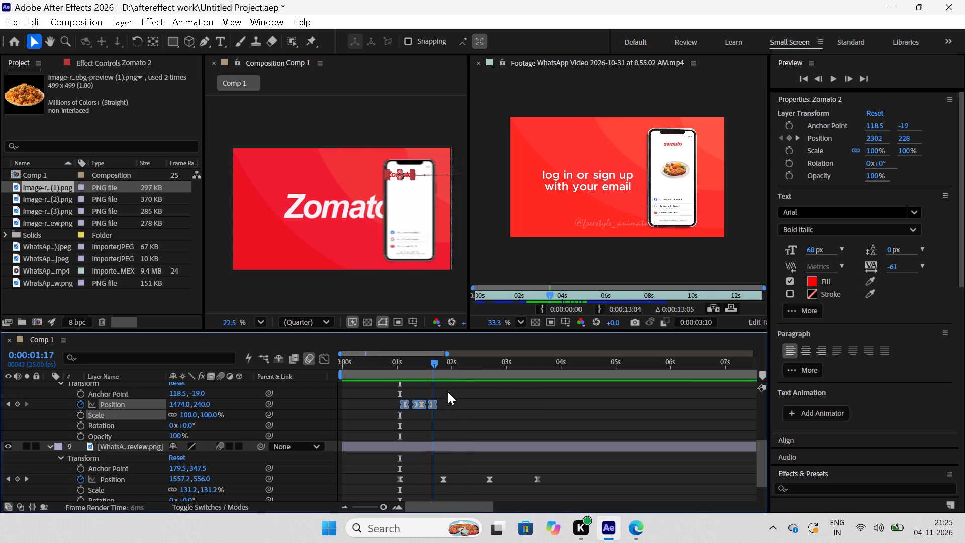
{"action": "left_click_drag", "start_coordinate": [448, 392], "coordinate": [405, 398]}
{"action": "key", "text": "ctrl+z"}
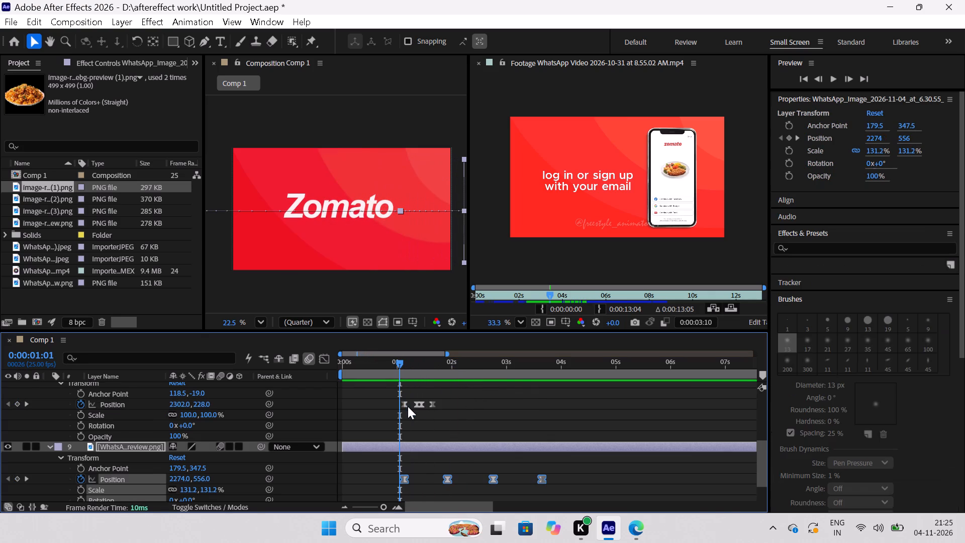
{"action": "key", "text": "ctrl+z"}
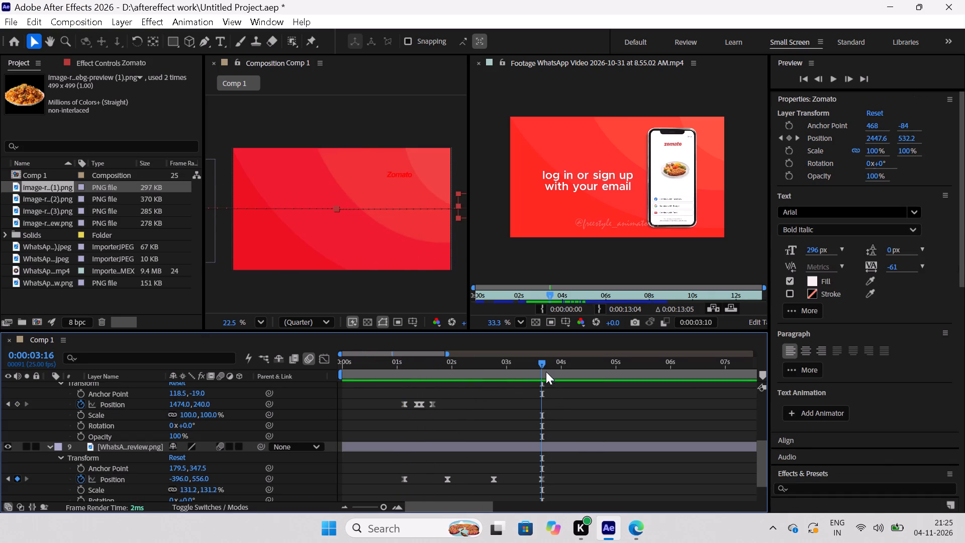
Collapse the phone and Zomato 2 layers and preview the animation from 0:00:00:13.
{"action": "left_click_drag", "start_coordinate": [541, 361], "coordinate": [376, 394]}
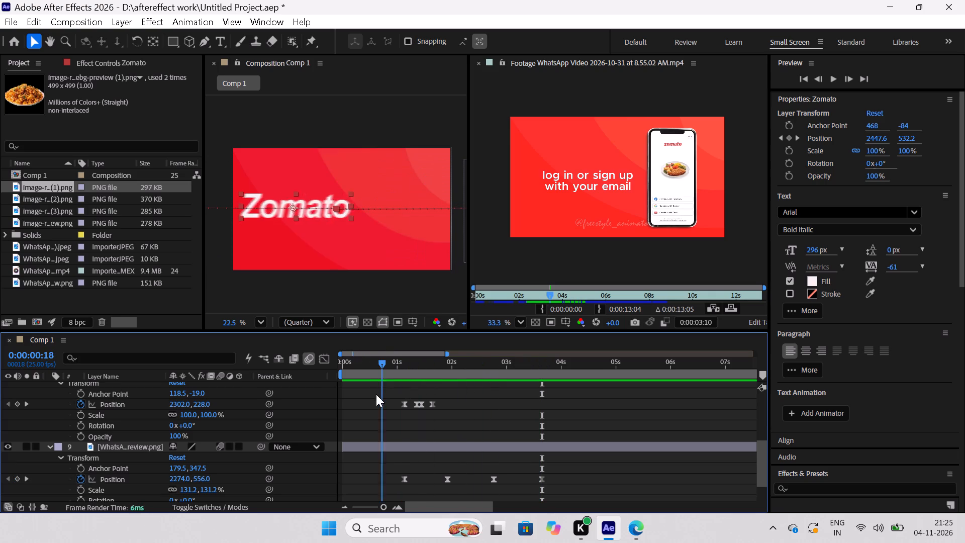
{"action": "left_click_drag", "start_coordinate": [376, 394], "coordinate": [370, 395]}
{"action": "left_click", "coordinate": [49, 449]}
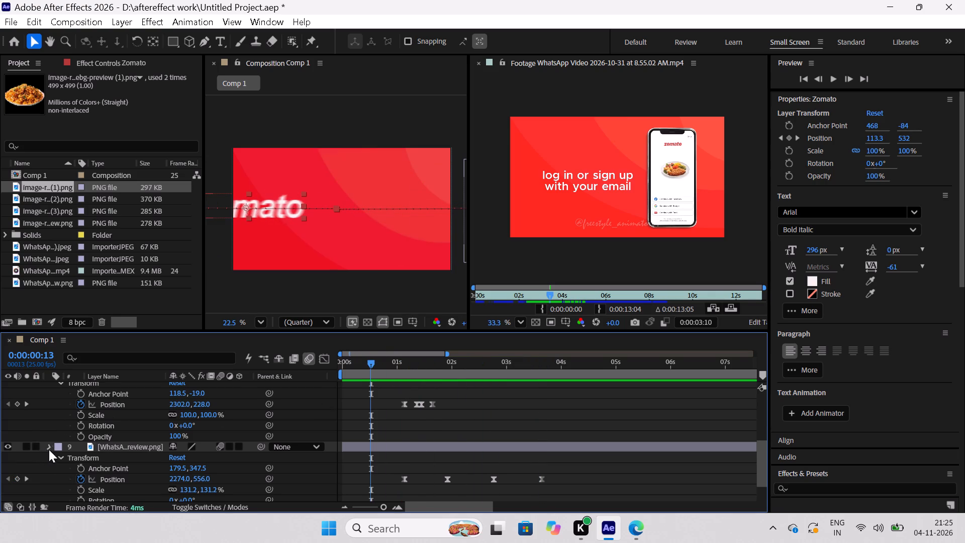
{"action": "left_click", "coordinate": [46, 389]}
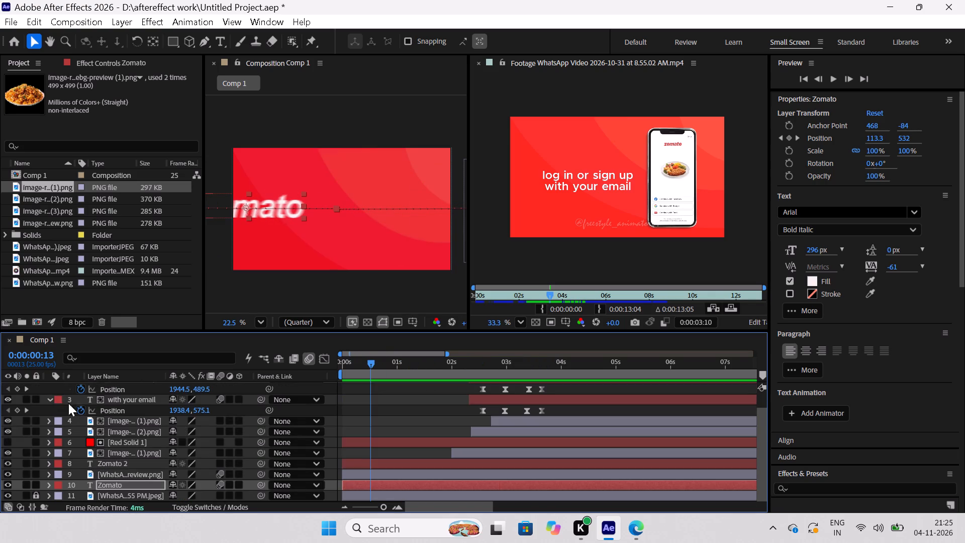
{"action": "scroll", "coordinate": [171, 433], "scroll_direction": "down", "scroll_amount": 11}
{"action": "key", "text": "space"}
{"action": "key", "text": "space"}
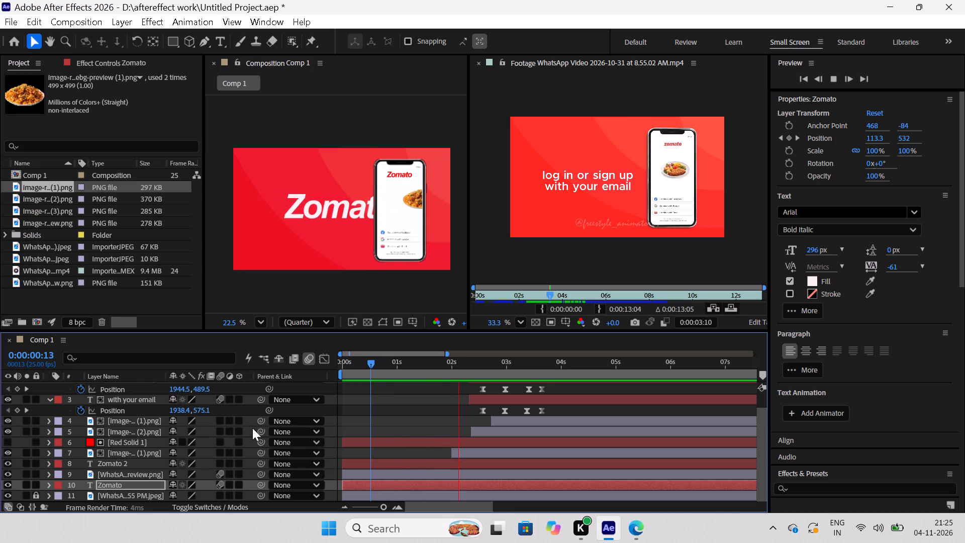
Undo the proportional stretch of the large Zomato title's position keyframes and preview onward from 0:00:02:16.
{"action": "key", "text": "ctrl+z"}
{"action": "key", "text": "ctrl+z"}
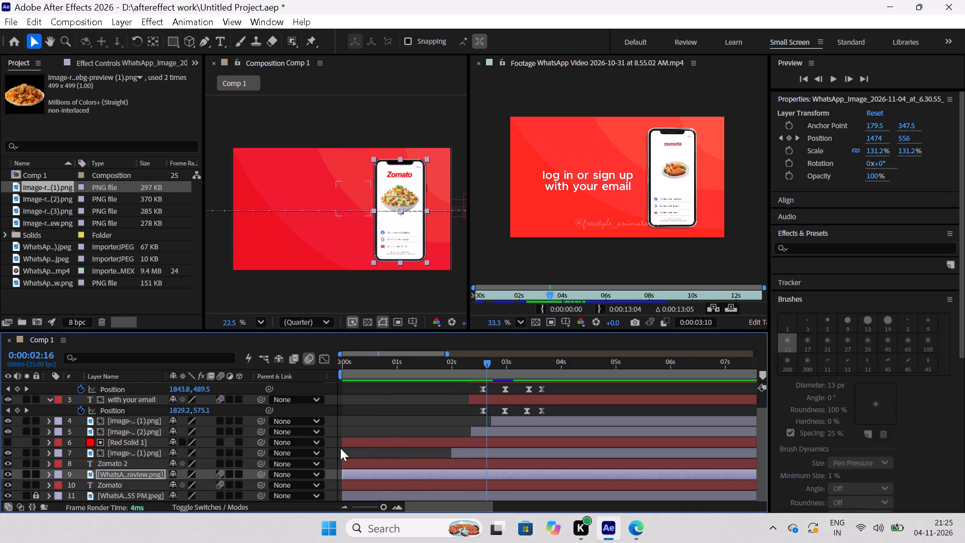
{"action": "key", "text": "space"}
{"action": "key", "text": "space"}
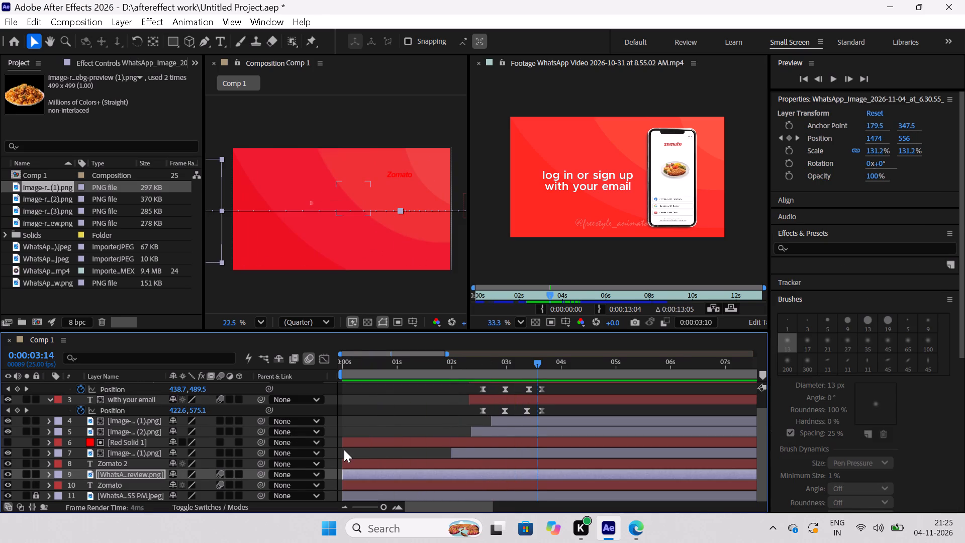
Undo back through the exit animation, removing the final position keyframes at 0:00:03:16 from the phone and both login text lines.
{"action": "key", "text": "ctrl+z"}
{"action": "key", "text": "ctrl+z"}
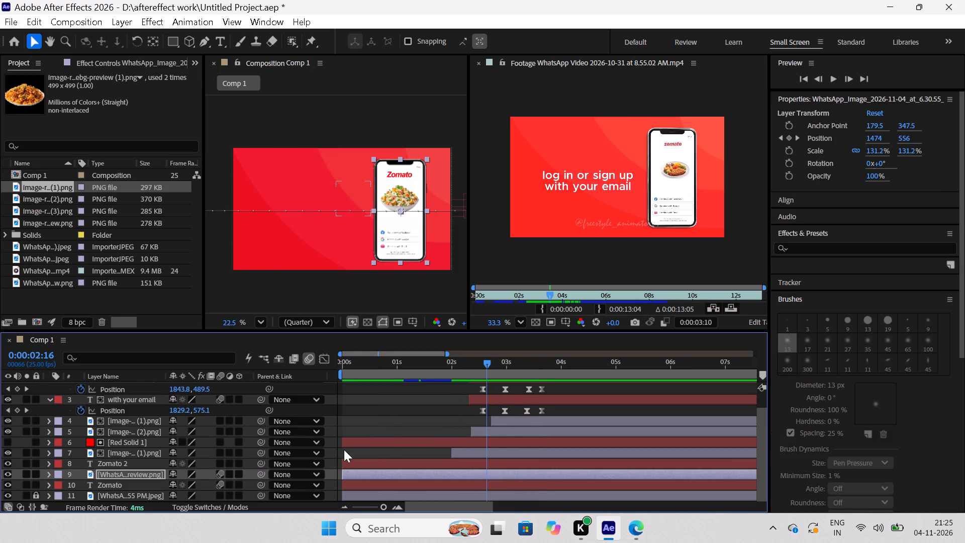
{"action": "key", "text": "ctrl+z"}
{"action": "key", "text": "ctrl+z"}
{"action": "key", "text": "ctrl+z"}
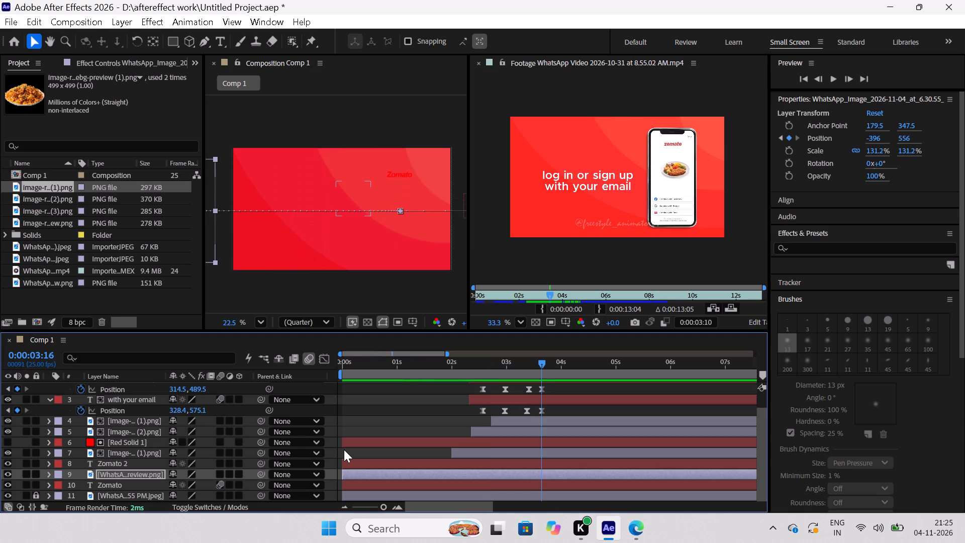
{"action": "key", "text": "ctrl+z"}
{"action": "key", "text": "ctrl+z"}
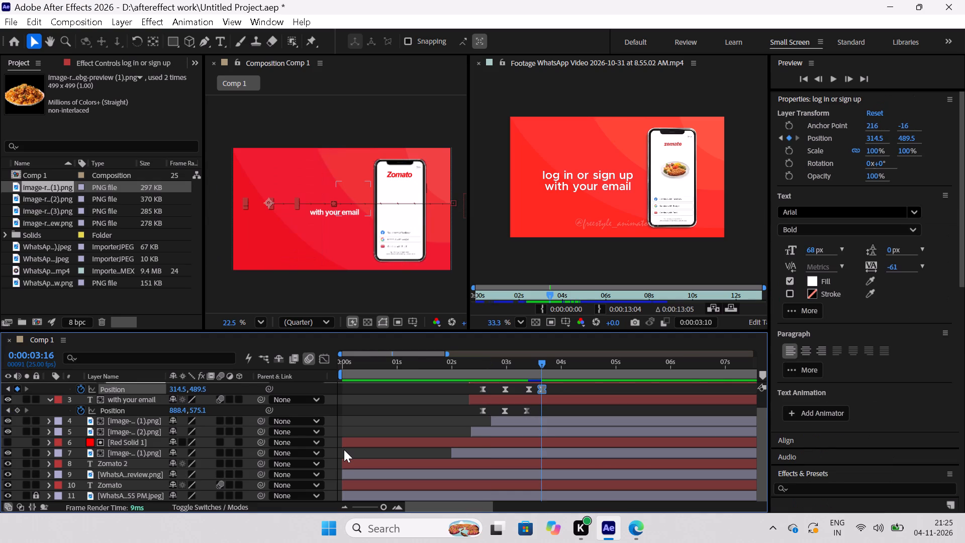
{"action": "key", "text": "ctrl+z"}
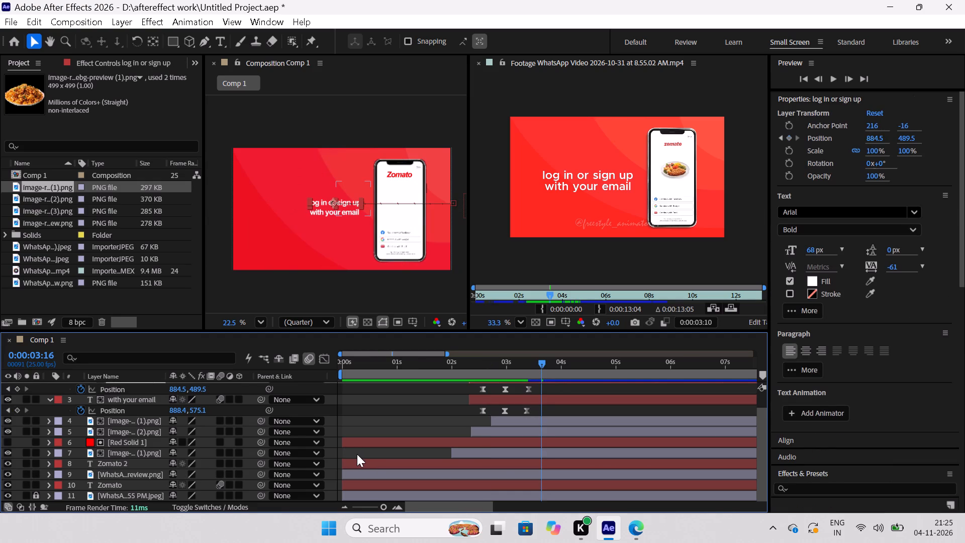
Preview the composition twice from 0:00:00:00 to review the phone, food images and login text animation.
{"action": "left_click_drag", "start_coordinate": [541, 364], "coordinate": [502, 370]}
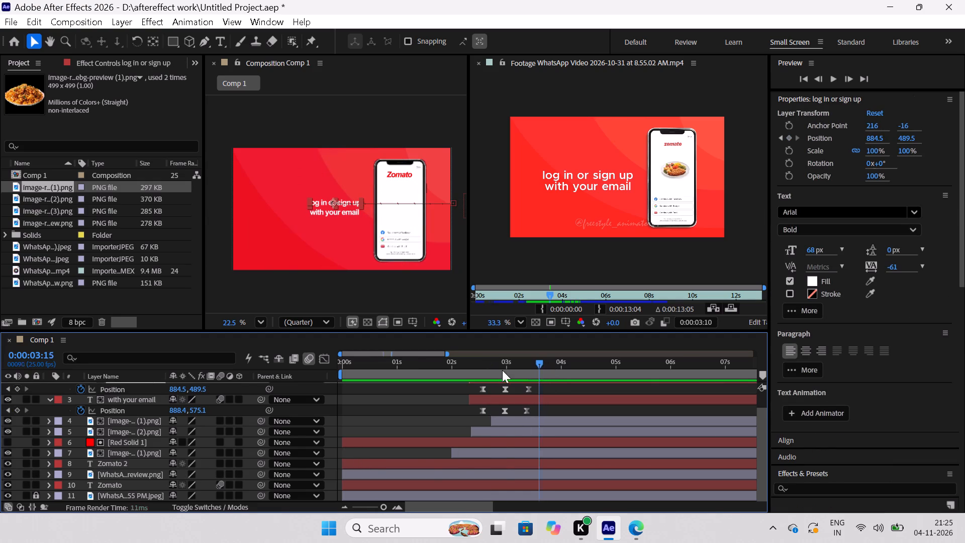
{"action": "left_click_drag", "start_coordinate": [502, 370], "coordinate": [288, 395]}
{"action": "key", "text": "space"}
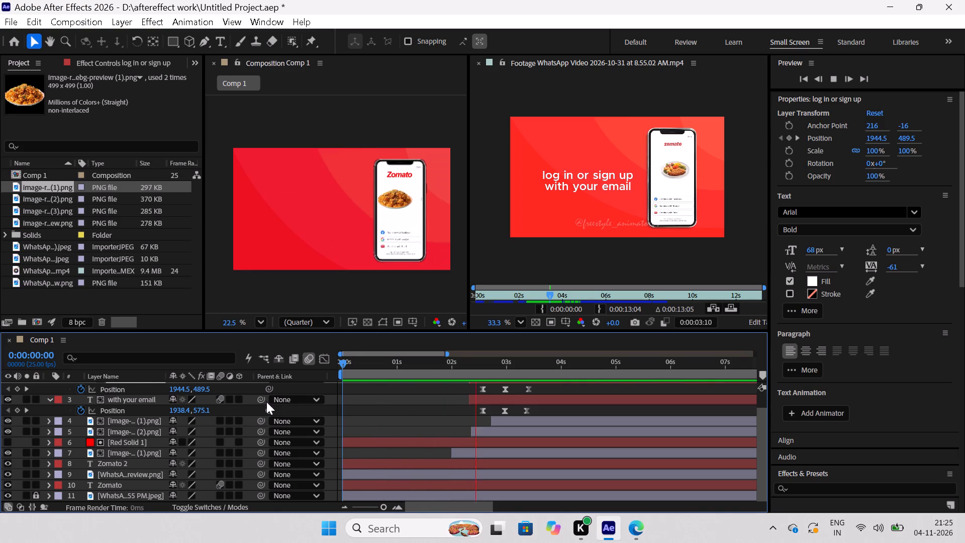
{"action": "key", "text": "space"}
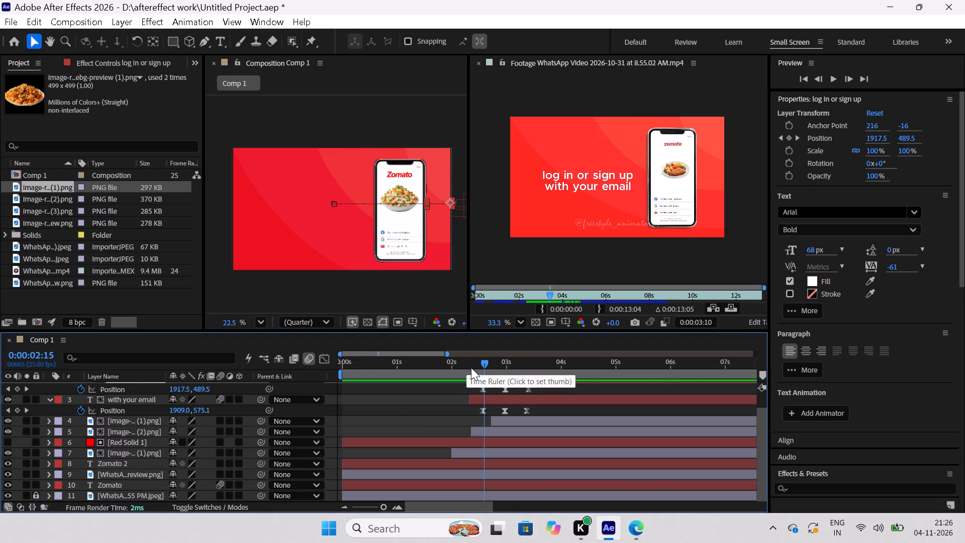
{"action": "left_click_drag", "start_coordinate": [485, 360], "coordinate": [291, 381]}
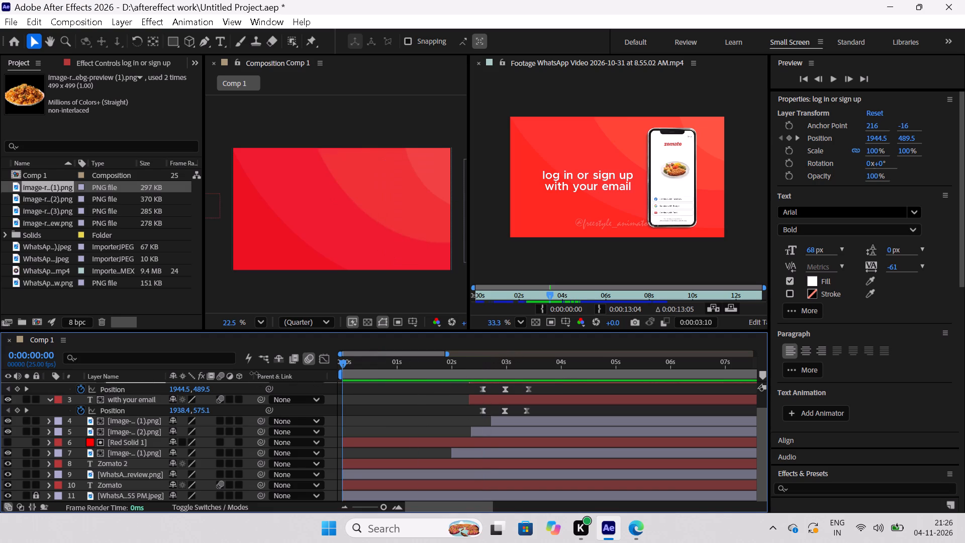
{"action": "key", "text": "space"}
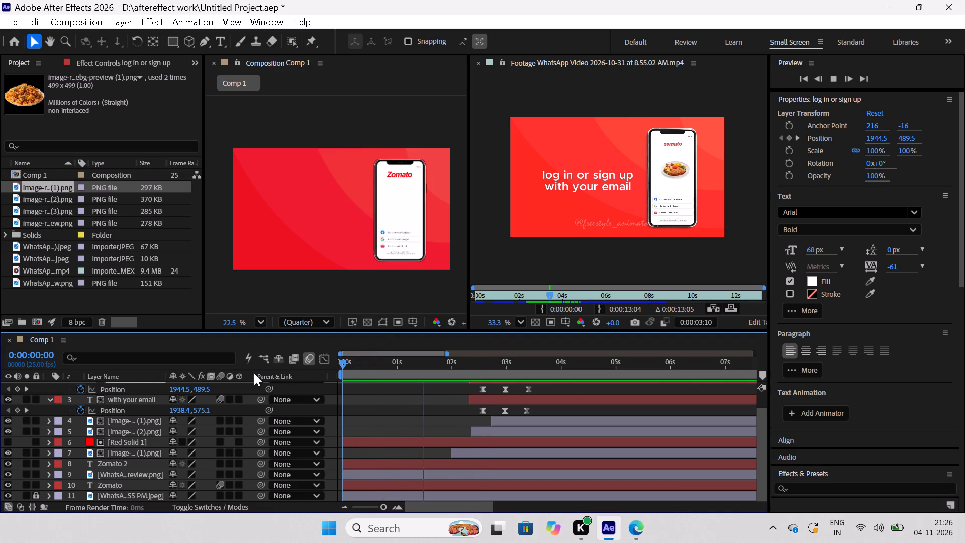
{"action": "key", "text": "space"}
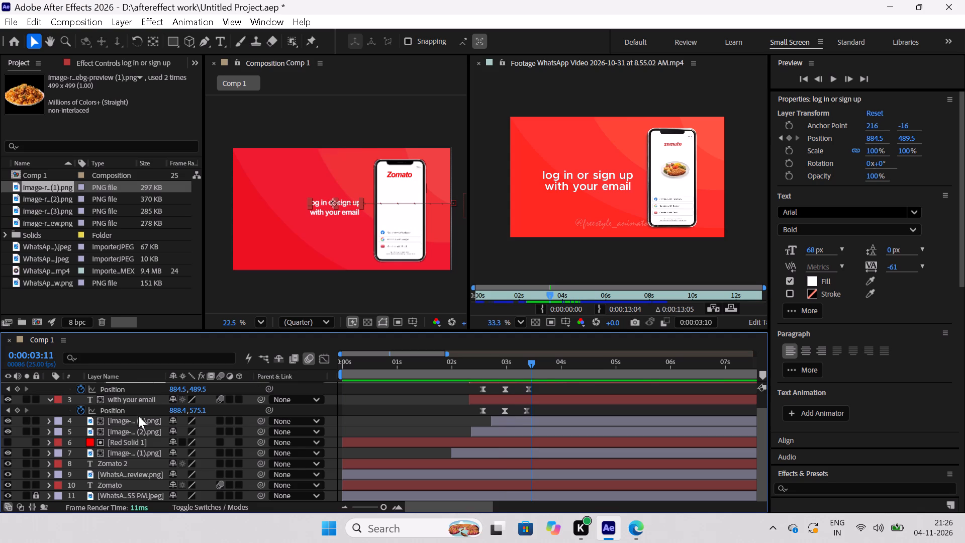
Collapse the "log in or sign up" and "with your email" layers.
{"action": "scroll", "coordinate": [147, 420], "scroll_direction": "up", "scroll_amount": 1}
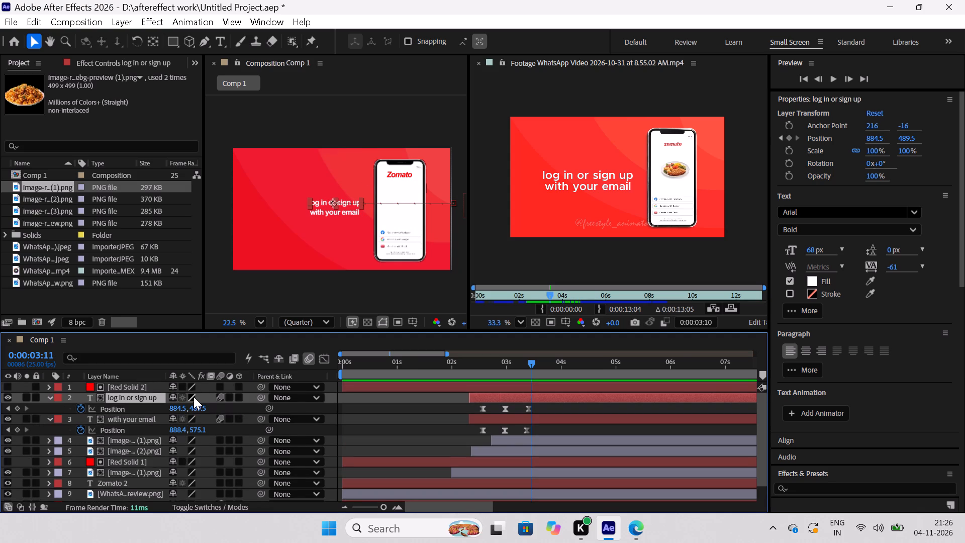
{"action": "left_click", "coordinate": [50, 418]}
{"action": "left_click", "coordinate": [50, 397]}
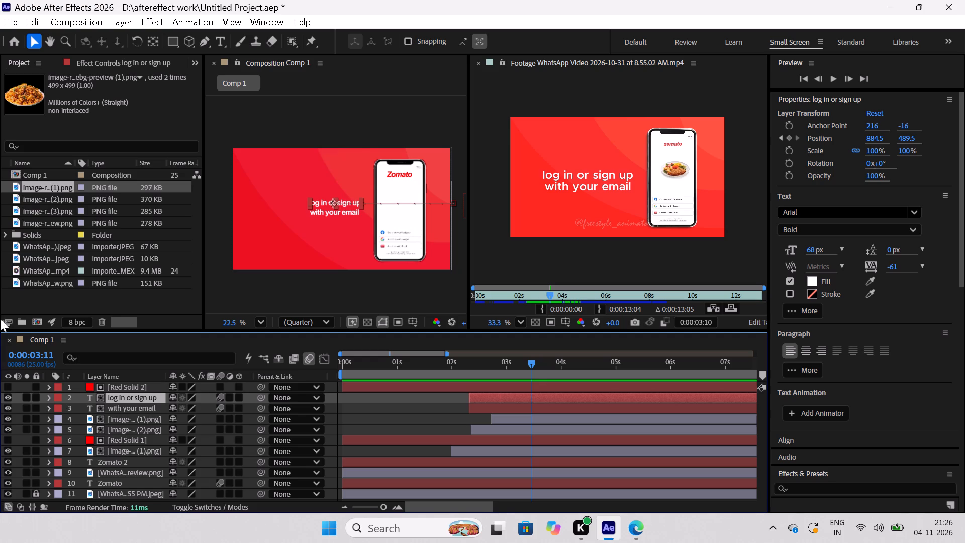
Maximize the Comp 1 viewer, set its magnification to Fit, and restore the full workspace layout.
{"action": "triple_click", "coordinate": [258, 64]}
{"action": "double_click", "coordinate": [258, 64]}
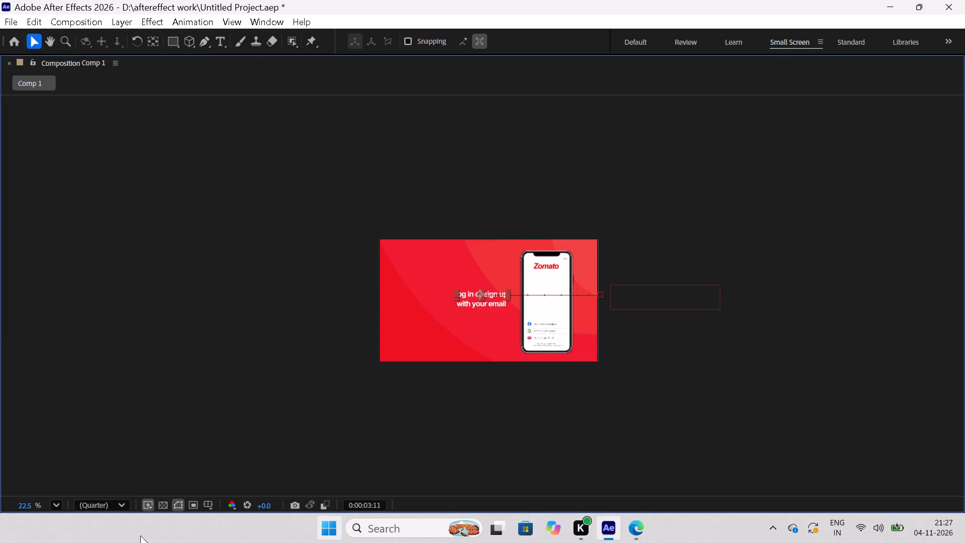
{"action": "left_click", "coordinate": [56, 506]}
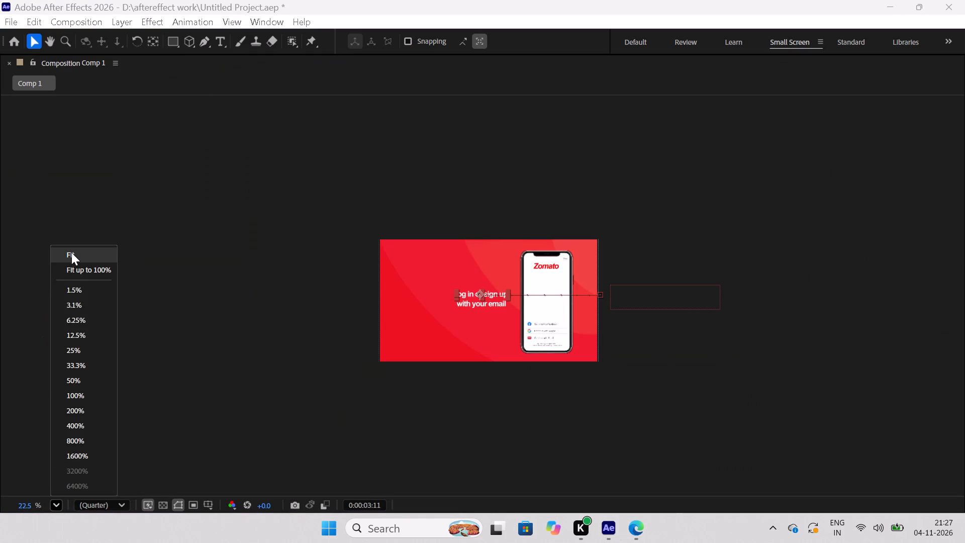
{"action": "left_click", "coordinate": [71, 252]}
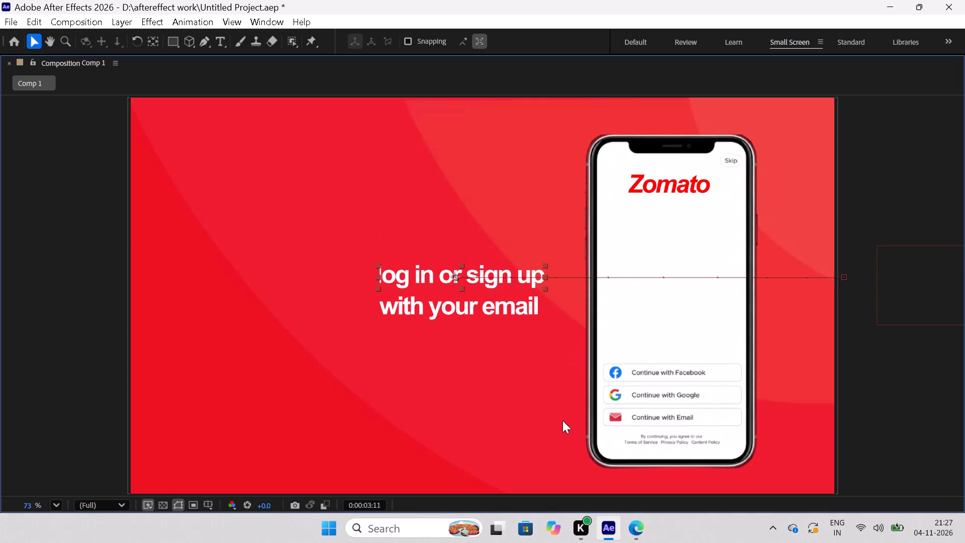
{"action": "double_click", "coordinate": [69, 63]}
{"action": "triple_click", "coordinate": [69, 63]}
{"action": "triple_click", "coordinate": [69, 63]}
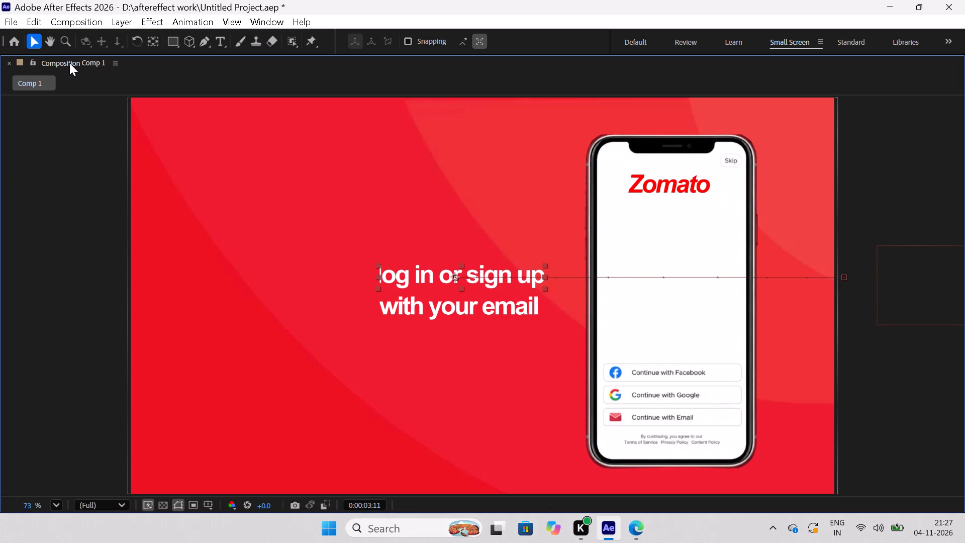
{"action": "triple_click", "coordinate": [69, 63]}
{"action": "triple_click", "coordinate": [69, 63]}
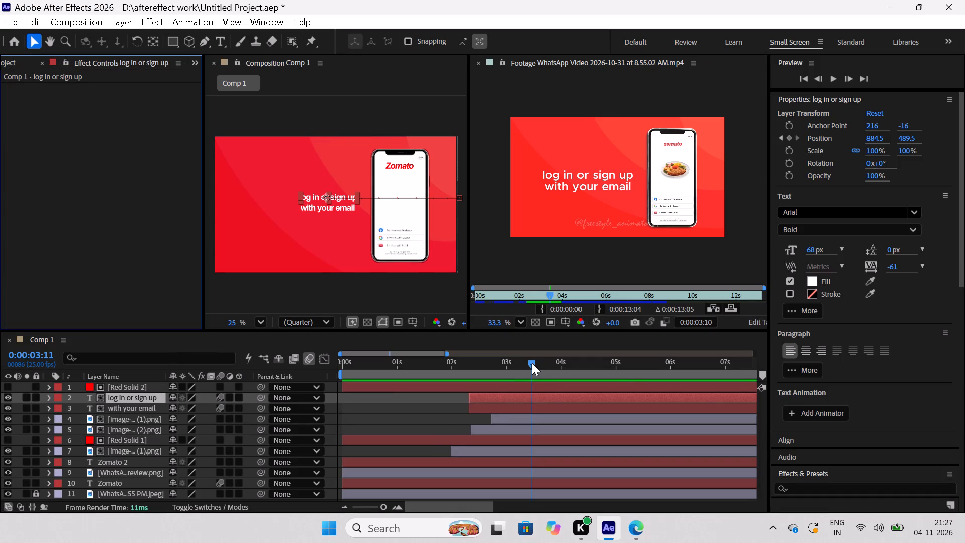
Preview Comp 1 from 0:00:00:00 in the maximized viewer.
{"action": "left_click_drag", "start_coordinate": [532, 363], "coordinate": [276, 404]}
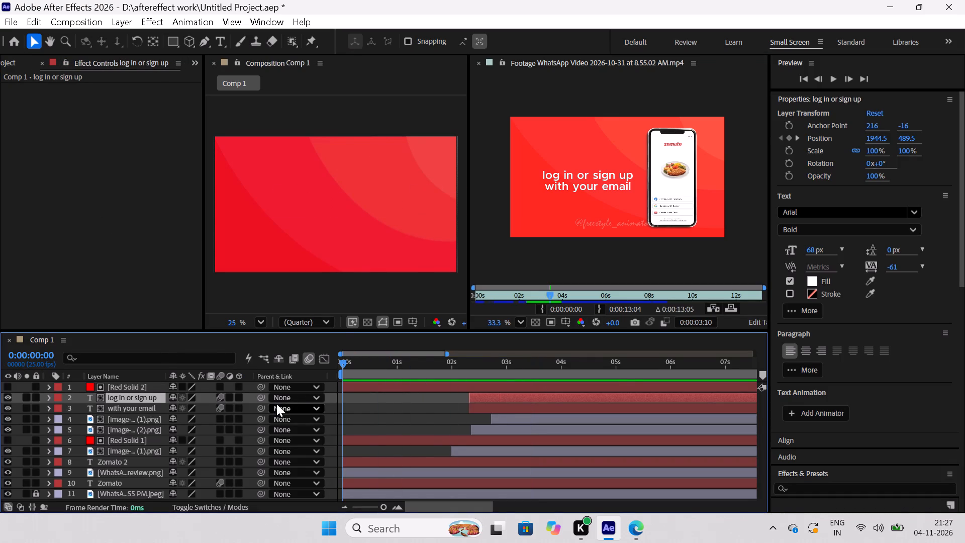
{"action": "triple_click", "coordinate": [268, 60]}
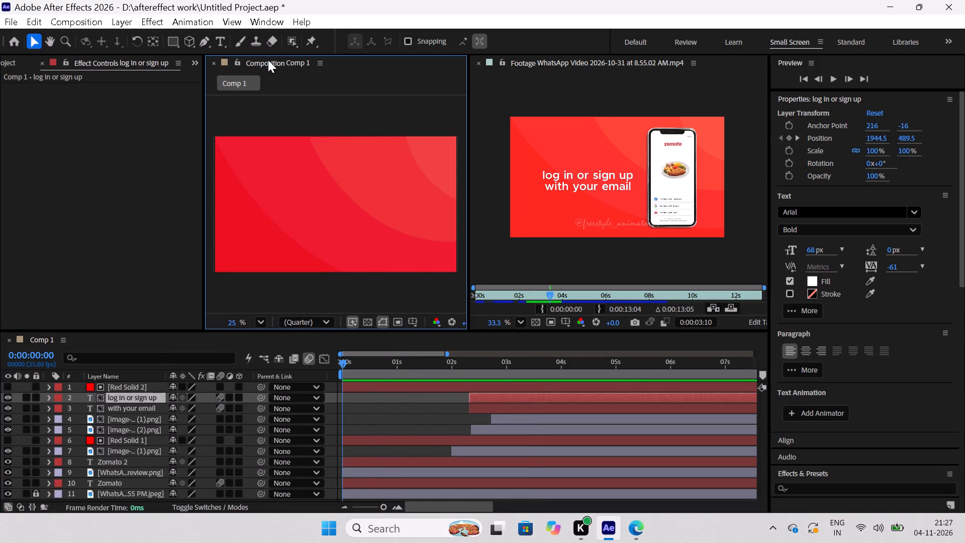
{"action": "triple_click", "coordinate": [268, 60]}
{"action": "left_click", "coordinate": [268, 60]}
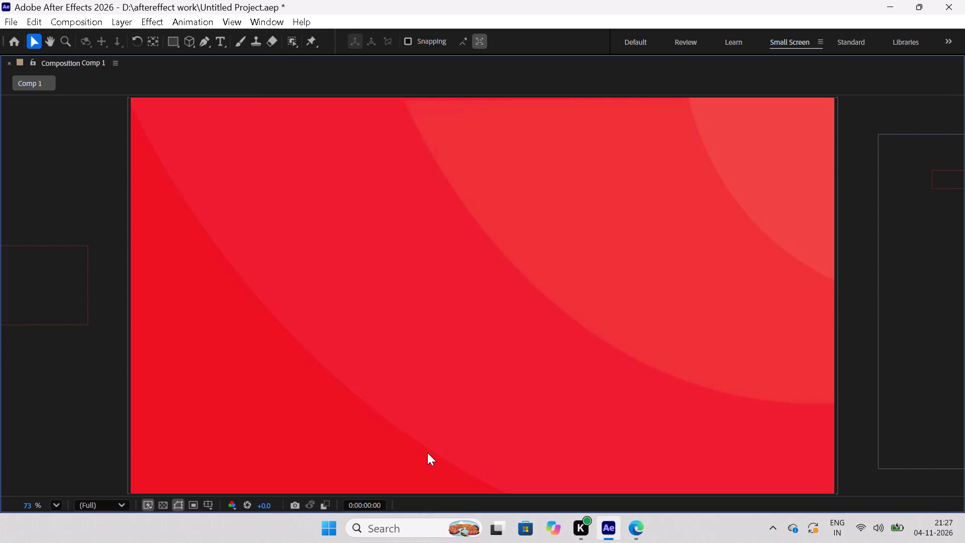
{"action": "key", "text": "space"}
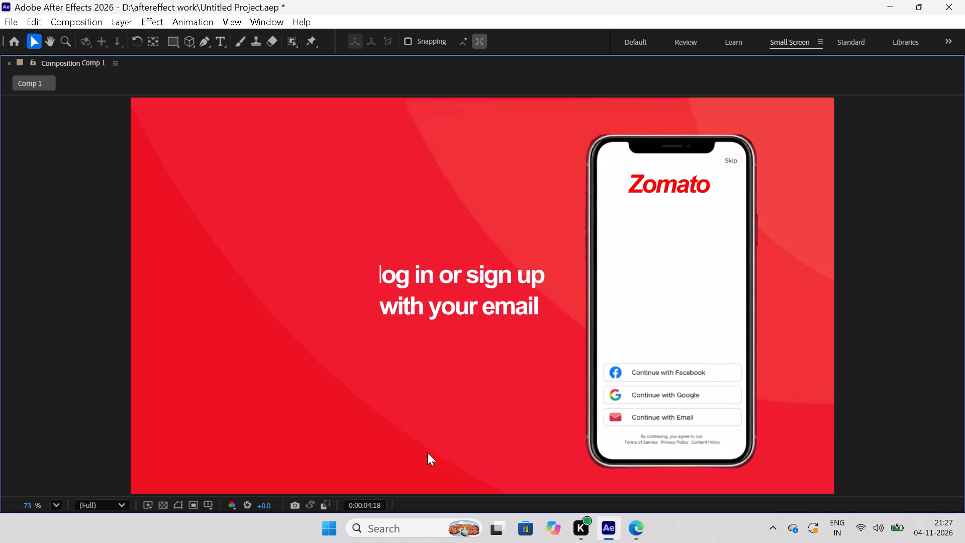
{"action": "key", "text": "space"}
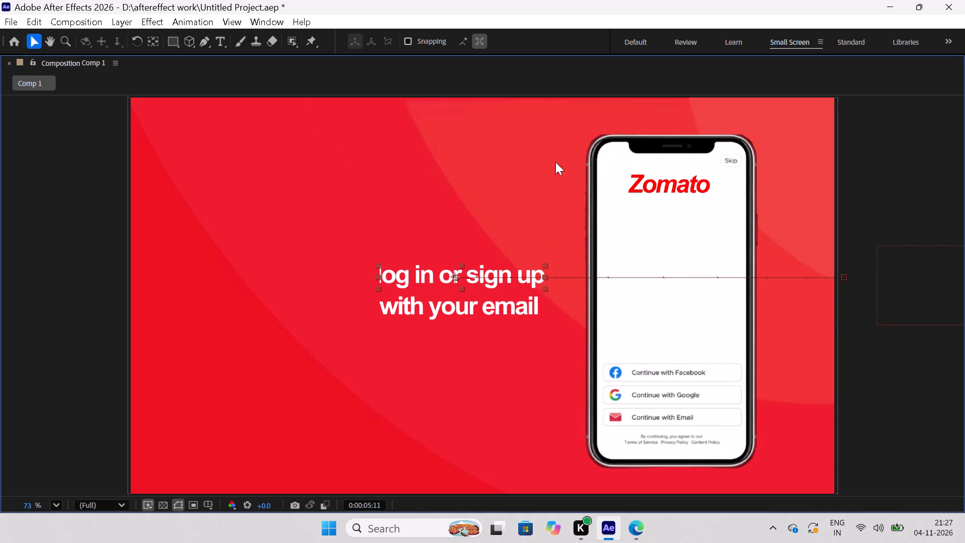
Restore the full workspace layout from the maximized Comp 1 viewer.
{"action": "double_click", "coordinate": [84, 62]}
{"action": "double_click", "coordinate": [84, 62]}
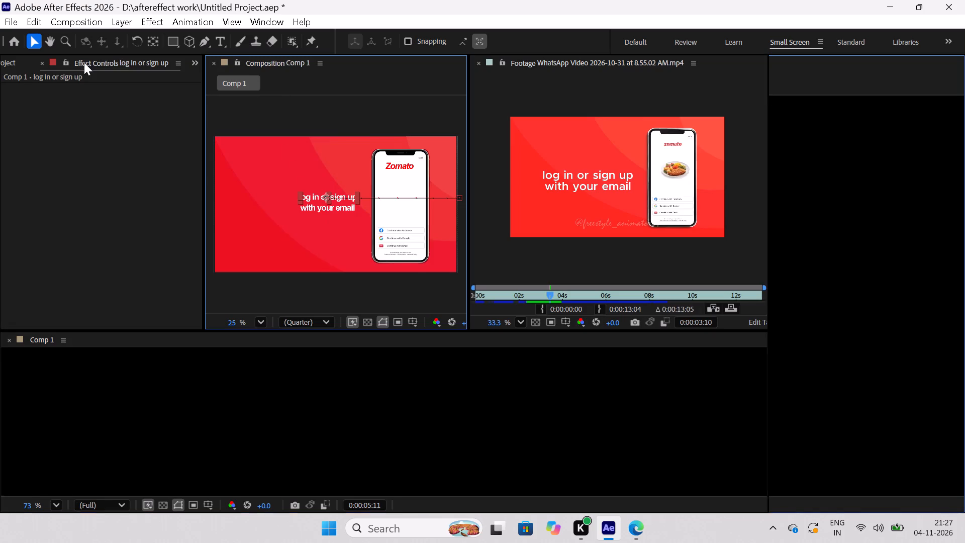
Add the WhatsApp reference video as Comp 1's bottom layer with the current time at 0:00:00:00, and hide only its picture.
{"action": "left_click_drag", "start_coordinate": [637, 362], "coordinate": [470, 389]}
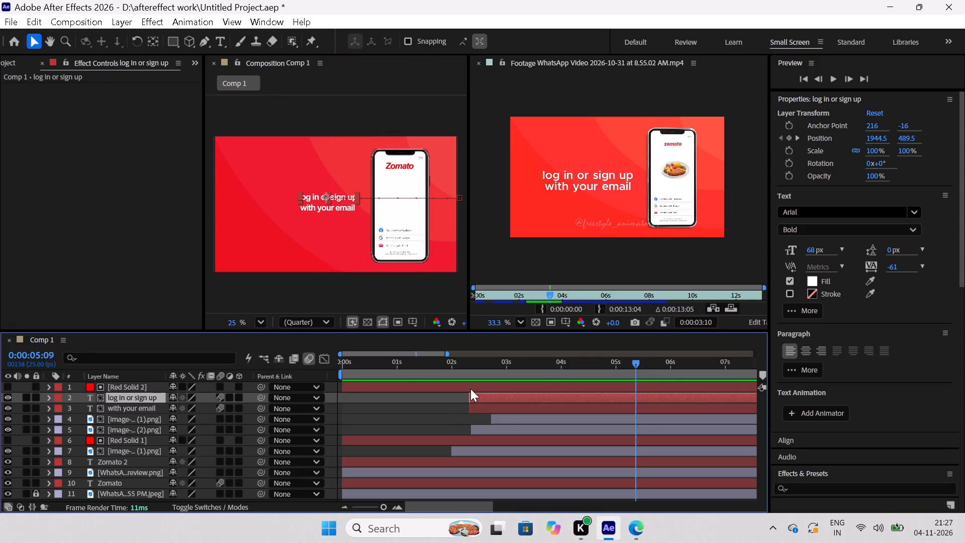
{"action": "left_click_drag", "start_coordinate": [470, 389], "coordinate": [297, 401]}
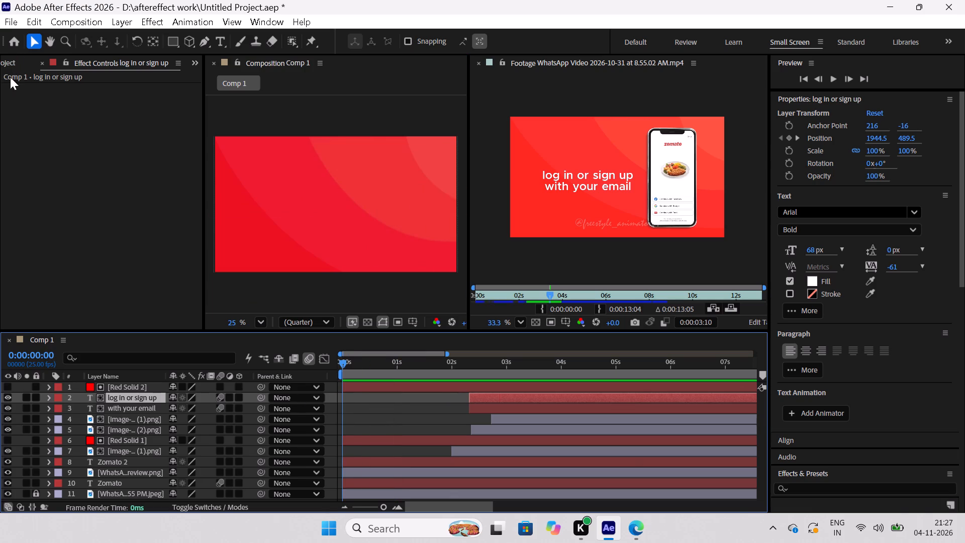
{"action": "left_click", "coordinate": [7, 58]}
{"action": "left_click", "coordinate": [26, 270]}
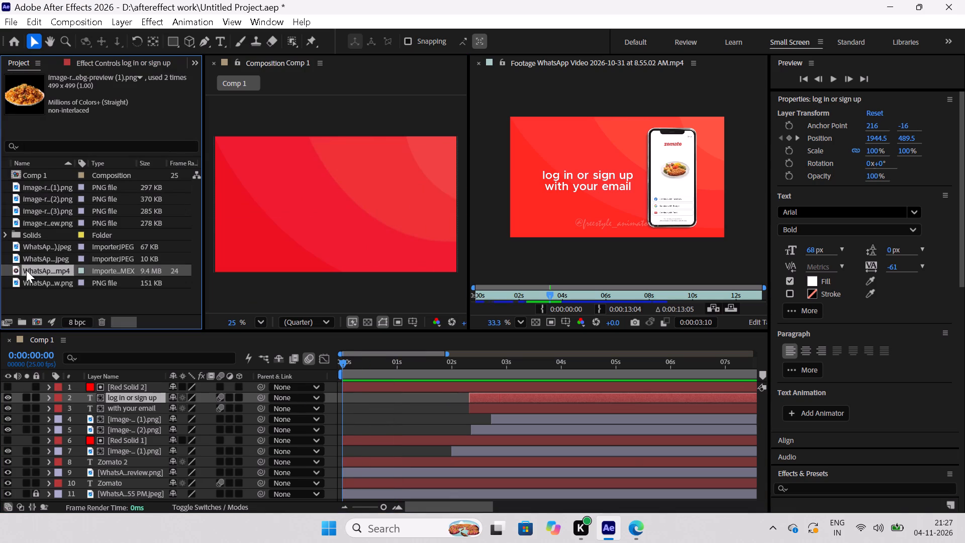
{"action": "left_click_drag", "start_coordinate": [32, 266], "coordinate": [40, 500]}
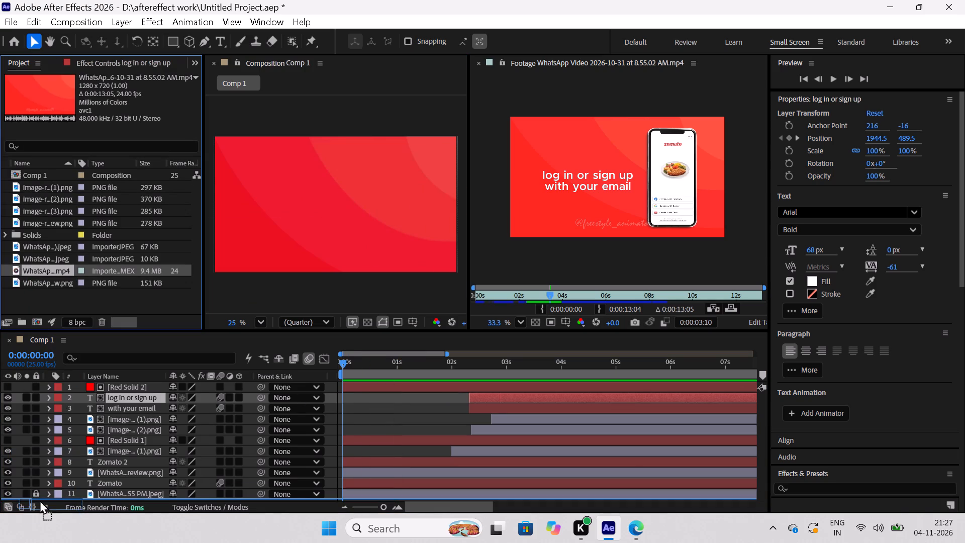
{"action": "left_click_drag", "start_coordinate": [40, 500], "coordinate": [41, 498]}
{"action": "scroll", "coordinate": [46, 465], "scroll_direction": "down", "scroll_amount": 7}
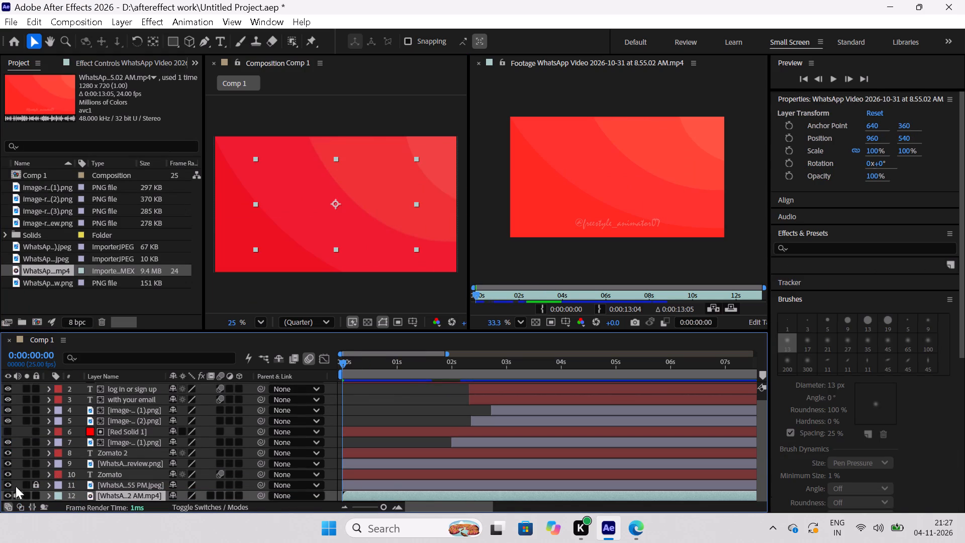
{"action": "left_click", "coordinate": [5, 494]}
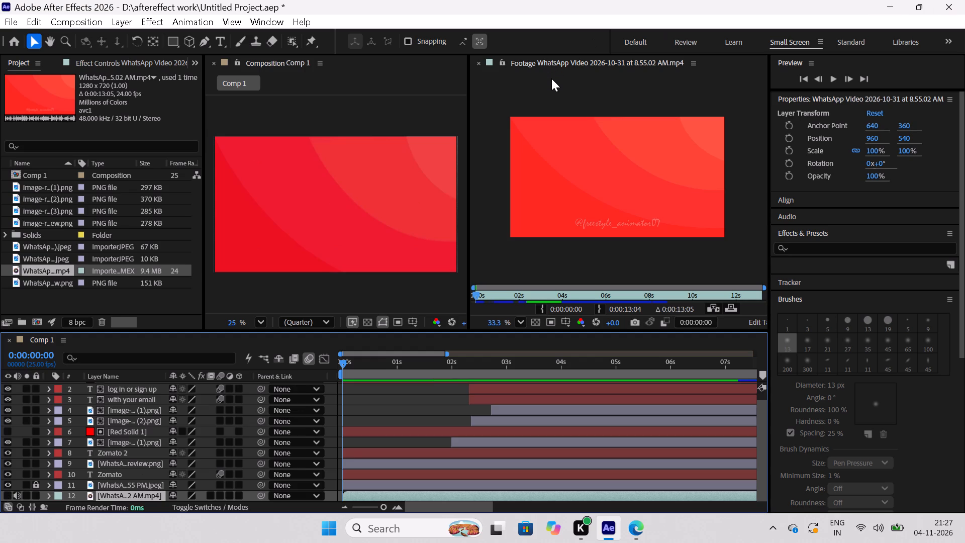
Preview Comp 1 twice from 0:00:00:00 to check the animation against the reference video's audio.
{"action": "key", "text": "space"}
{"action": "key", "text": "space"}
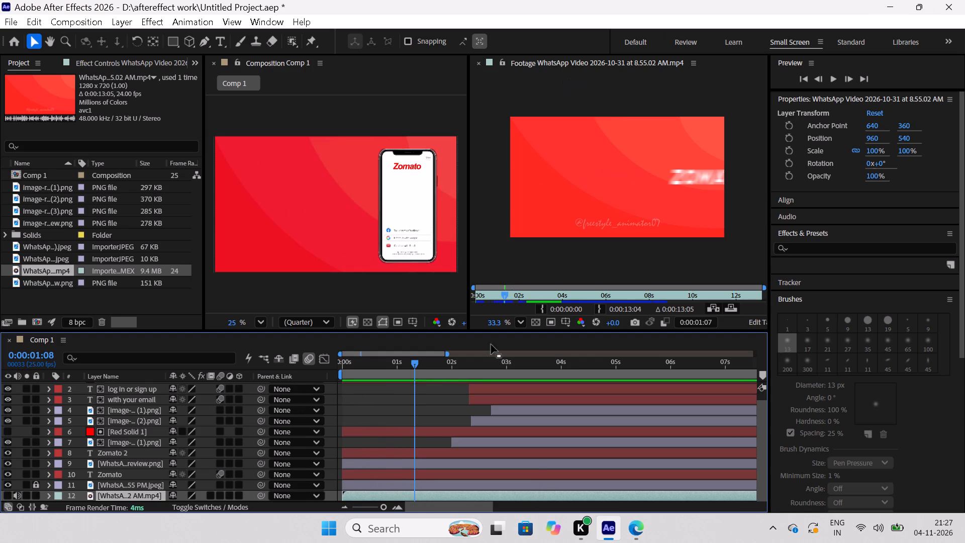
{"action": "left_click_drag", "start_coordinate": [410, 360], "coordinate": [316, 379]}
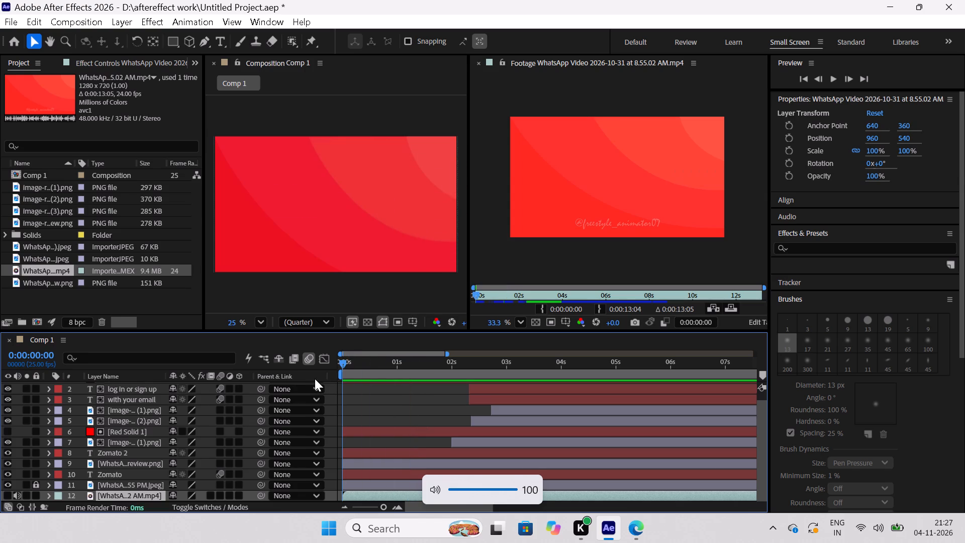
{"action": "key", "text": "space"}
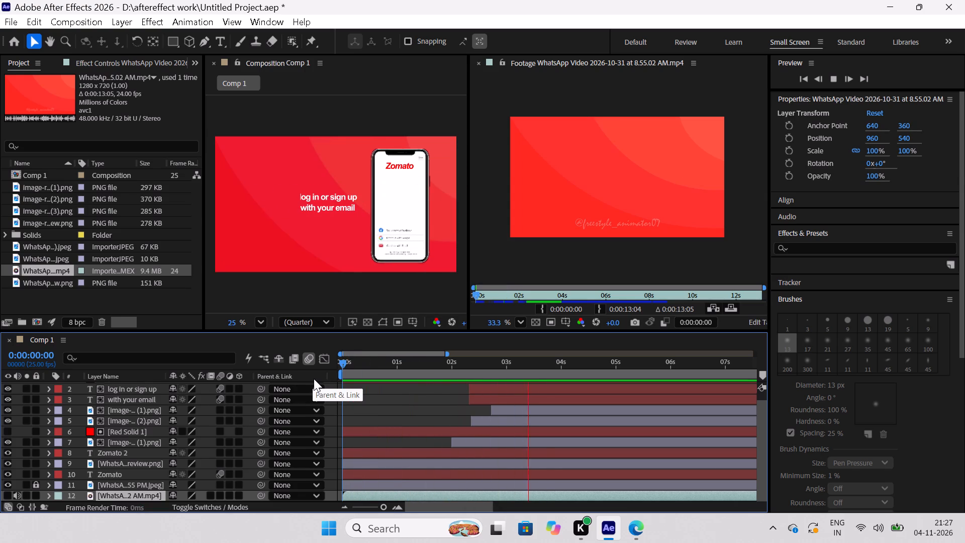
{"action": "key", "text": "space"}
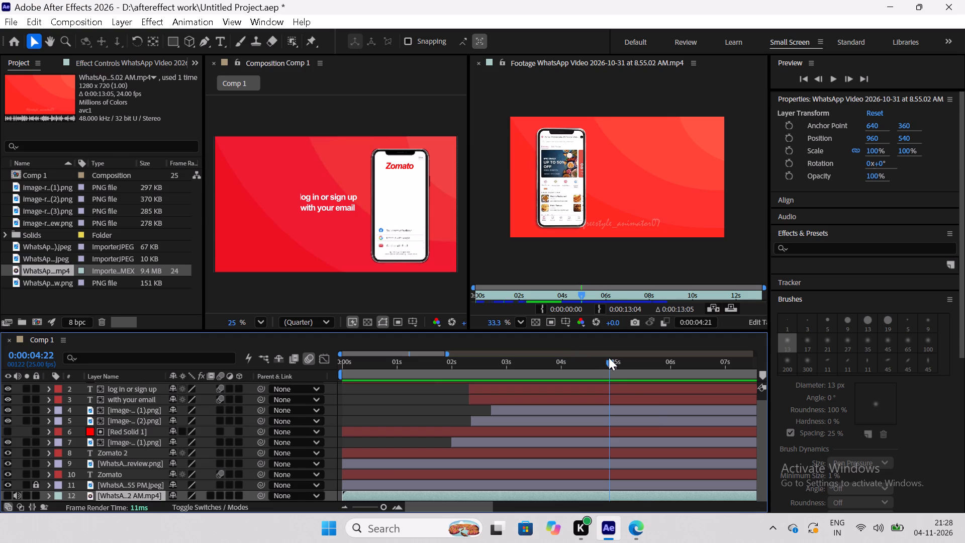
Scrub Comp 1 back to 0:00:01:24 and examine the reference video's phone and login text exit around 0:00:03:11 to 0:00:03:20.
{"action": "left_click_drag", "start_coordinate": [609, 367], "coordinate": [454, 416]}
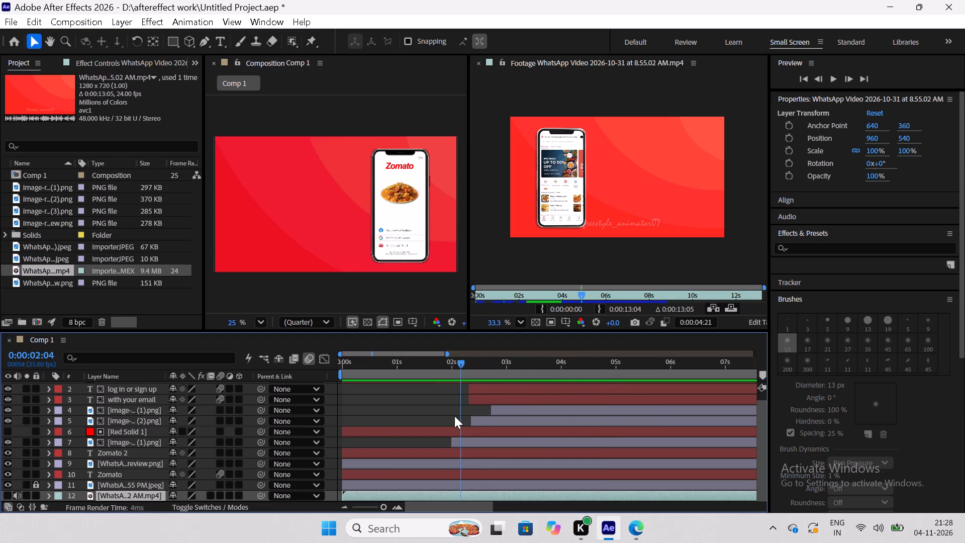
{"action": "left_click_drag", "start_coordinate": [454, 416], "coordinate": [448, 419]}
{"action": "left_click_drag", "start_coordinate": [518, 294], "coordinate": [558, 310]}
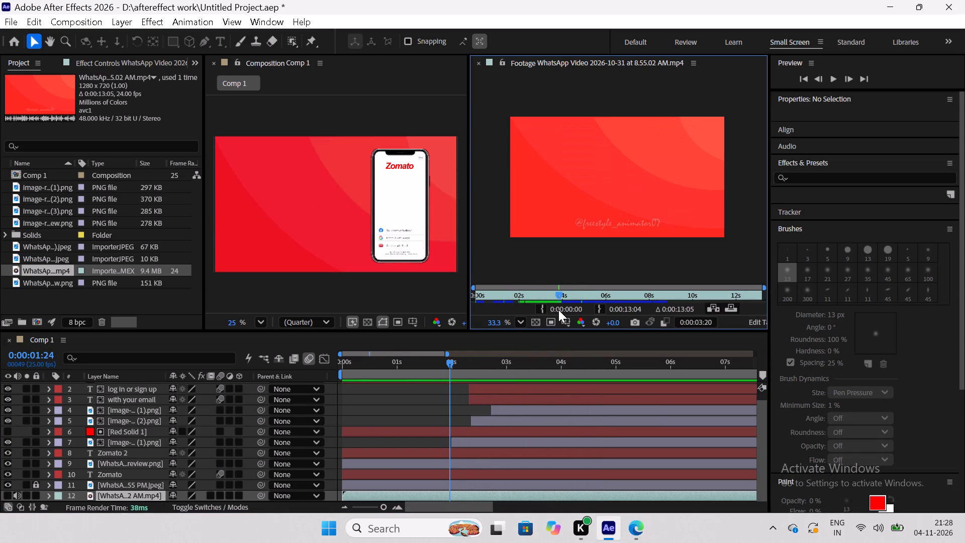
{"action": "left_click_drag", "start_coordinate": [558, 310], "coordinate": [552, 310]}
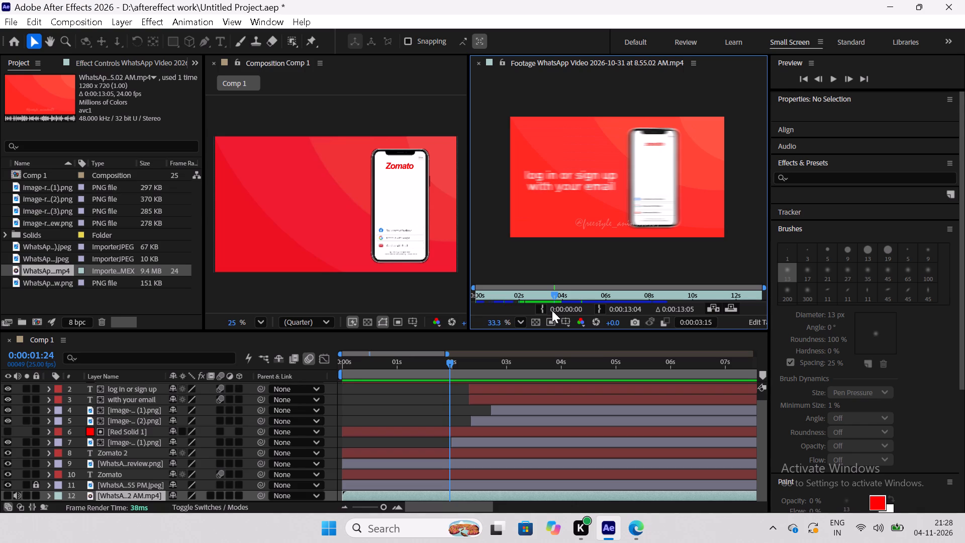
{"action": "left_click_drag", "start_coordinate": [552, 310], "coordinate": [558, 312]}
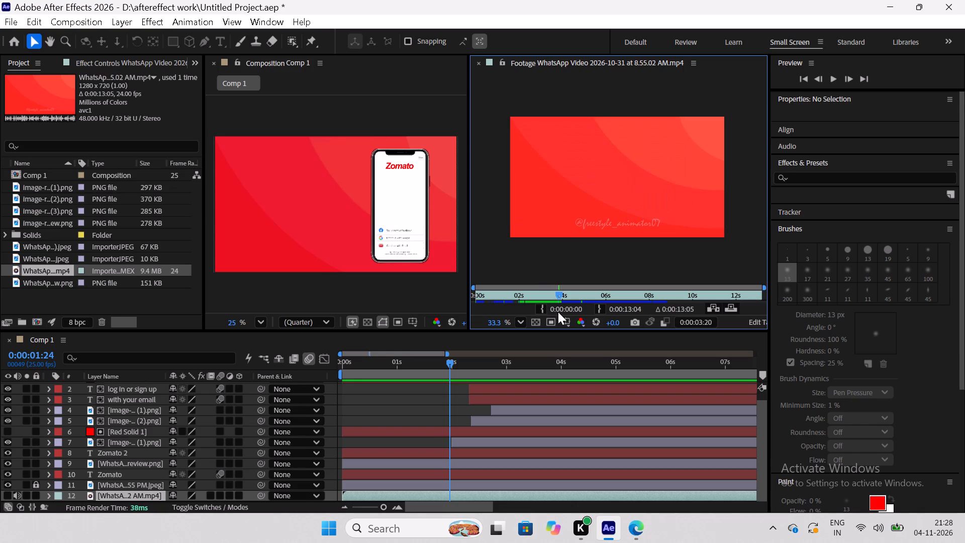
{"action": "left_click_drag", "start_coordinate": [558, 312], "coordinate": [550, 319]}
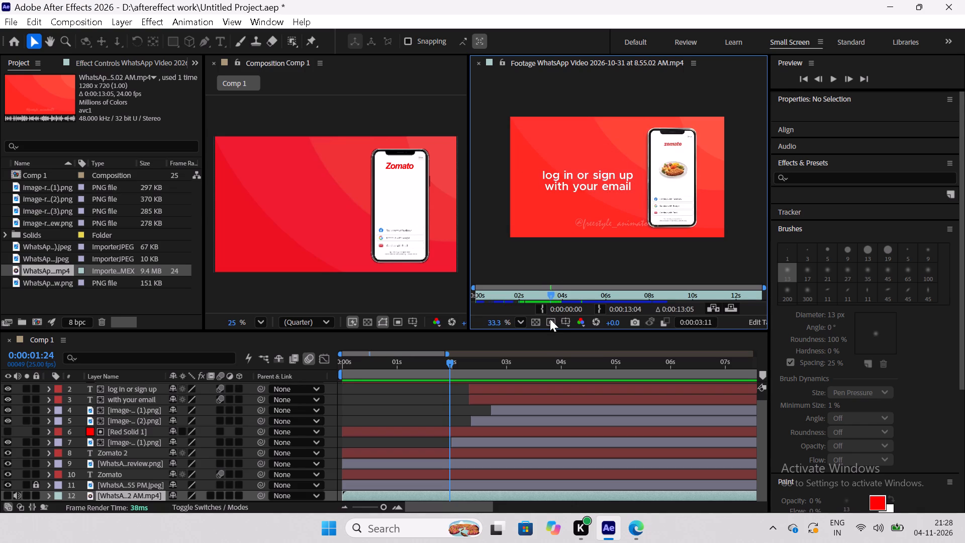
{"action": "left_click_drag", "start_coordinate": [550, 319], "coordinate": [556, 320]}
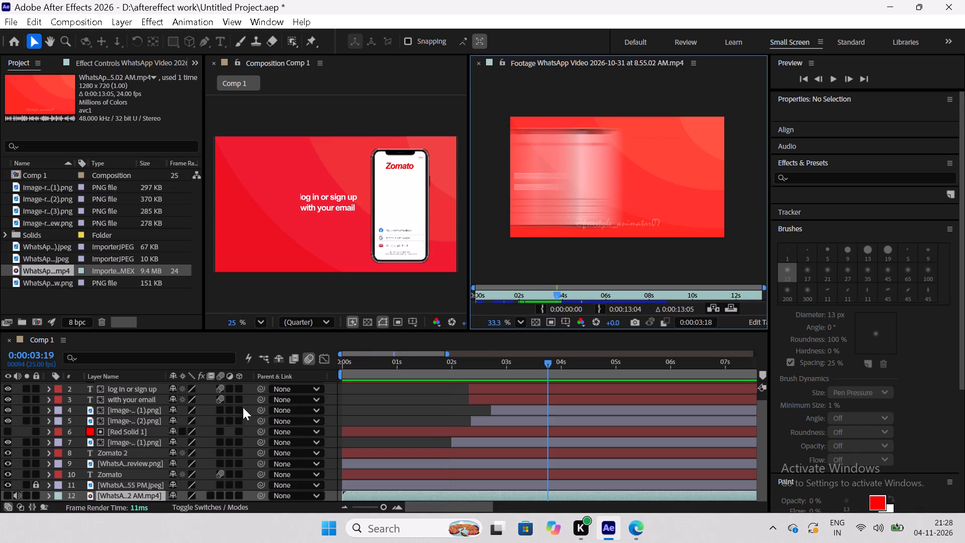
Trim the end of the Image-removebg-preview (2).png layer to its last position keyframe at 0:00:02:22, and collapse the layer.
{"action": "left_click", "coordinate": [145, 418]}
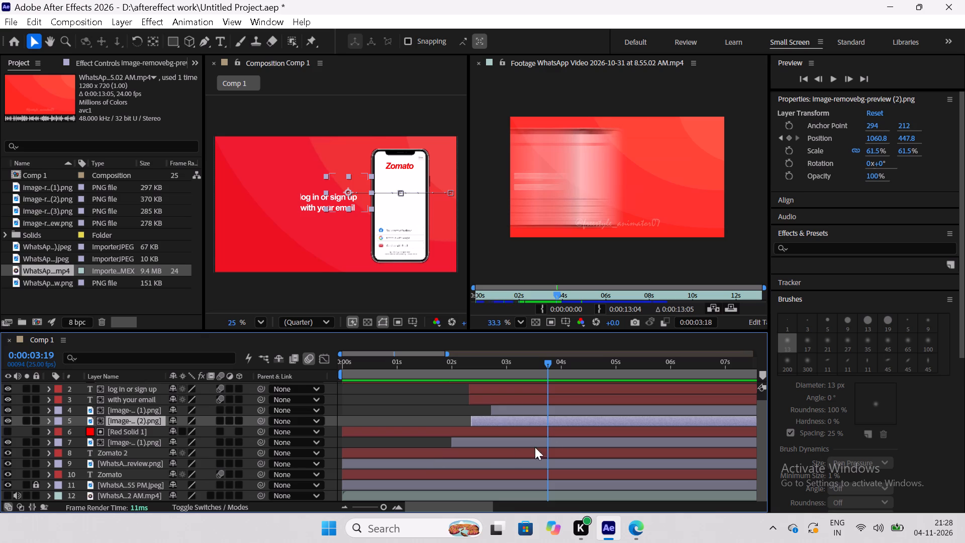
{"action": "left_click", "coordinate": [47, 422]}
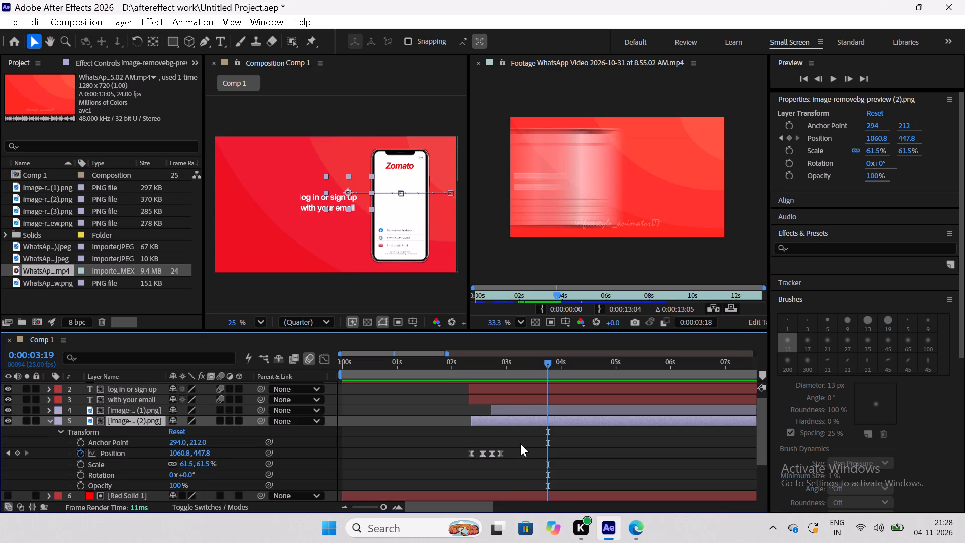
{"action": "left_click_drag", "start_coordinate": [550, 367], "coordinate": [524, 379]}
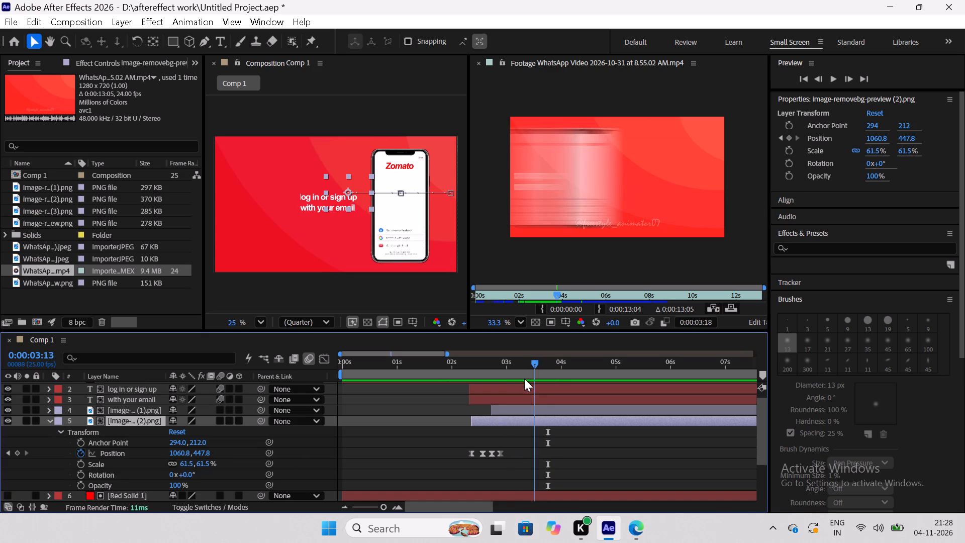
{"action": "left_click_drag", "start_coordinate": [524, 379], "coordinate": [510, 395]}
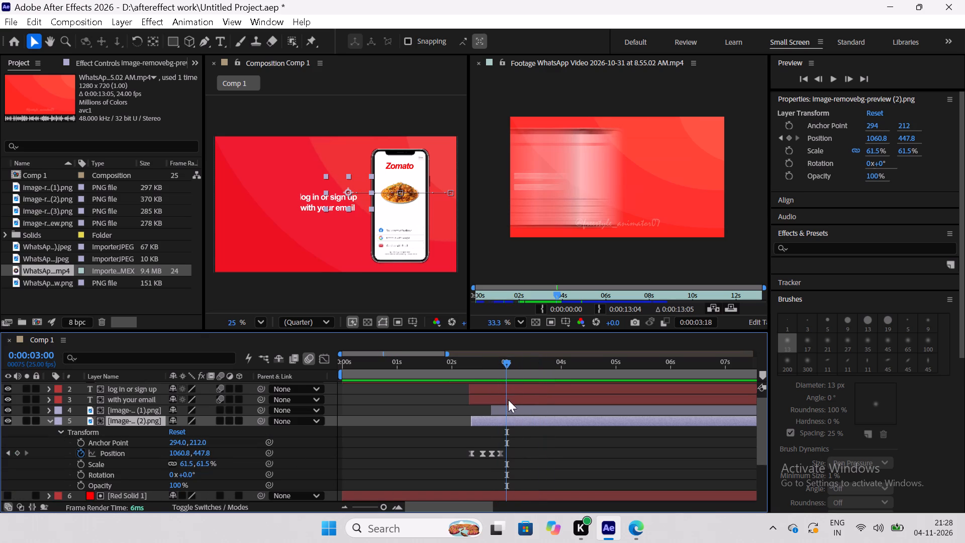
{"action": "left_click", "coordinate": [7, 457]}
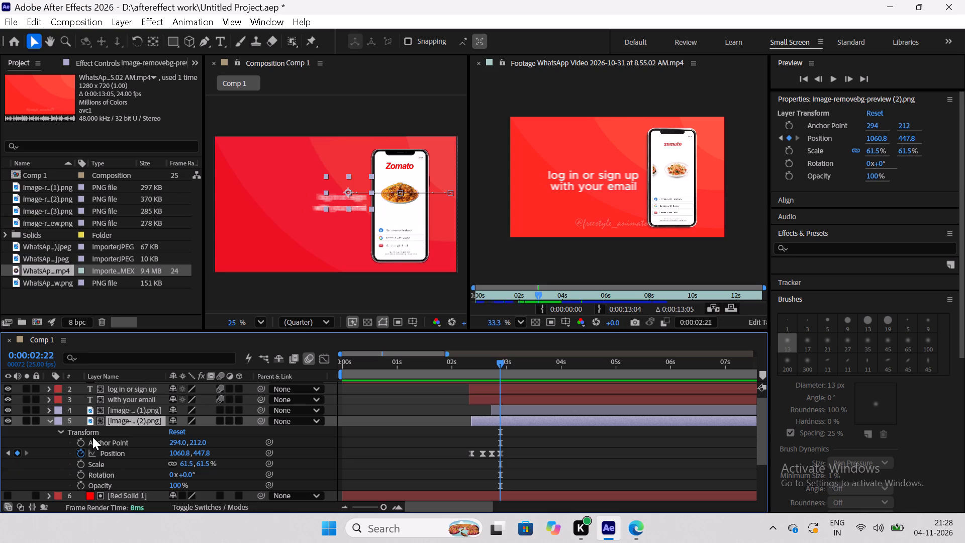
{"action": "key", "text": "ctrl+alt+bracketright"}
{"action": "key", "text": "alt+bracketright"}
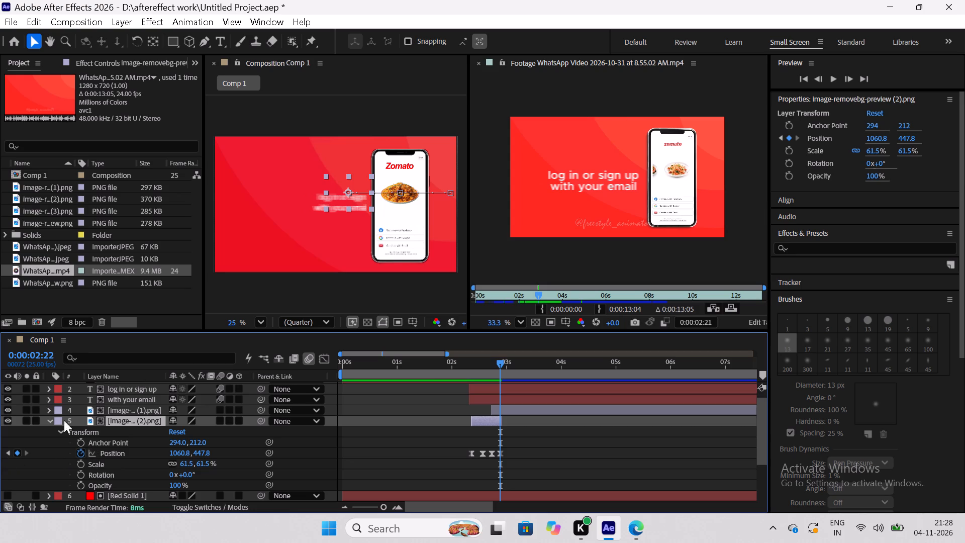
{"action": "left_click", "coordinate": [46, 418]}
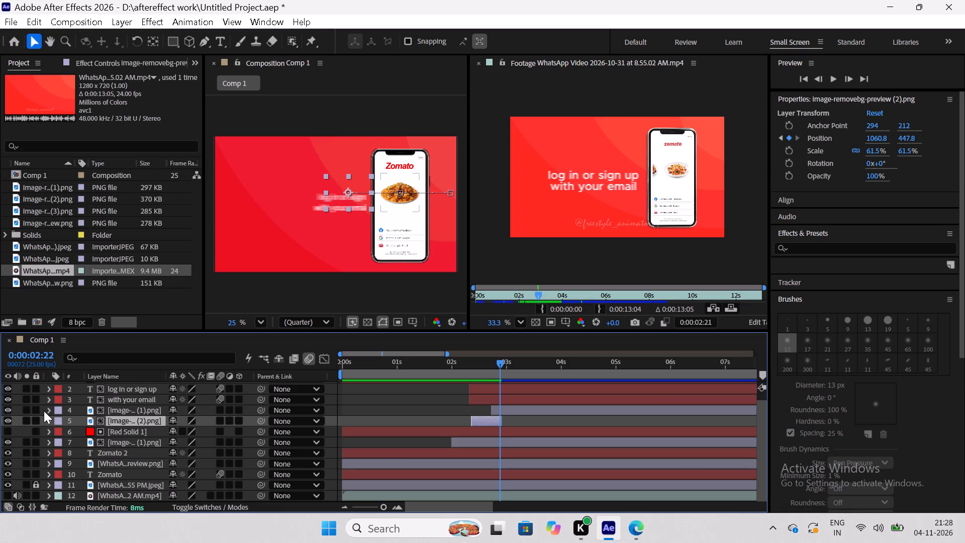
Trim the end of the Image-removebg-preview (1).png layer above the (2).png layer to its last position keyframe at 0:00:03:04, and collapse the layer.
{"action": "left_click", "coordinate": [44, 411]}
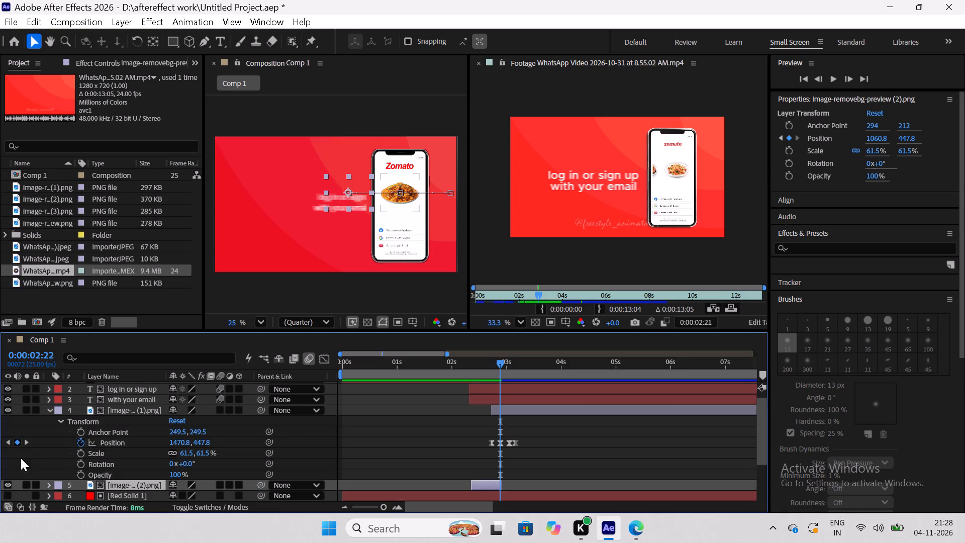
{"action": "left_click", "coordinate": [28, 444]}
{"action": "left_click", "coordinate": [28, 444]}
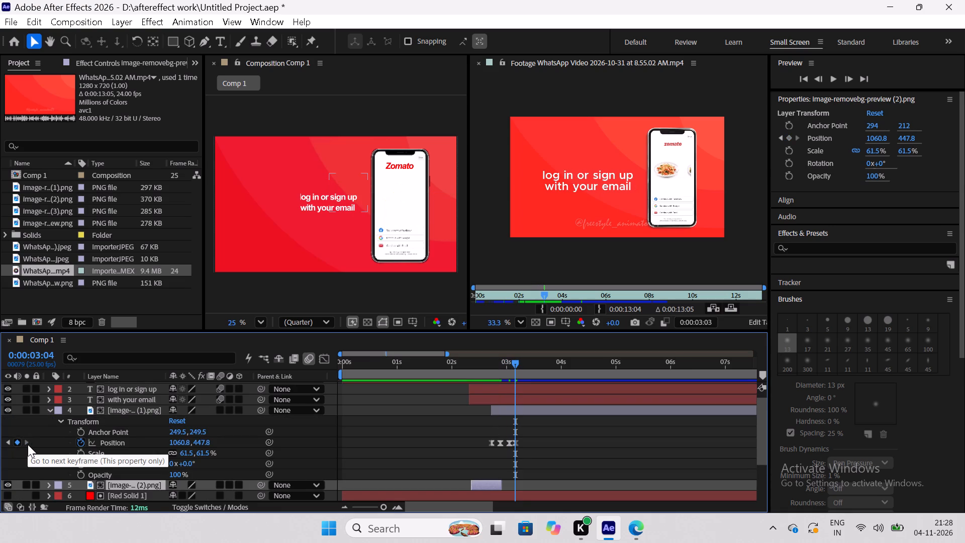
{"action": "left_click", "coordinate": [137, 410]}
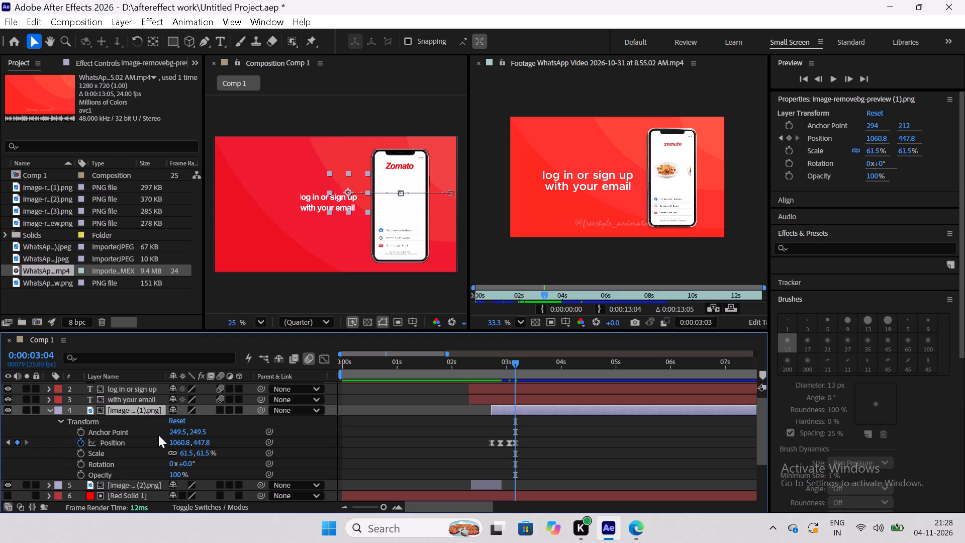
{"action": "key", "text": "alt+bracketright"}
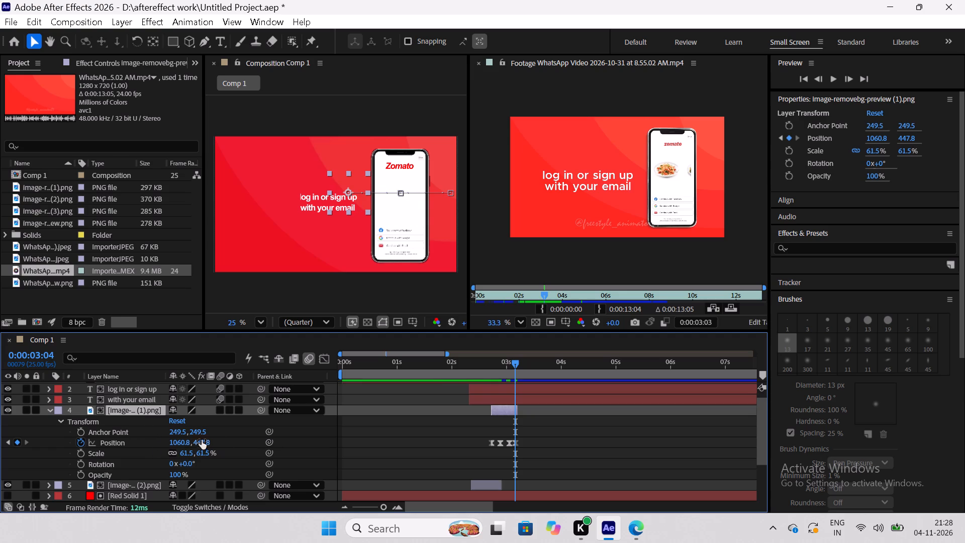
{"action": "scroll", "coordinate": [292, 428], "scroll_direction": "down", "scroll_amount": 2}
{"action": "scroll", "coordinate": [293, 428], "scroll_direction": "up", "scroll_amount": 2}
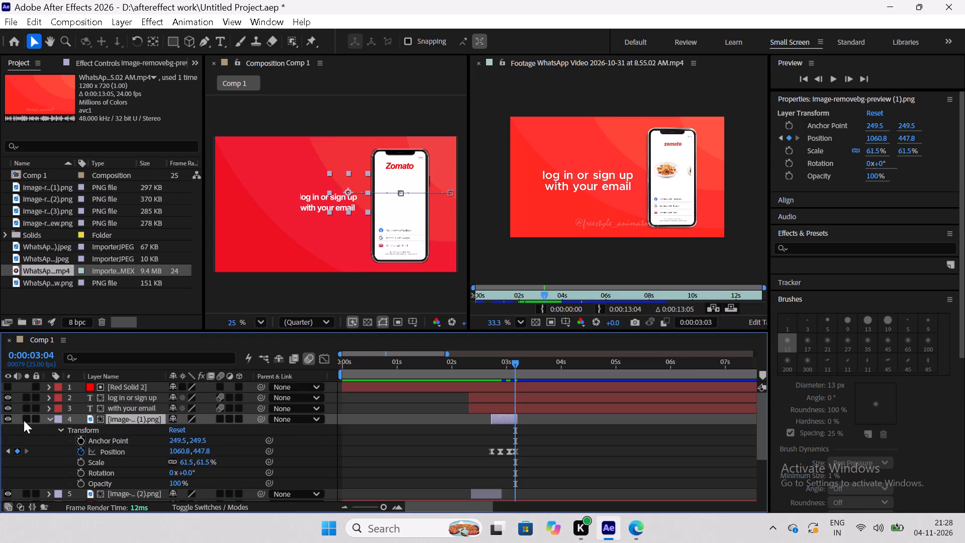
{"action": "left_click", "coordinate": [53, 420]}
{"action": "left_click", "coordinate": [47, 424]}
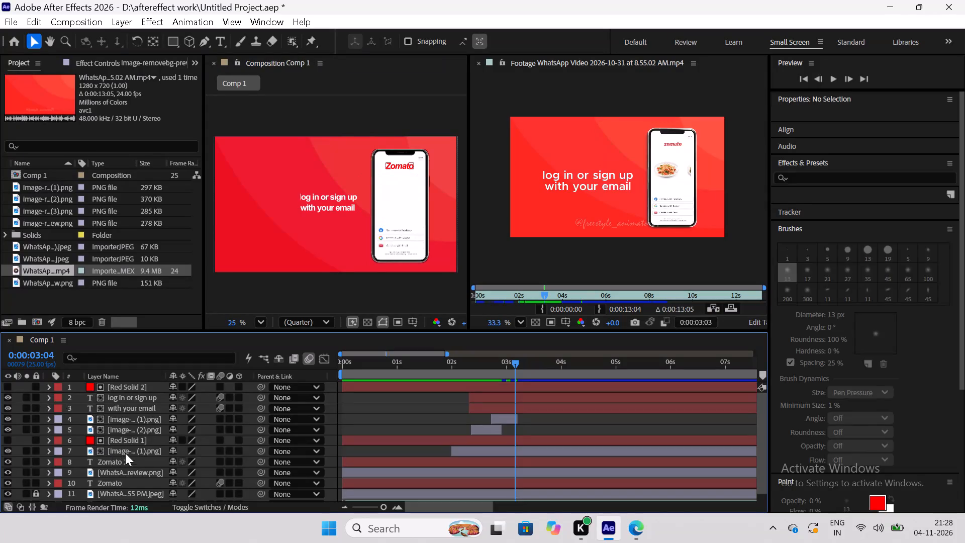
Expand the Image-removebg-preview (1).png layer below Red Solid 1 and move the current time to its last position keyframe at 0:00:02:15.
{"action": "left_click", "coordinate": [131, 453]}
{"action": "left_click", "coordinate": [48, 453]}
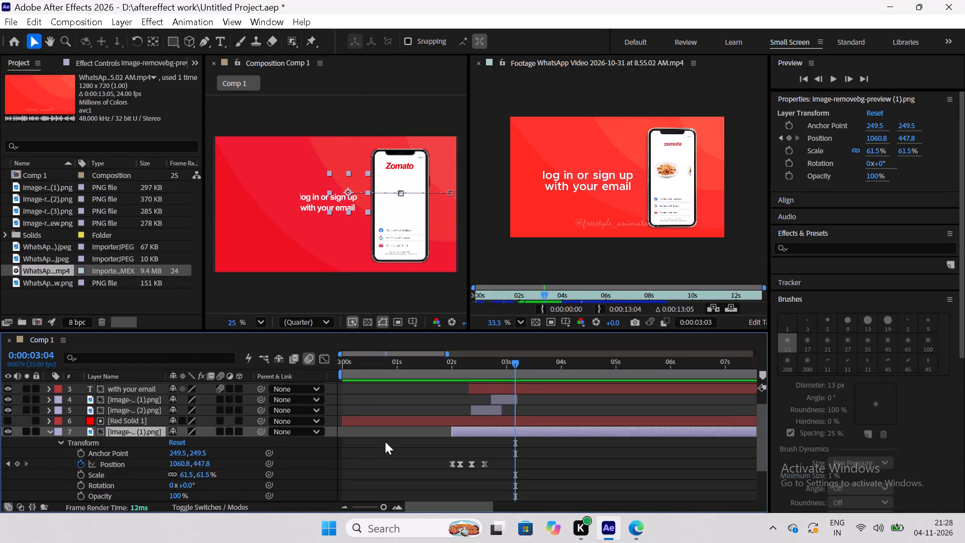
{"action": "left_click_drag", "start_coordinate": [513, 366], "coordinate": [486, 381]}
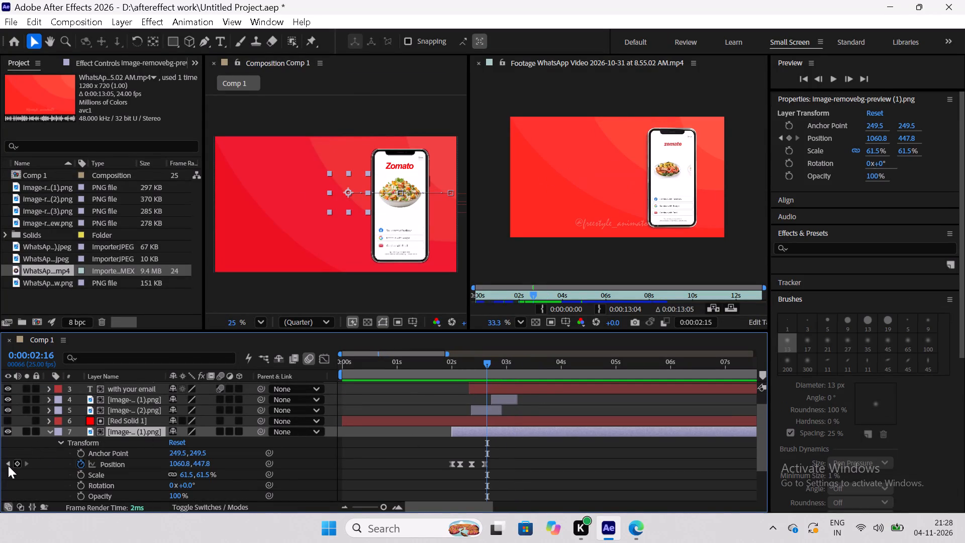
{"action": "left_click", "coordinate": [8, 466]}
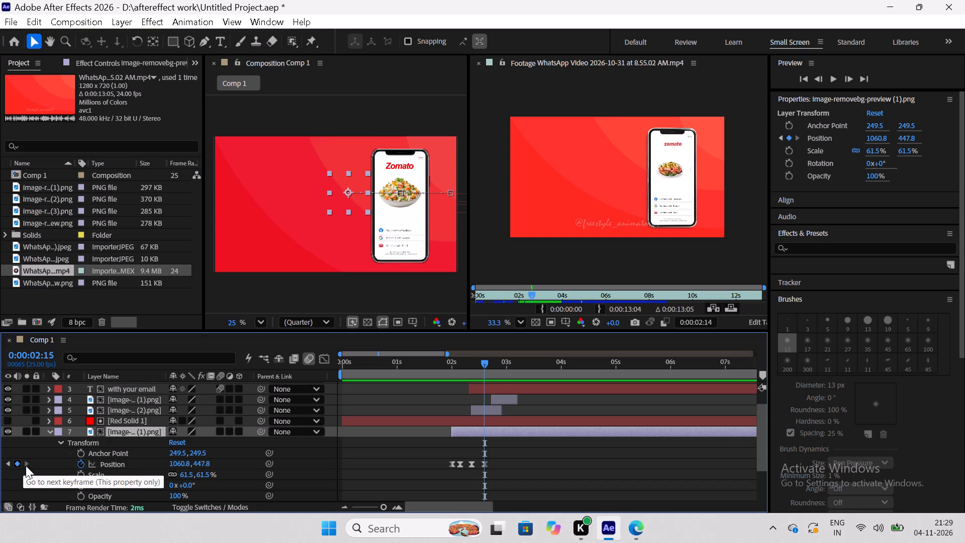
{"action": "left_click", "coordinate": [10, 466]}
{"action": "left_click", "coordinate": [30, 466]}
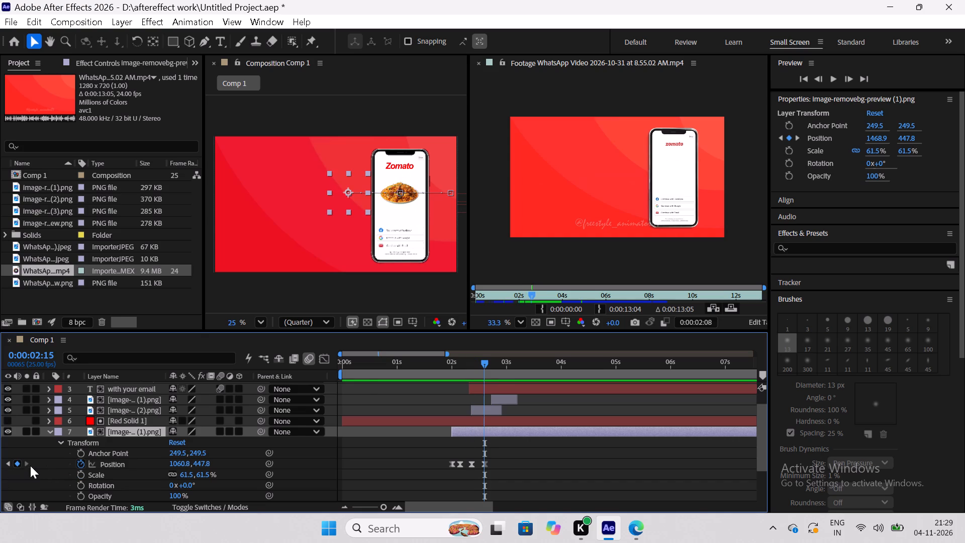
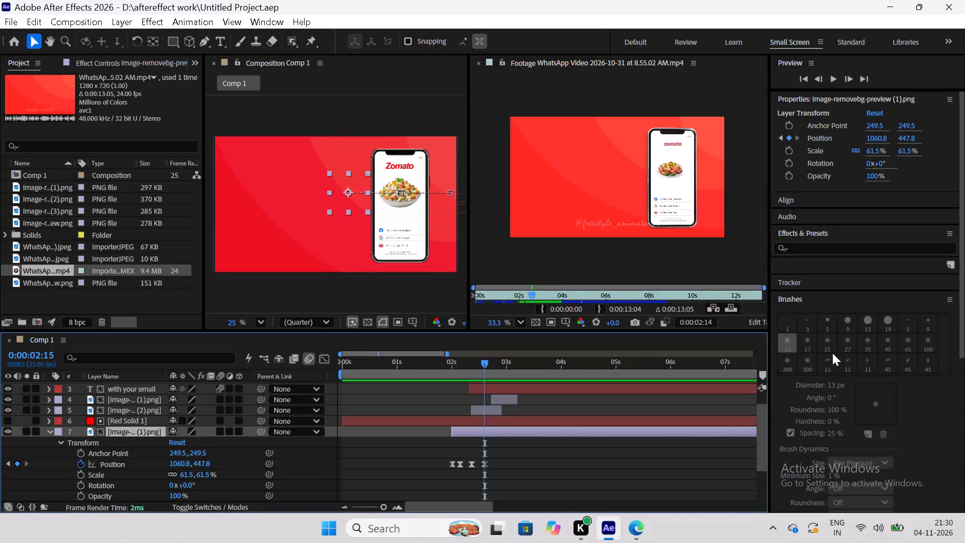
Start a new empty project in place of the open Zomato promo project.
{"action": "left_click", "coordinate": [10, 21]}
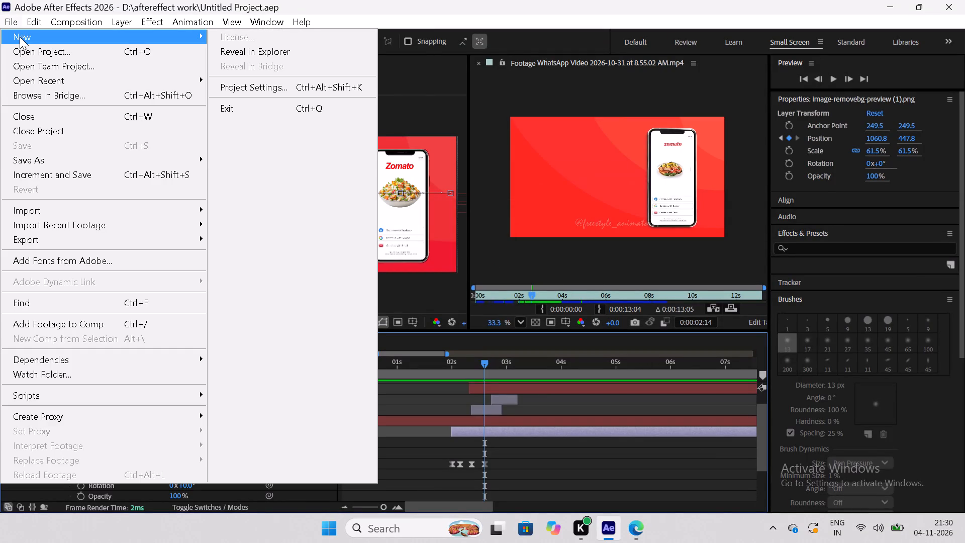
{"action": "left_click", "coordinate": [20, 37]}
{"action": "left_click", "coordinate": [292, 32]}
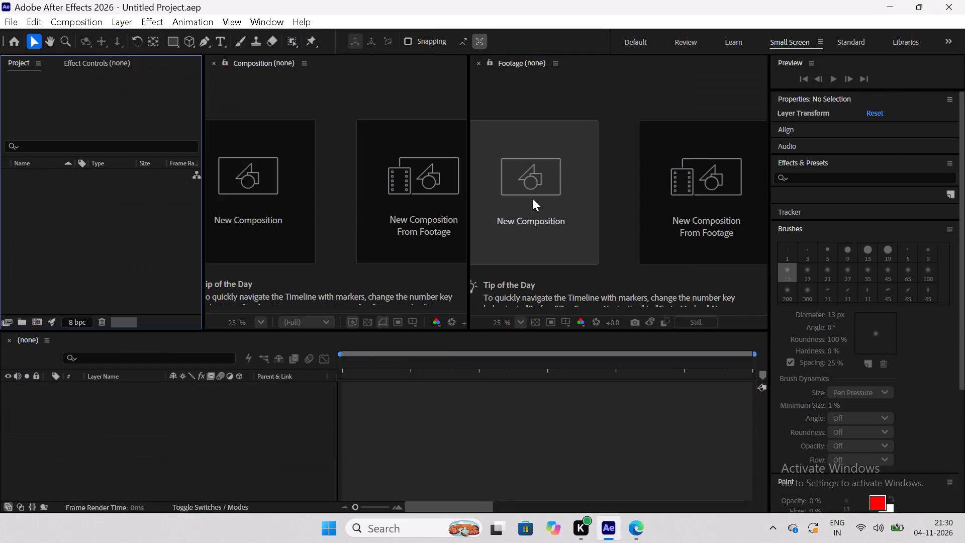
Close the empty Footage viewer.
{"action": "left_click", "coordinate": [484, 65]}
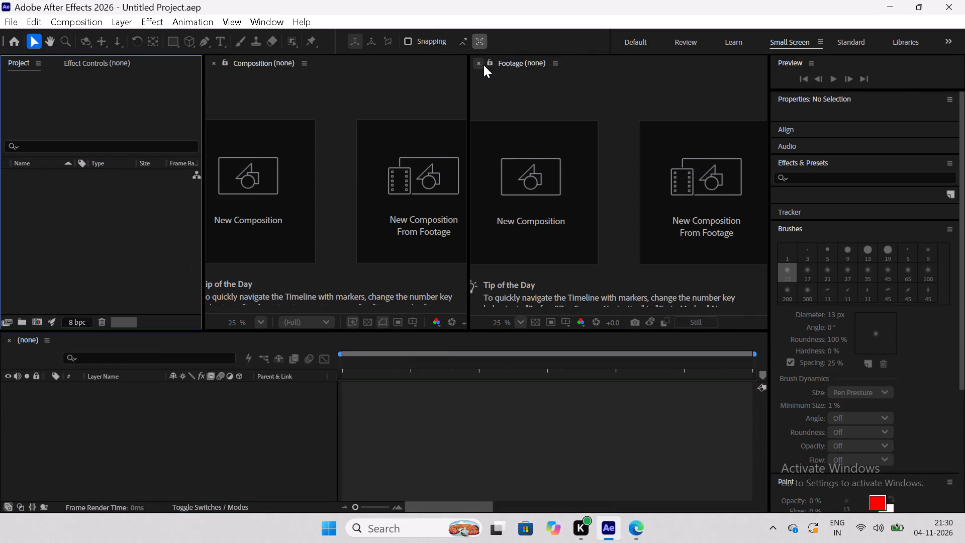
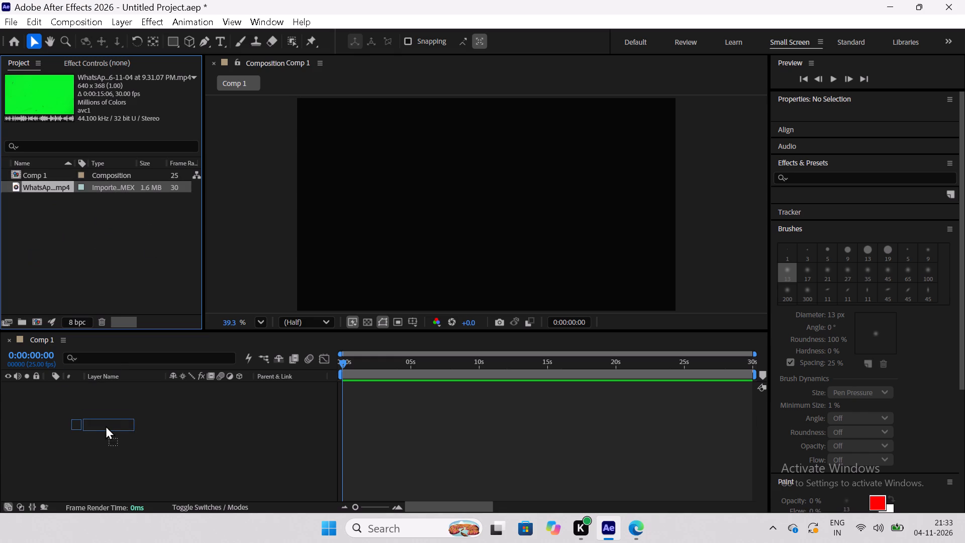
Add the WhatsApp video to Comp 1 and scale it up to about 304.9% so it fills the frame.
{"action": "left_click_drag", "start_coordinate": [106, 425], "coordinate": [106, 425]}
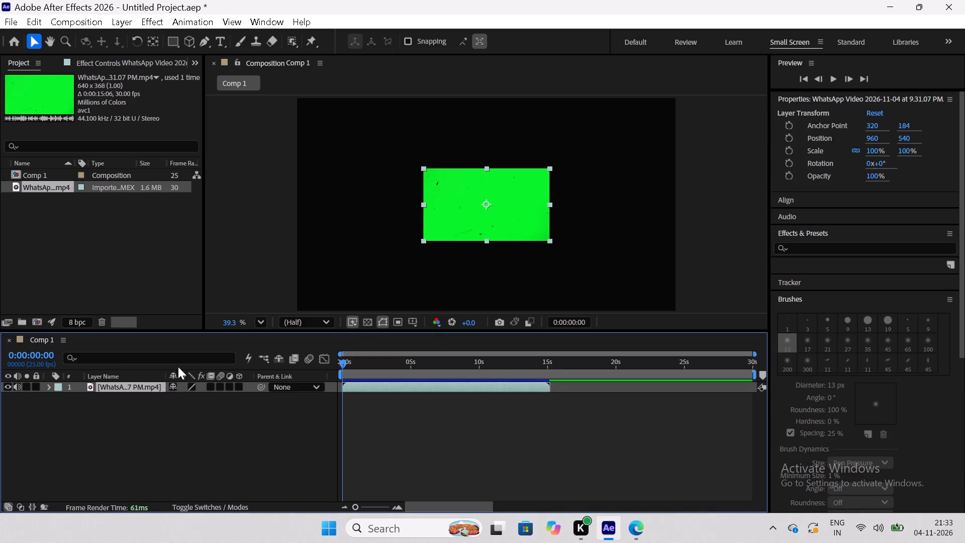
{"action": "left_click_drag", "start_coordinate": [421, 240], "coordinate": [360, 297]}
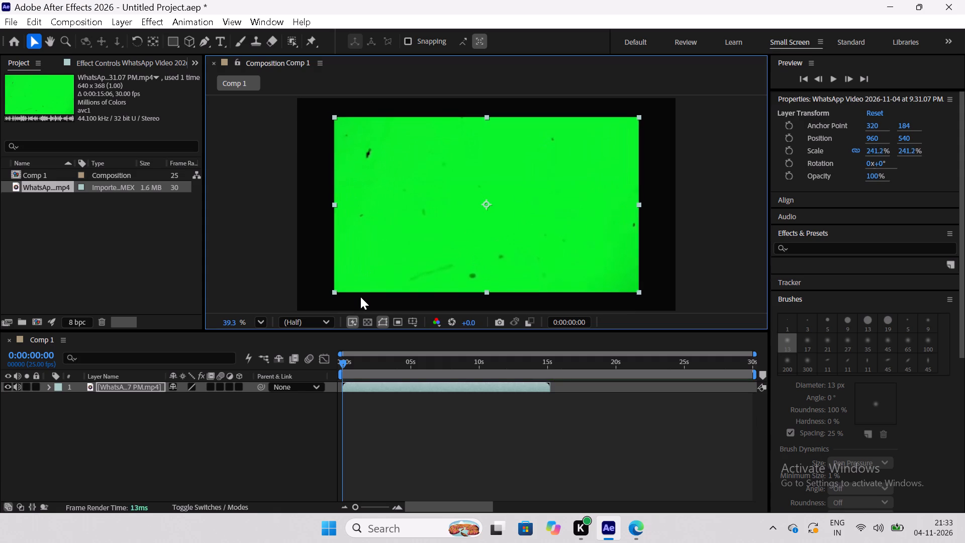
{"action": "left_click_drag", "start_coordinate": [360, 297], "coordinate": [339, 315]}
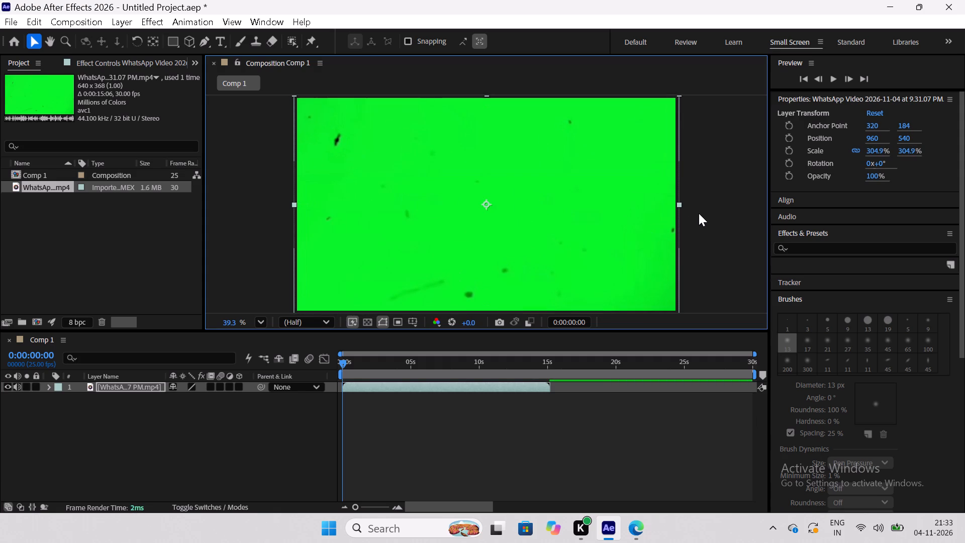
{"action": "left_click", "coordinate": [700, 212]}
Preview Comp 1 from the start to examine the video's star and text animation.
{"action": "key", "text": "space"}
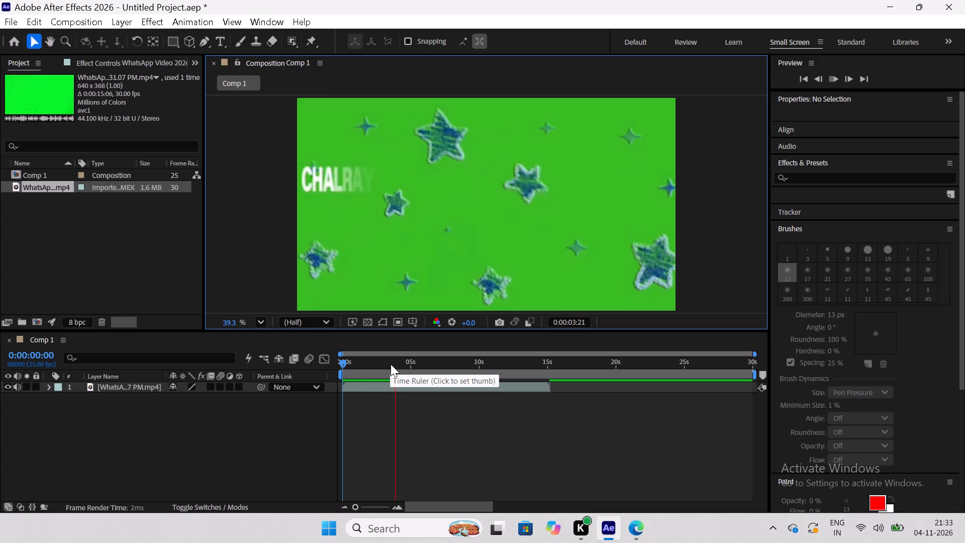
Stop the preview playback and return the playhead to the start of the composition at 0:00:00:00.
{"action": "key", "text": "space"}
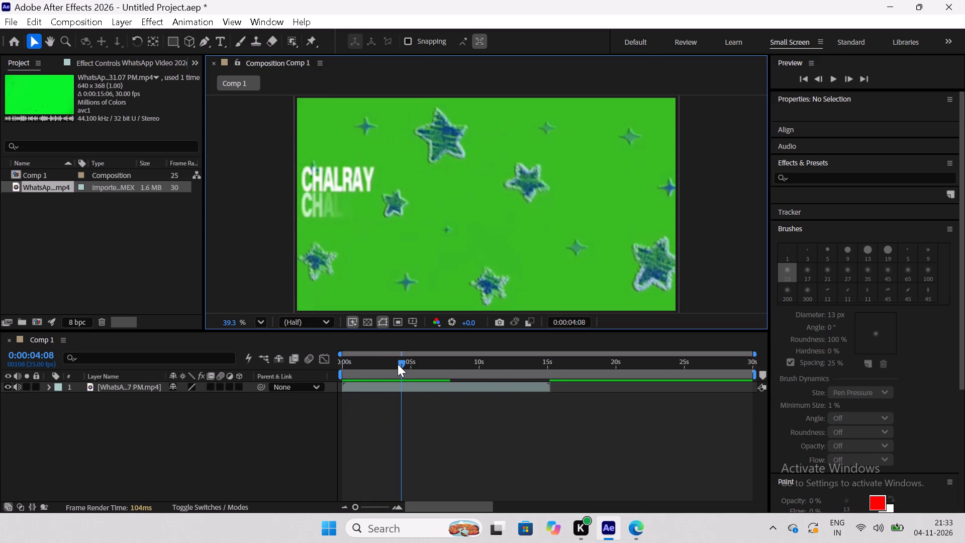
{"action": "left_click_drag", "start_coordinate": [398, 364], "coordinate": [307, 374]}
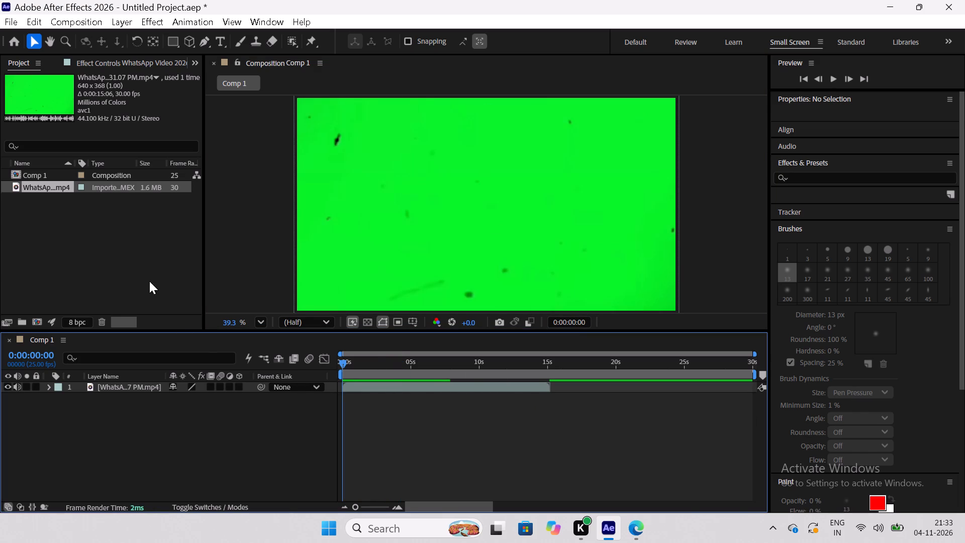
Find the Keylight (1.2) effect by searching for "keyli" and apply it to the green-screen video layer in Comp 1.
{"action": "left_click", "coordinate": [846, 178]}
{"action": "type", "text": "key"}
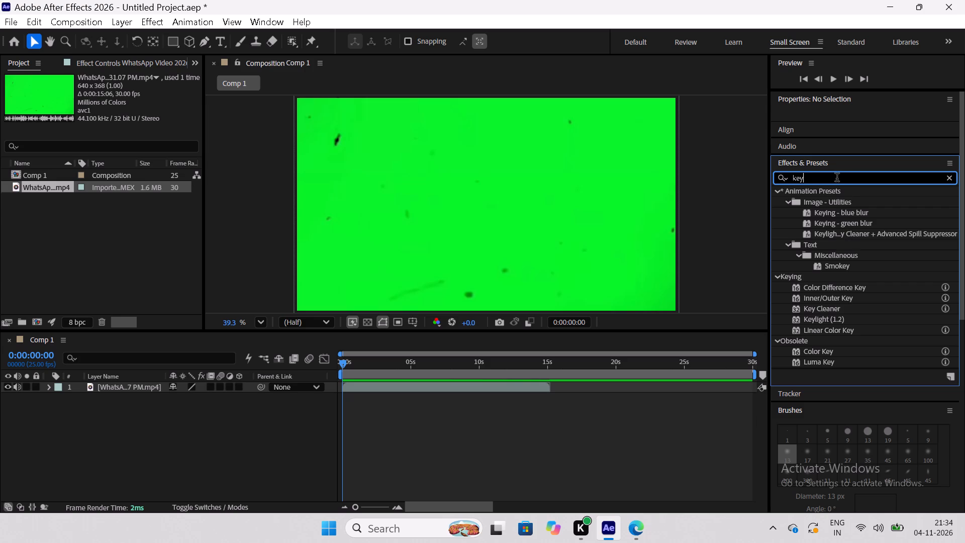
{"action": "type", "text": "li"}
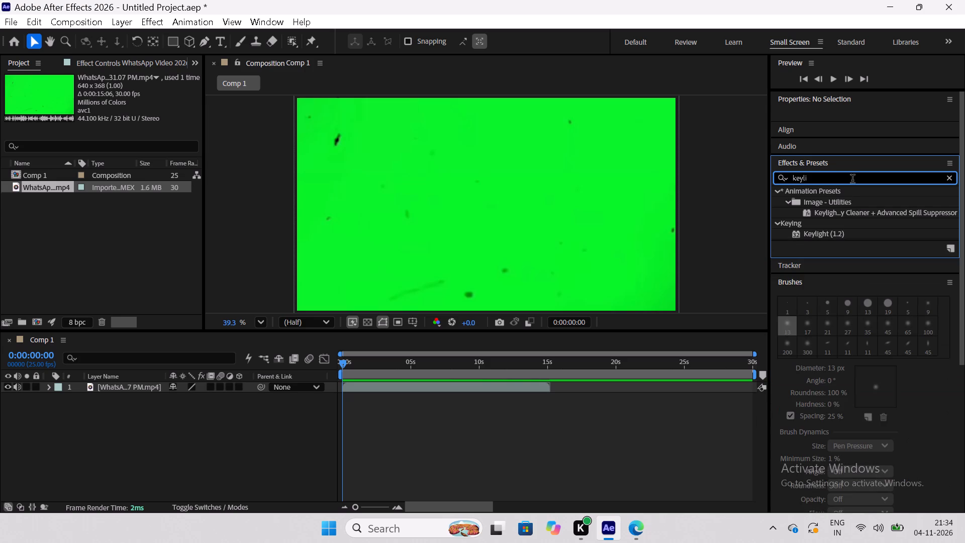
{"action": "left_click", "coordinate": [881, 231]}
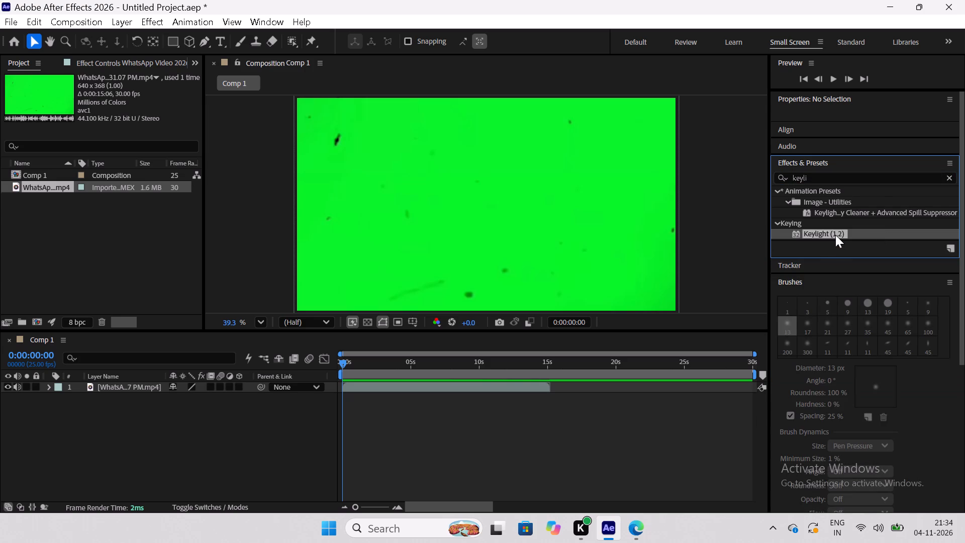
{"action": "left_click_drag", "start_coordinate": [823, 235], "coordinate": [459, 385]}
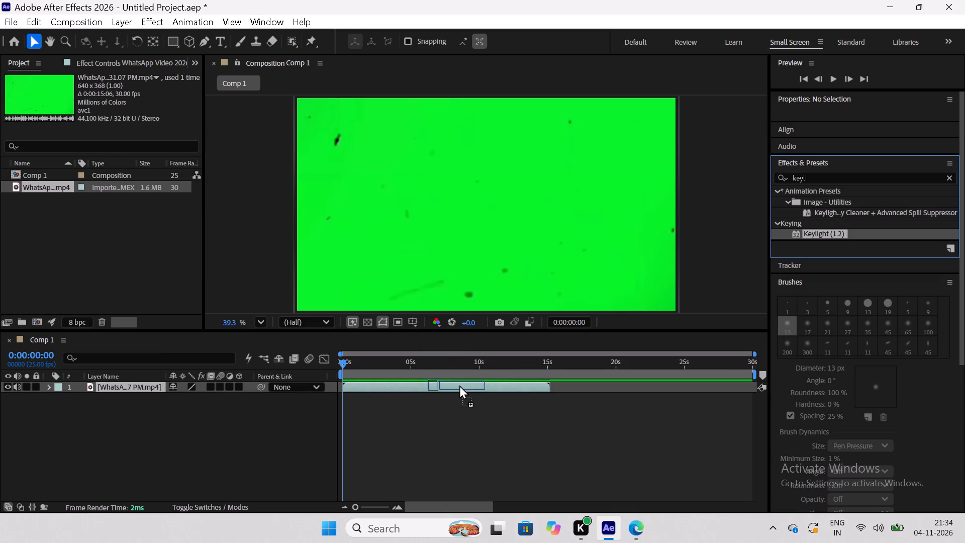
{"action": "left_click_drag", "start_coordinate": [459, 385], "coordinate": [459, 387]}
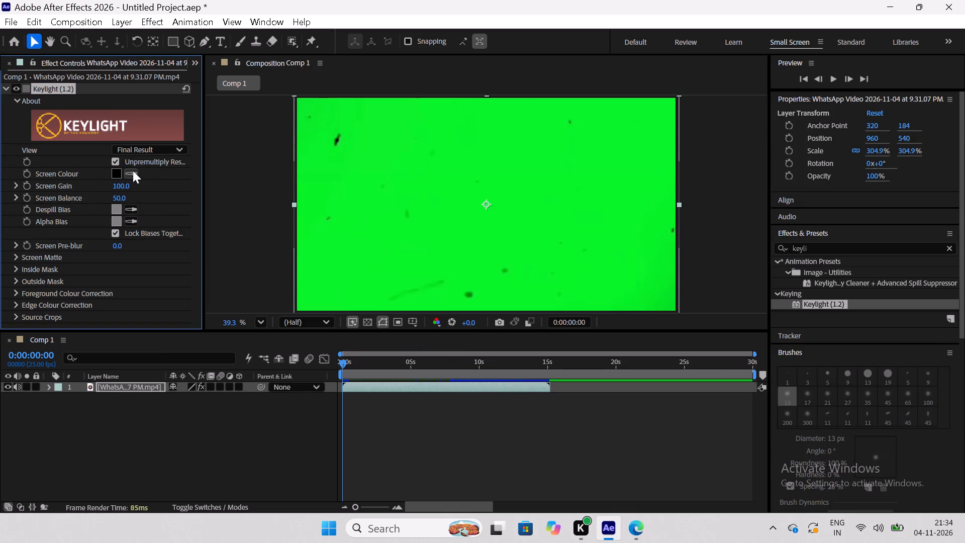
Set Keylight's Screen Colour by sampling the green background of the video in the composition view.
{"action": "left_click", "coordinate": [133, 170]}
{"action": "left_click", "coordinate": [390, 239]}
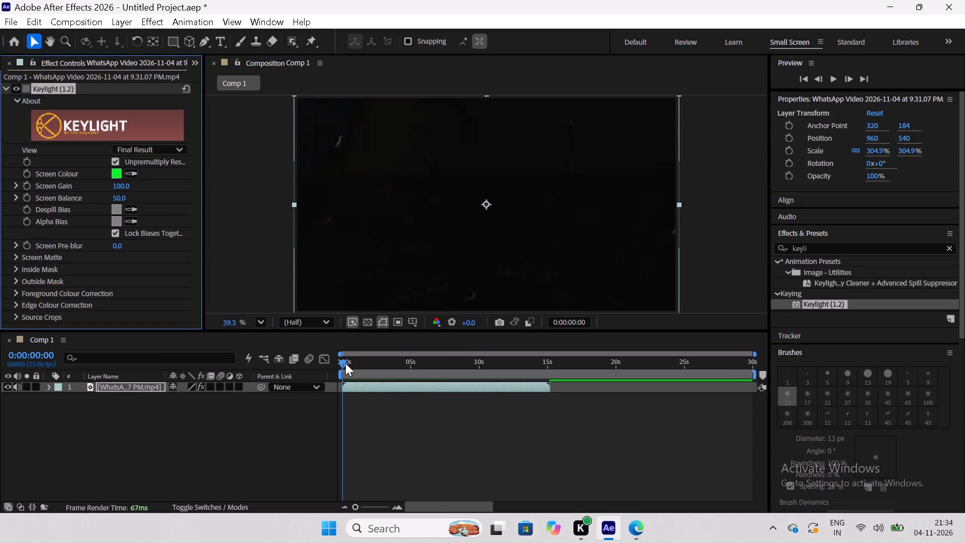
Scrub through the keyed video in Comp 1 to examine the stars, text and background, stopping at 0:00:07:01.
{"action": "left_click_drag", "start_coordinate": [340, 362], "coordinate": [397, 402]}
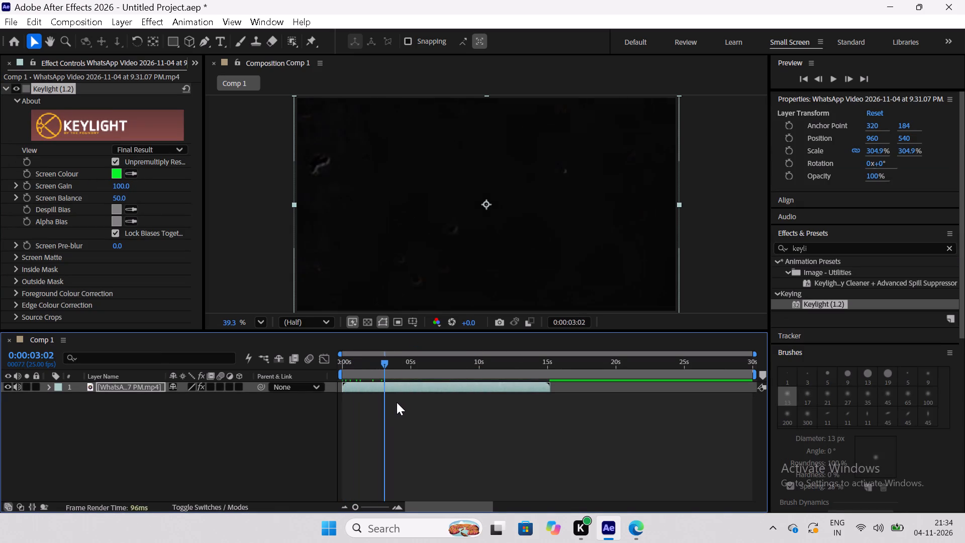
{"action": "left_click_drag", "start_coordinate": [397, 402], "coordinate": [523, 440]}
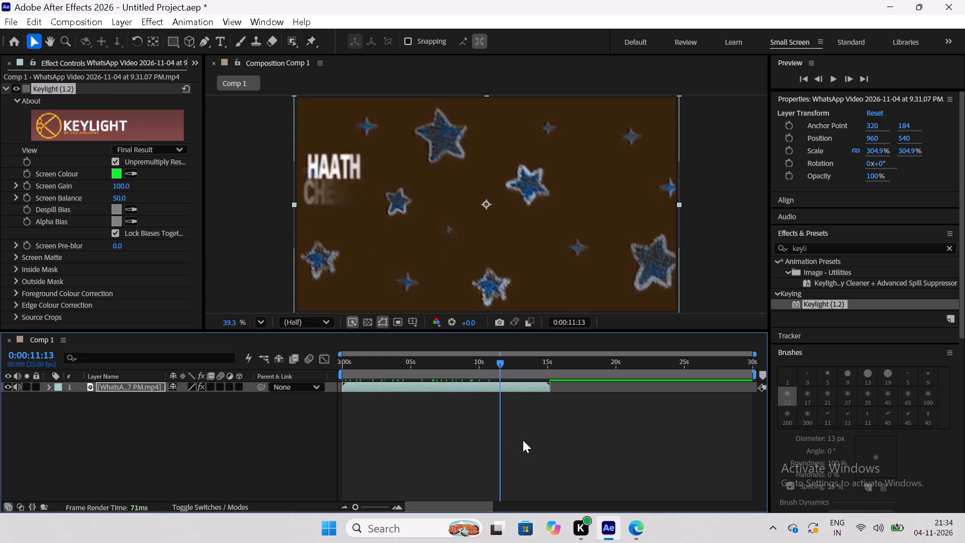
{"action": "left_click_drag", "start_coordinate": [523, 440], "coordinate": [436, 442]}
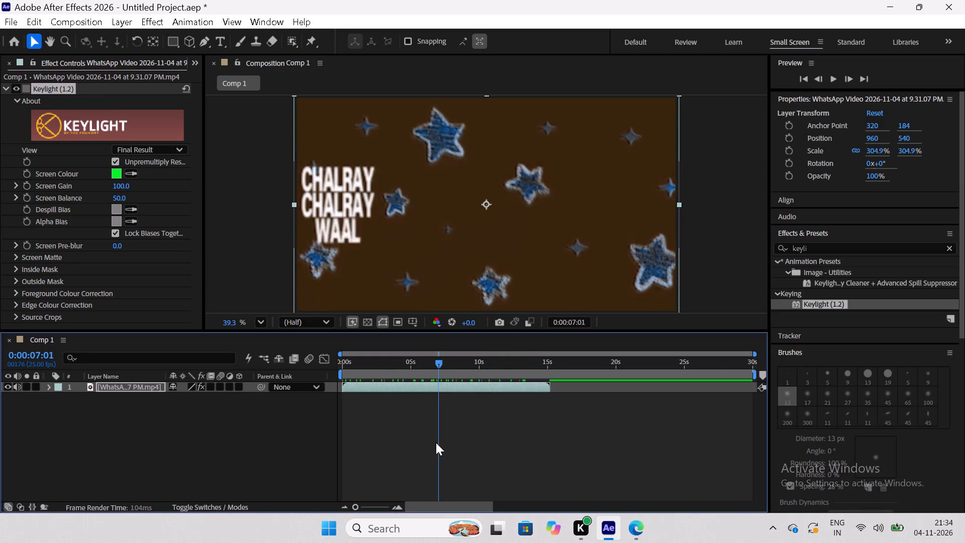
{"action": "left_click_drag", "start_coordinate": [436, 442], "coordinate": [436, 441]}
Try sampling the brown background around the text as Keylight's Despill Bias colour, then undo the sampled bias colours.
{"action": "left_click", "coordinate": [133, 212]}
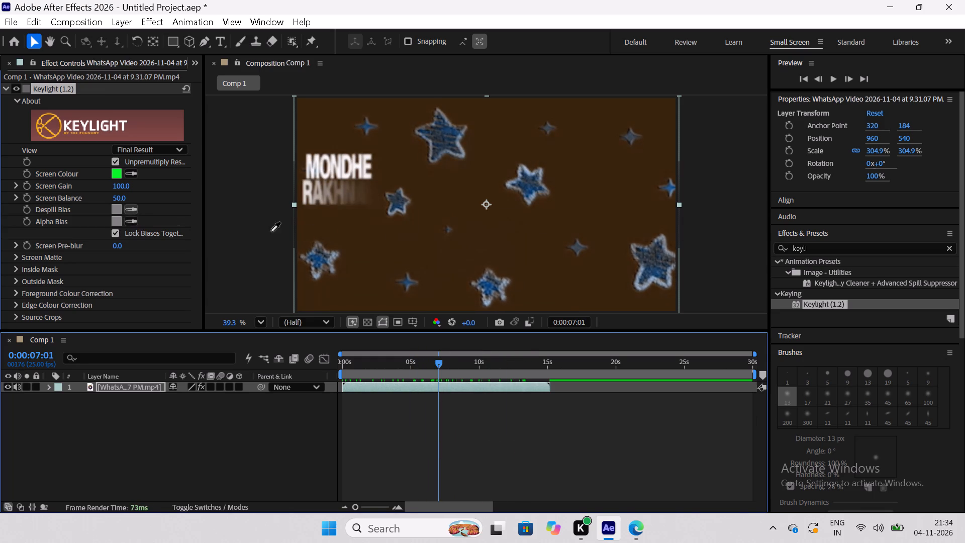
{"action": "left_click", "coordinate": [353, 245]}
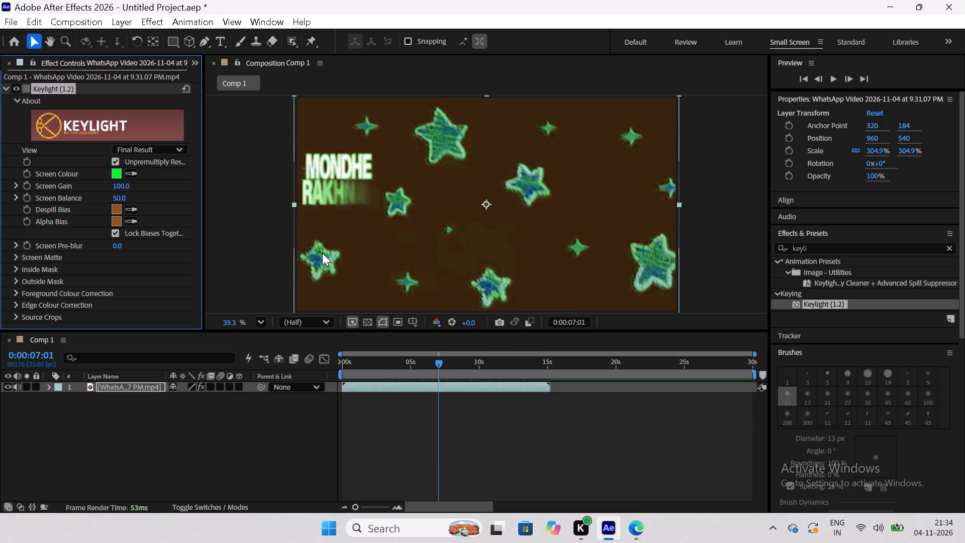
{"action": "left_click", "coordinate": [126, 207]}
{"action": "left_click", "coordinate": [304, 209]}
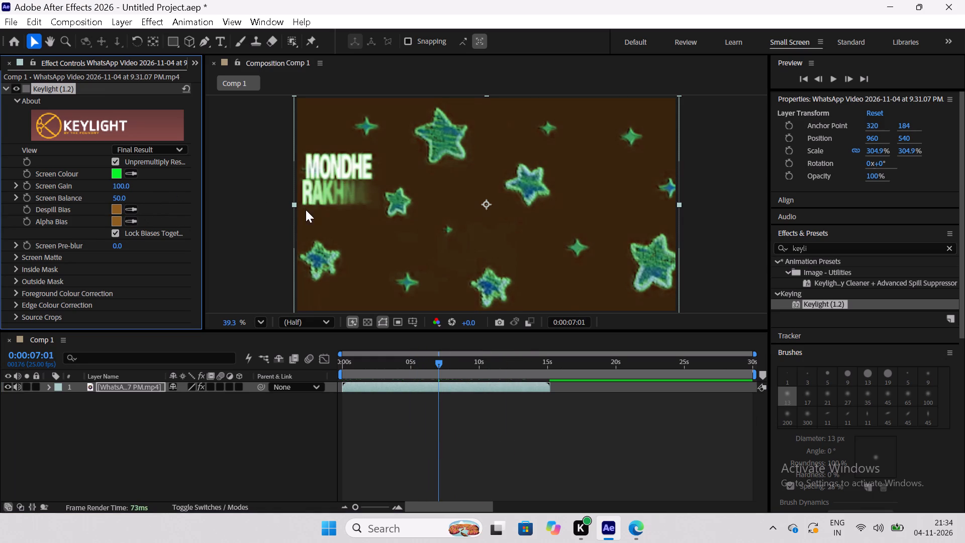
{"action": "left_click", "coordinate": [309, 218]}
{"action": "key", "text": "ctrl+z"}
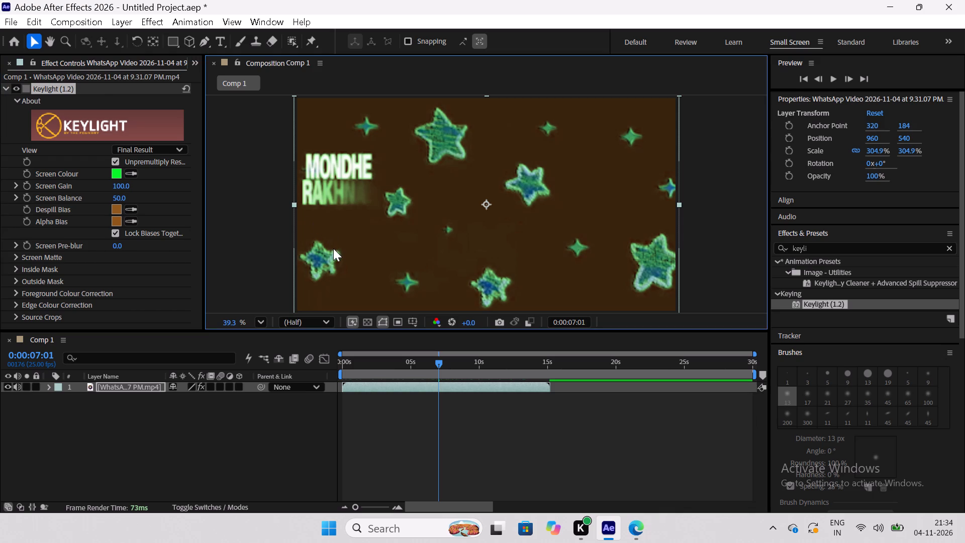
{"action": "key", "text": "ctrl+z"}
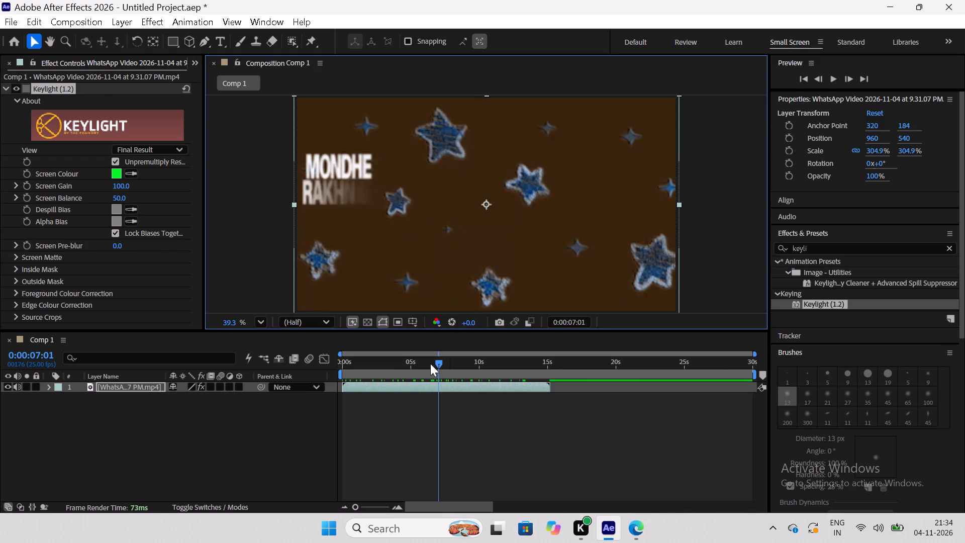
Return the playhead to the start of Comp 1 at 0:00:00:00.
{"action": "left_click_drag", "start_coordinate": [440, 365], "coordinate": [331, 390]}
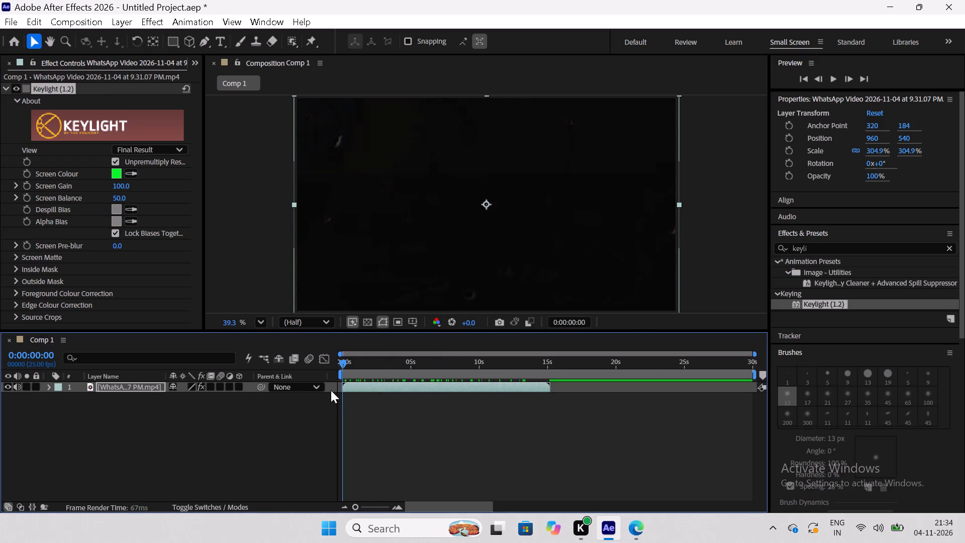
{"action": "left_click_drag", "start_coordinate": [331, 390], "coordinate": [336, 406]}
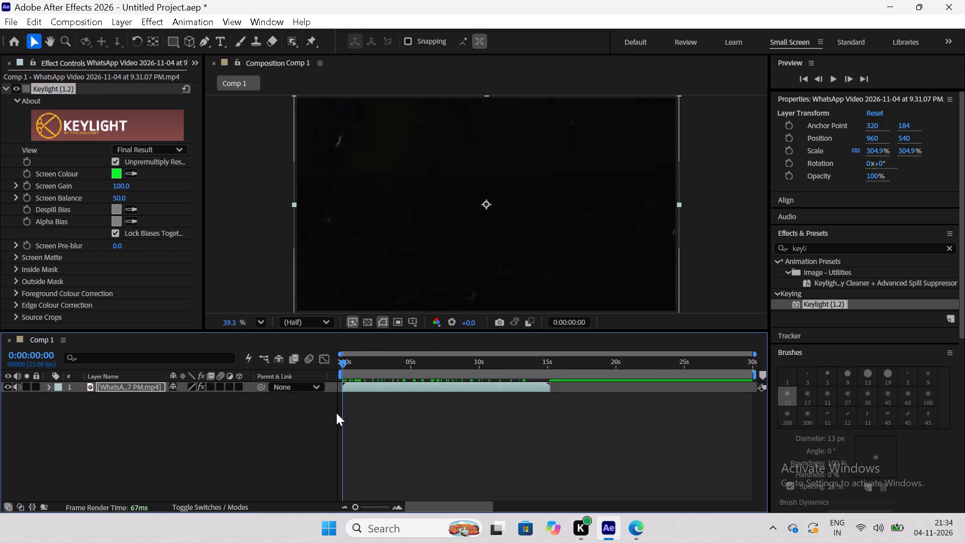
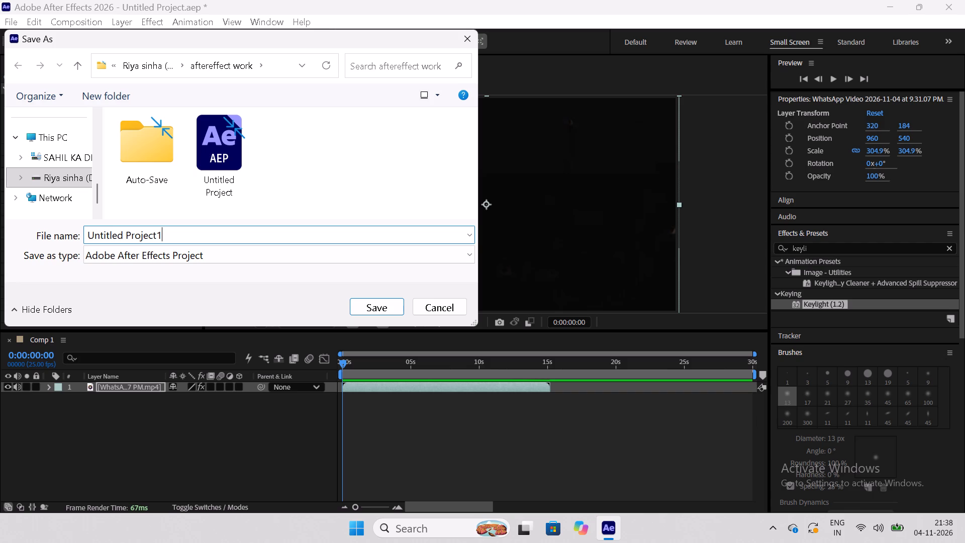
Save the project as Untitled Project1chalrey in the aftereffect work folder.
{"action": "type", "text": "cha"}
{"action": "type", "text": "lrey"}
{"action": "left_click", "coordinate": [407, 307]}
{"action": "left_click", "coordinate": [403, 307]}
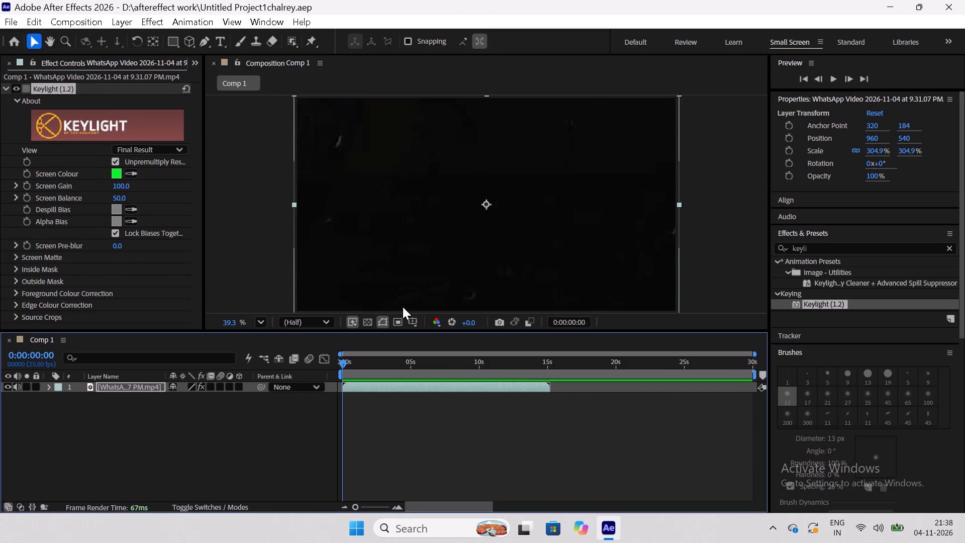
Close After Effects.
{"action": "left_click", "coordinate": [950, 5]}
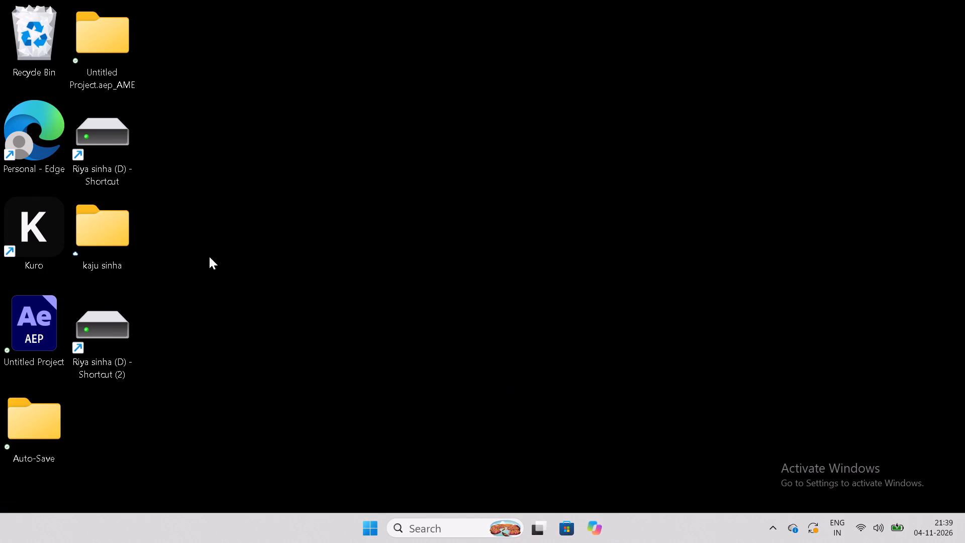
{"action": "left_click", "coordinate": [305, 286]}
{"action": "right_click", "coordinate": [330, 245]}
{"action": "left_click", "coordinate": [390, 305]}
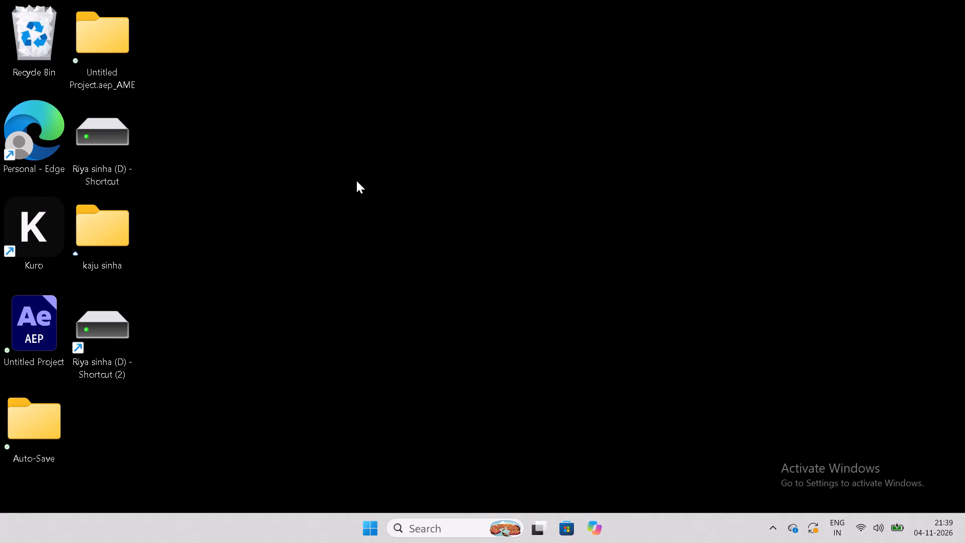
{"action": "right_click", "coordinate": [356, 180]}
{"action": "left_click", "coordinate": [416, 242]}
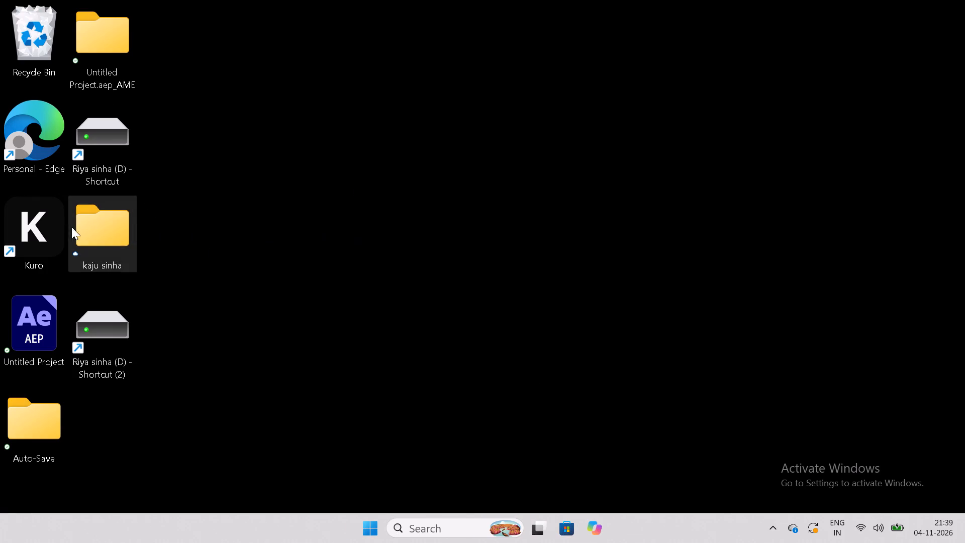
Launch Kuro from its desktop shortcut.
{"action": "left_click", "coordinate": [0, 227]}
{"action": "left_click", "coordinate": [37, 236]}
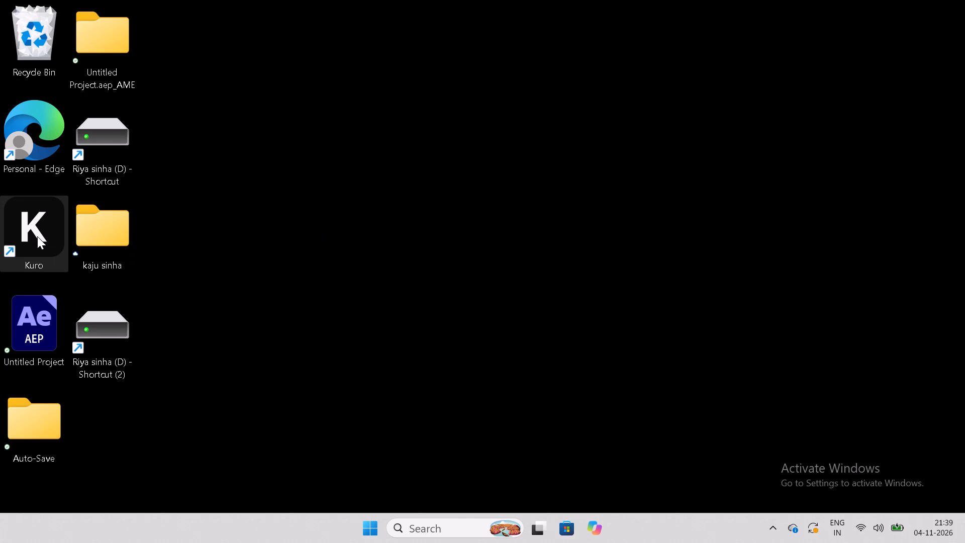
{"action": "key", "text": "Return"}
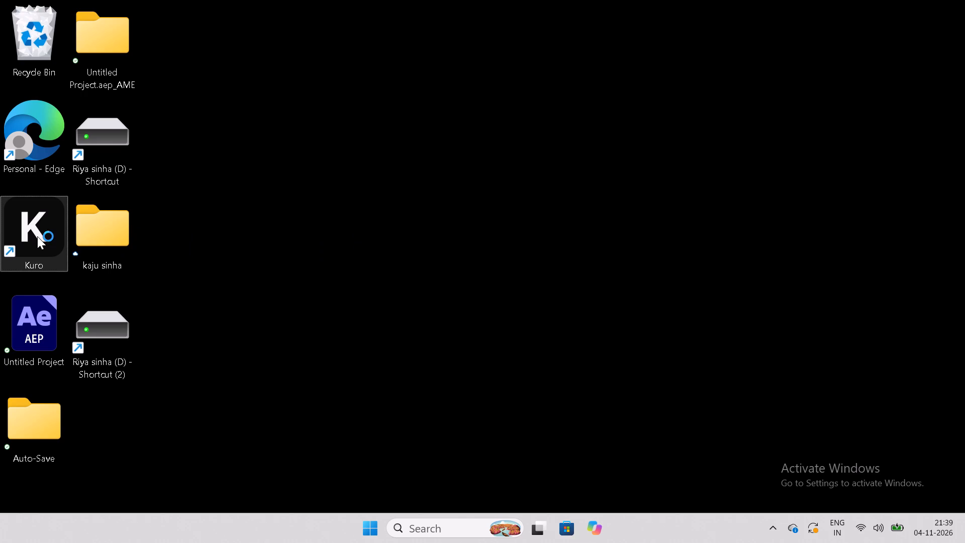